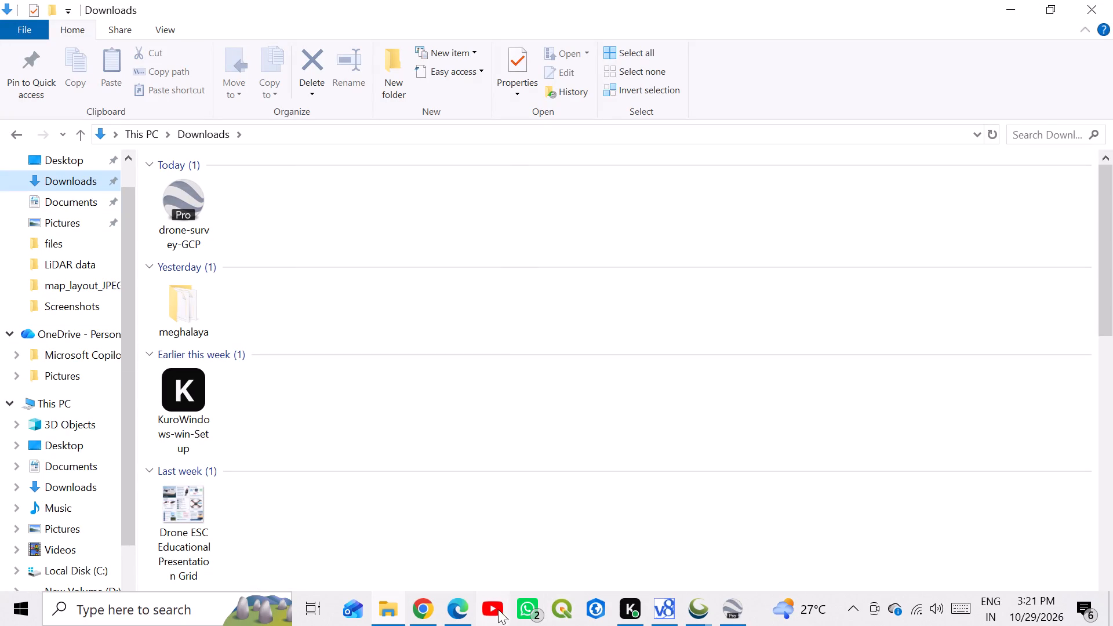
# Switch to Global Mapper Pro, closing its duplicate window and maximizing the remaining one.
pyautogui.click(699, 609)
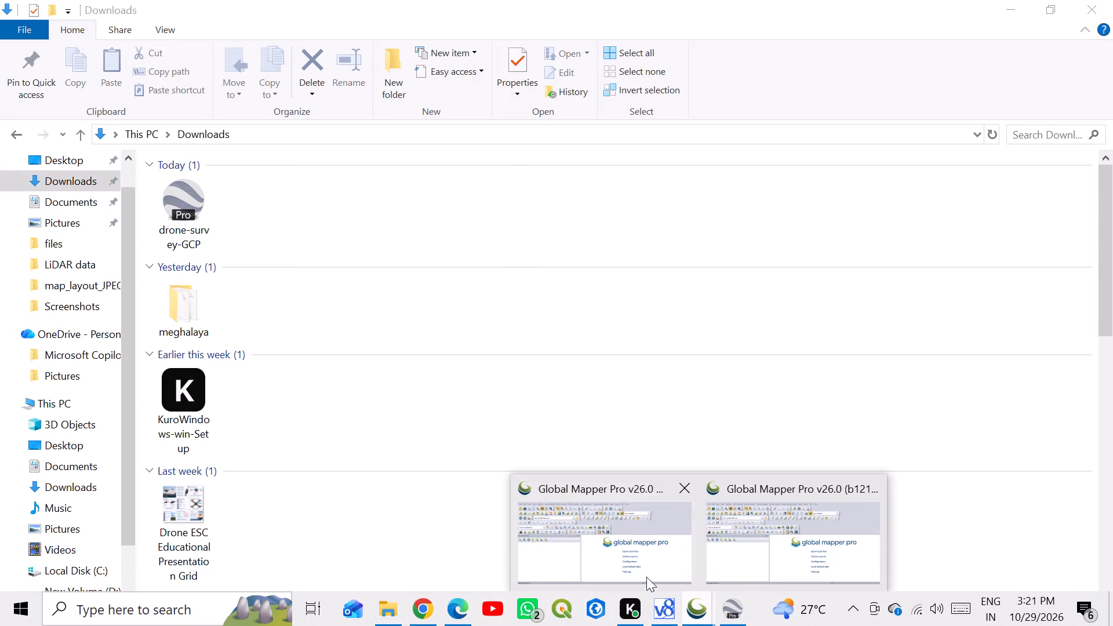
pyautogui.click(640, 565)
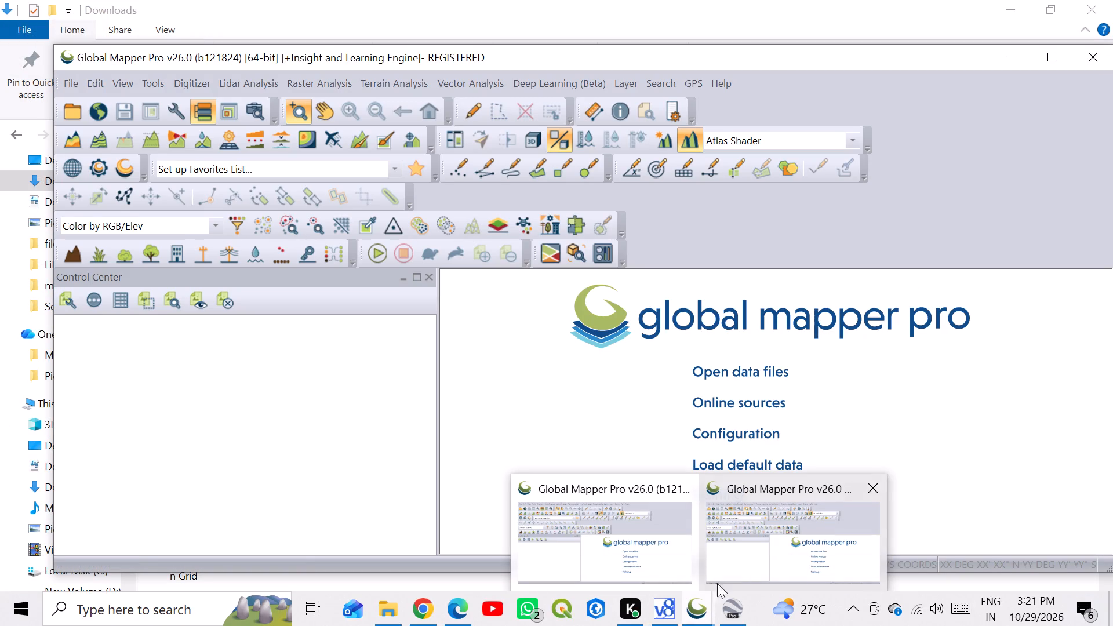
pyautogui.click(882, 483)
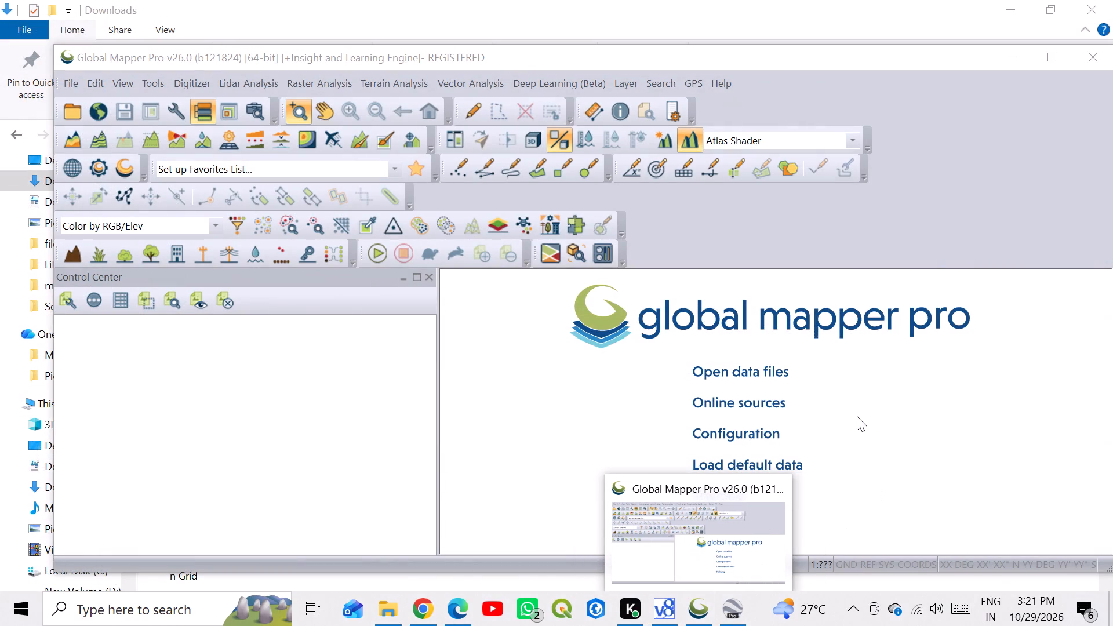
pyautogui.click(857, 415)
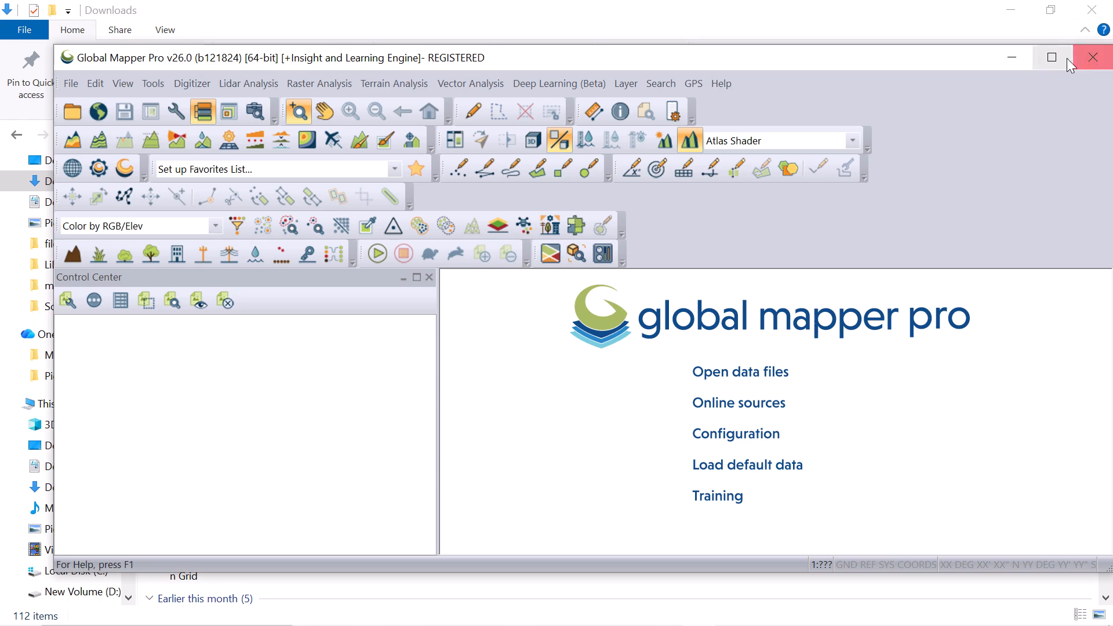
pyautogui.click(1037, 63)
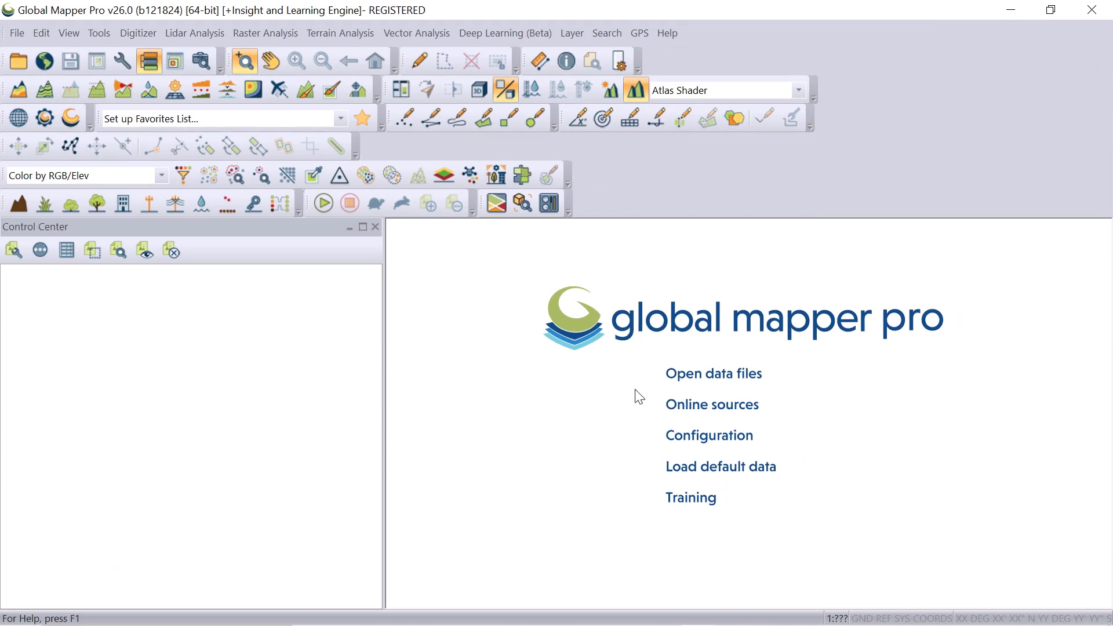
# Start opening a data file and browse to the SIG > try work folder on New Volume (D:).
pyautogui.click(730, 374)
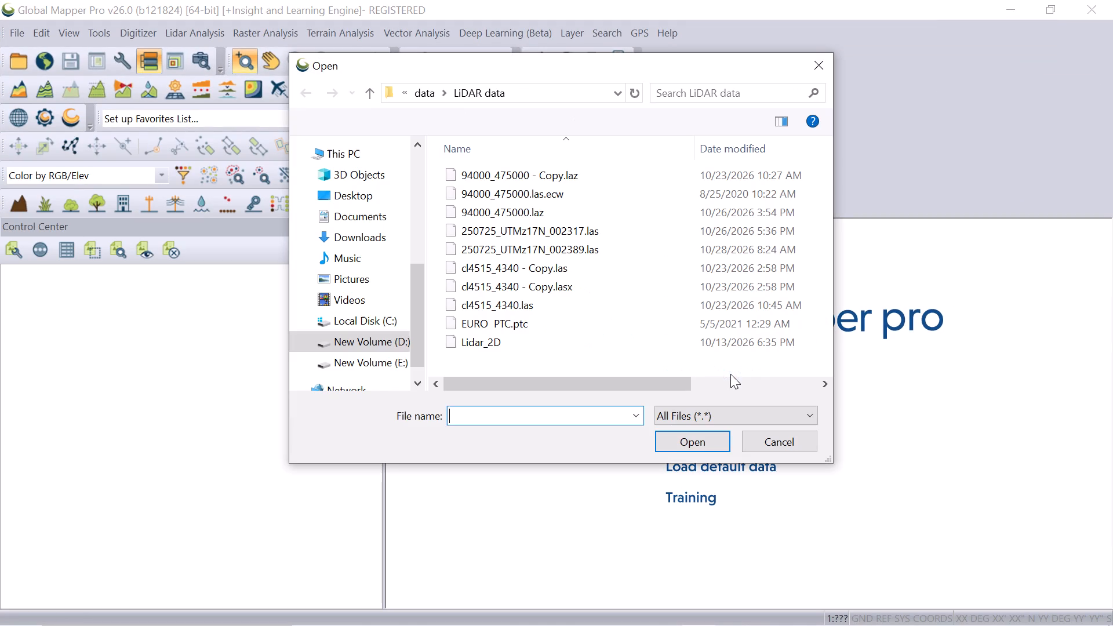
pyautogui.scroll(-4, 524, 323)
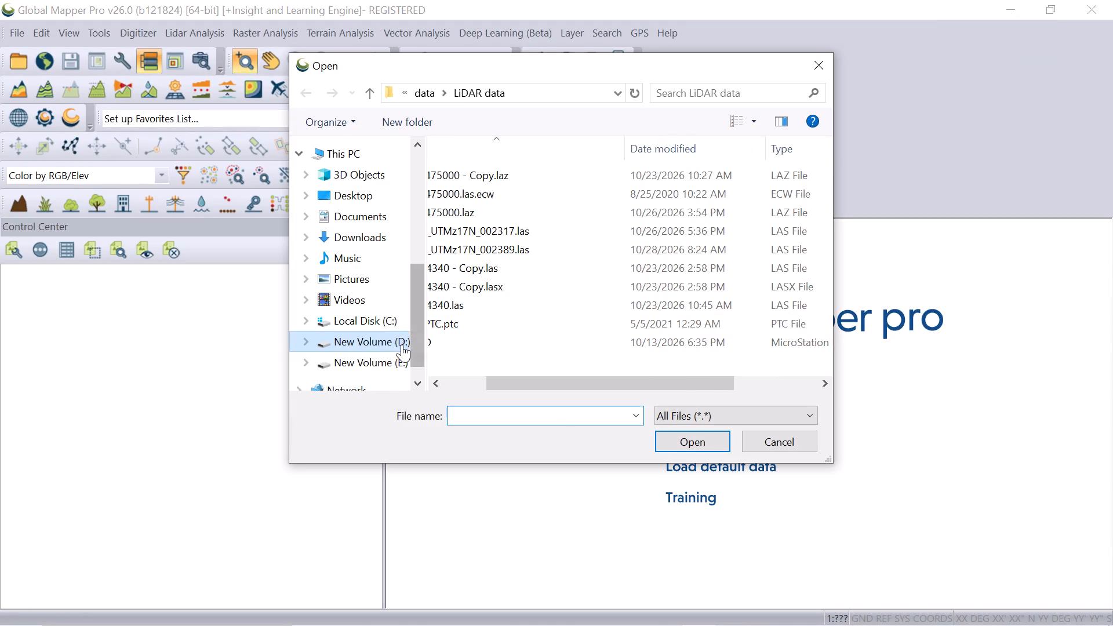
pyautogui.scroll(-8, 402, 344)
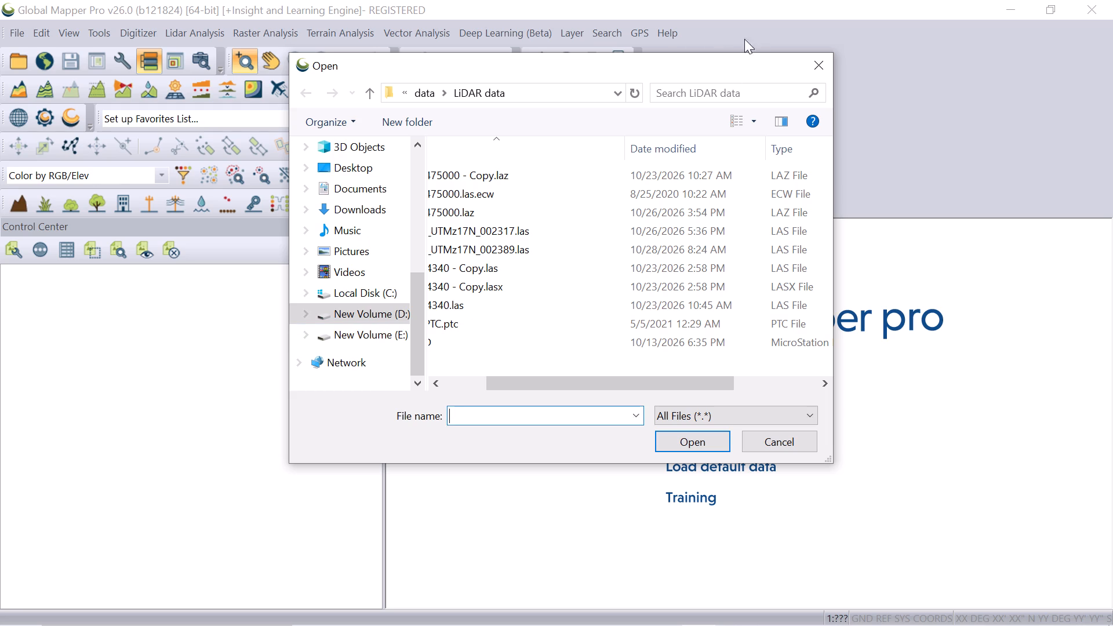
pyautogui.click(383, 313)
pyautogui.doubleClick(481, 272)
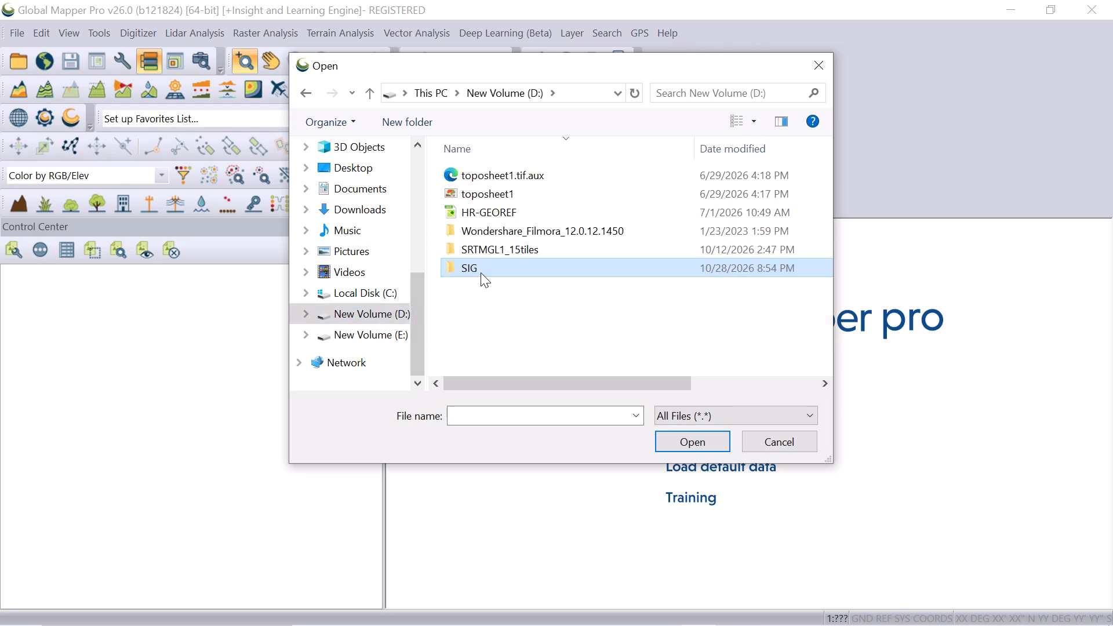
pyautogui.scroll(-1, 481, 272)
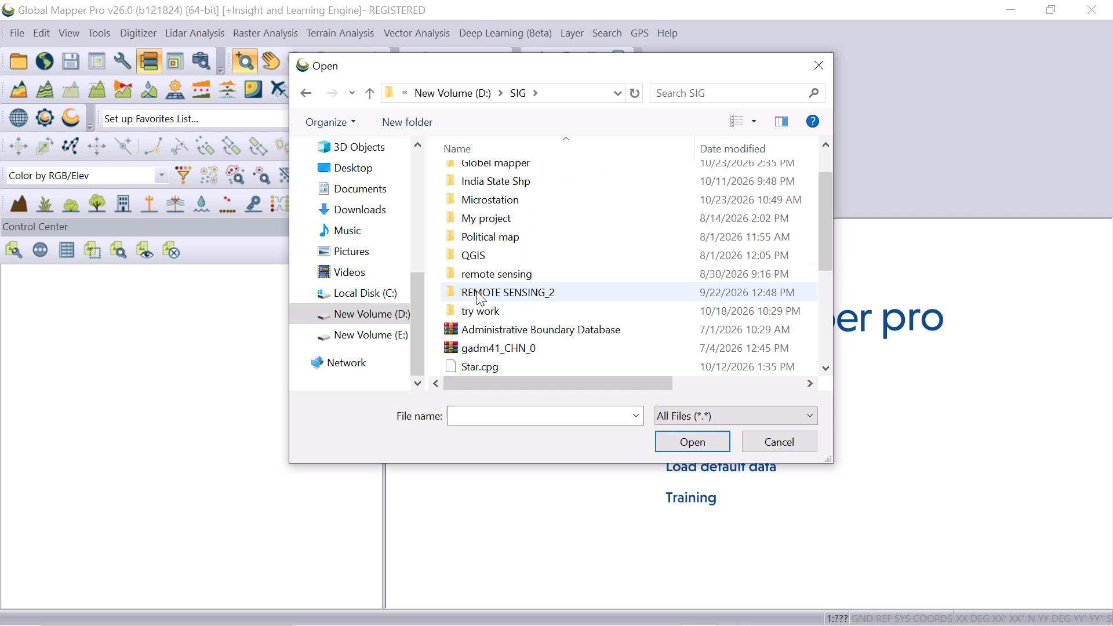
pyautogui.doubleClick(475, 304)
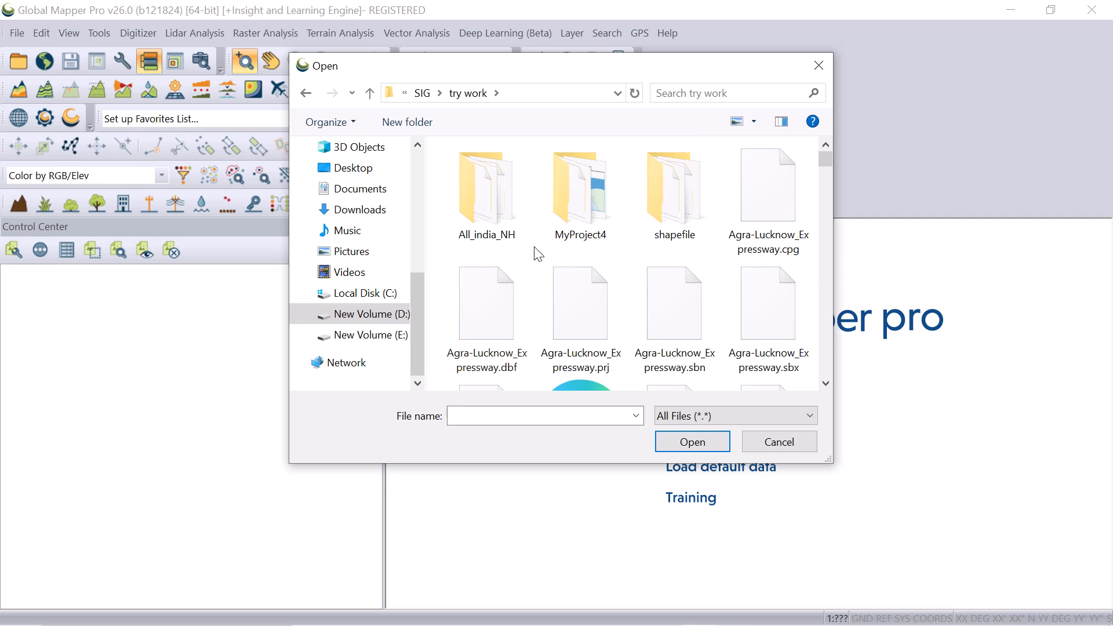
# Look through the files in the try work folder for a shapefile to load, ending back at the start of the list.
pyautogui.scroll(-5, 549, 238)
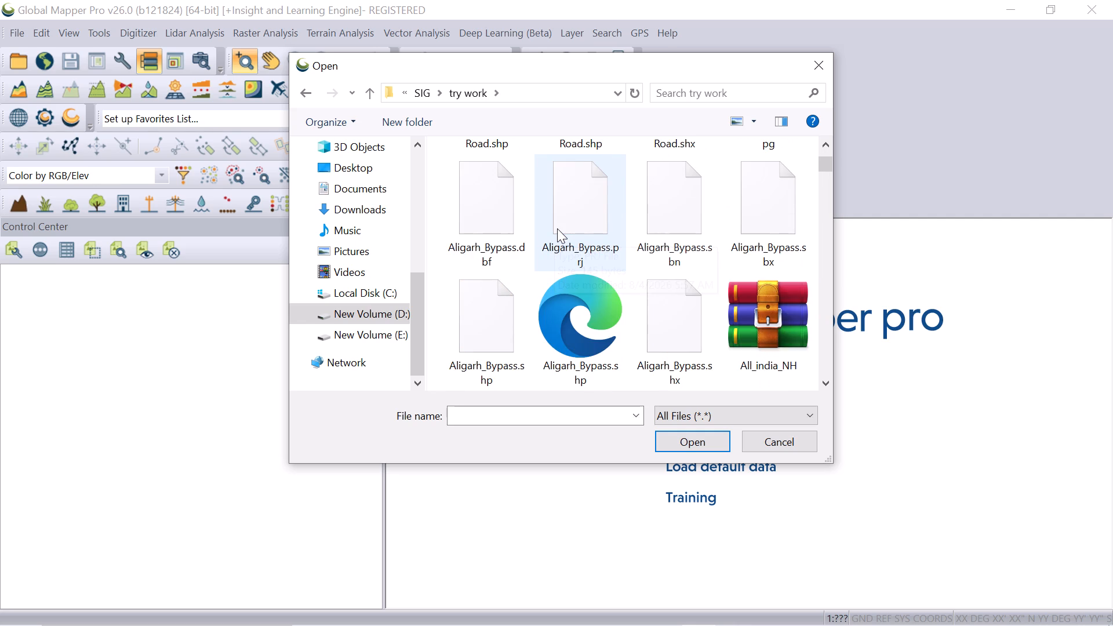
pyautogui.scroll(-6, 557, 228)
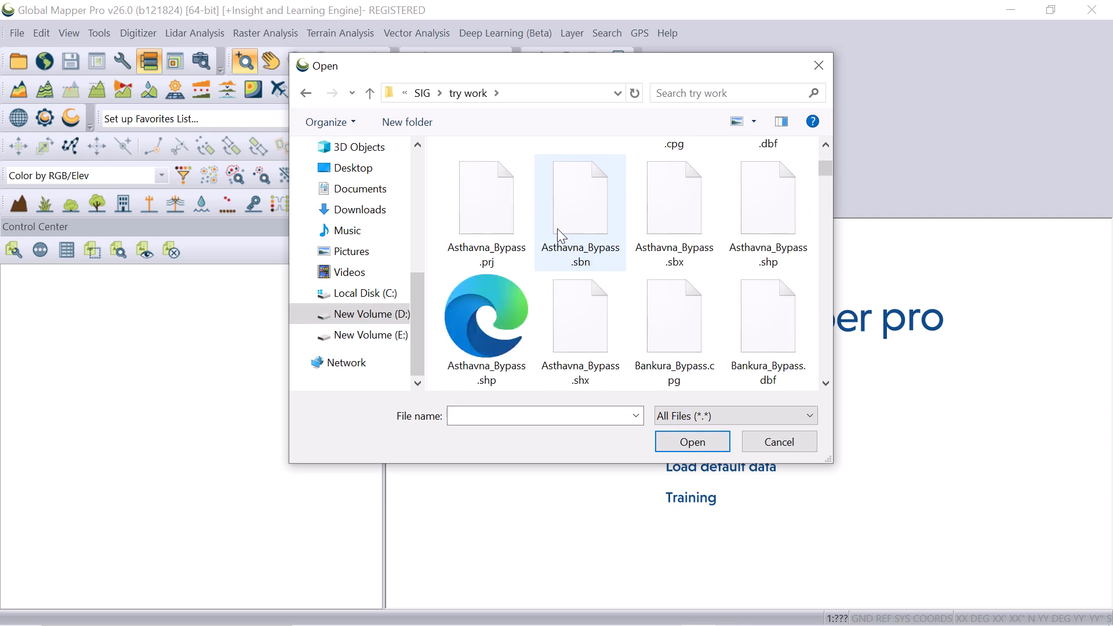
pyautogui.scroll(-19, 557, 228)
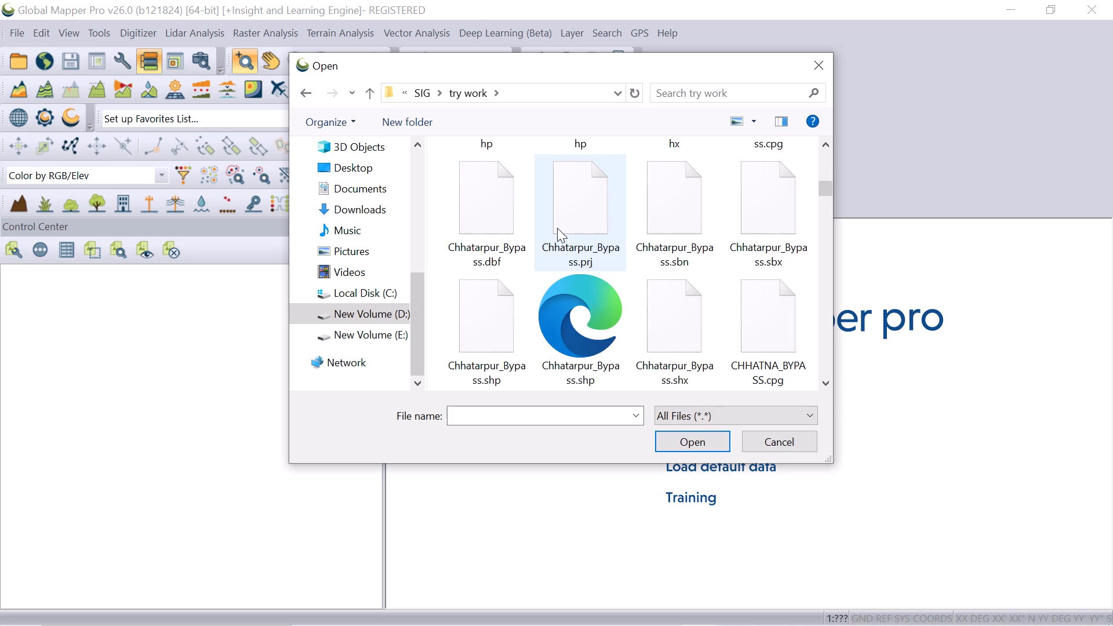
pyautogui.scroll(-20, 557, 228)
pyautogui.scroll(-2, 557, 228)
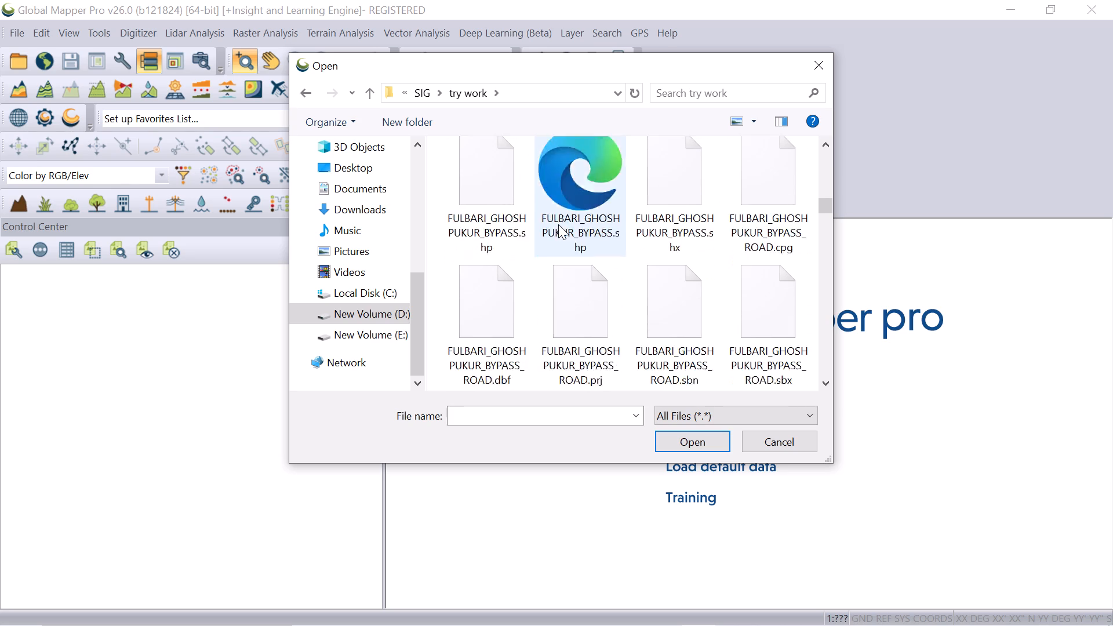
pyautogui.scroll(-20, 558, 224)
pyautogui.scroll(-2, 558, 224)
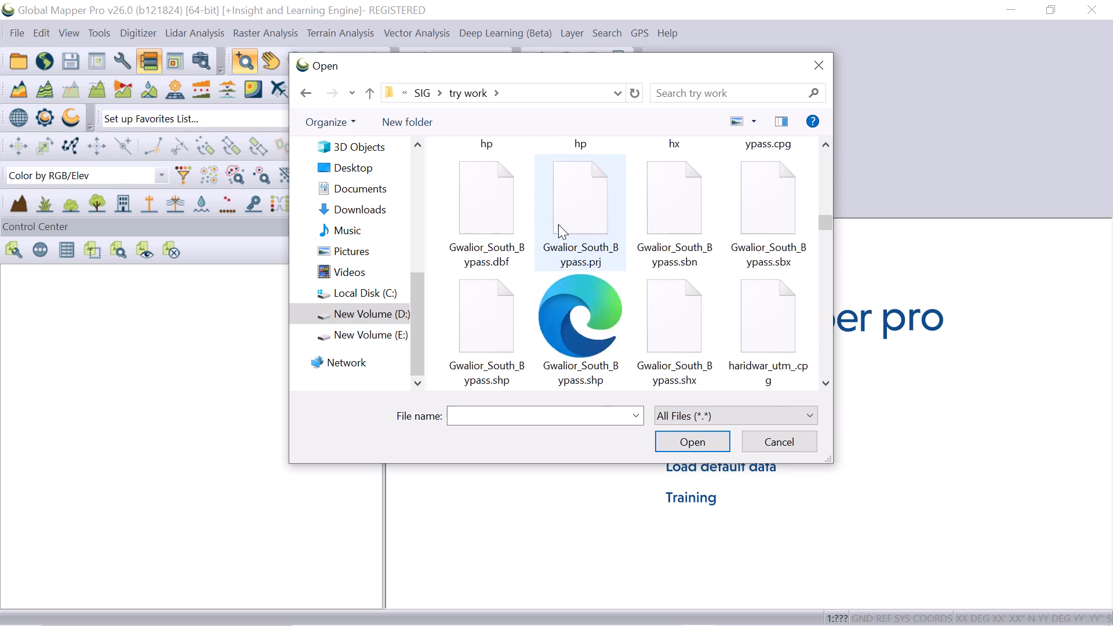
pyautogui.scroll(-16, 558, 224)
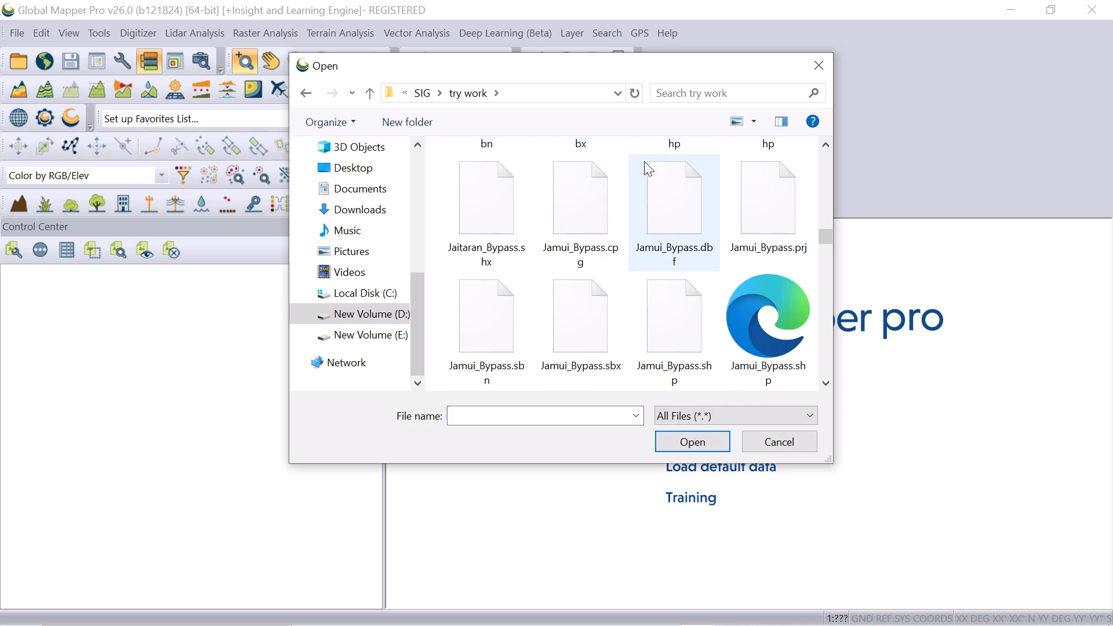
pyautogui.scroll(-9, 629, 223)
pyautogui.scroll(5, 629, 219)
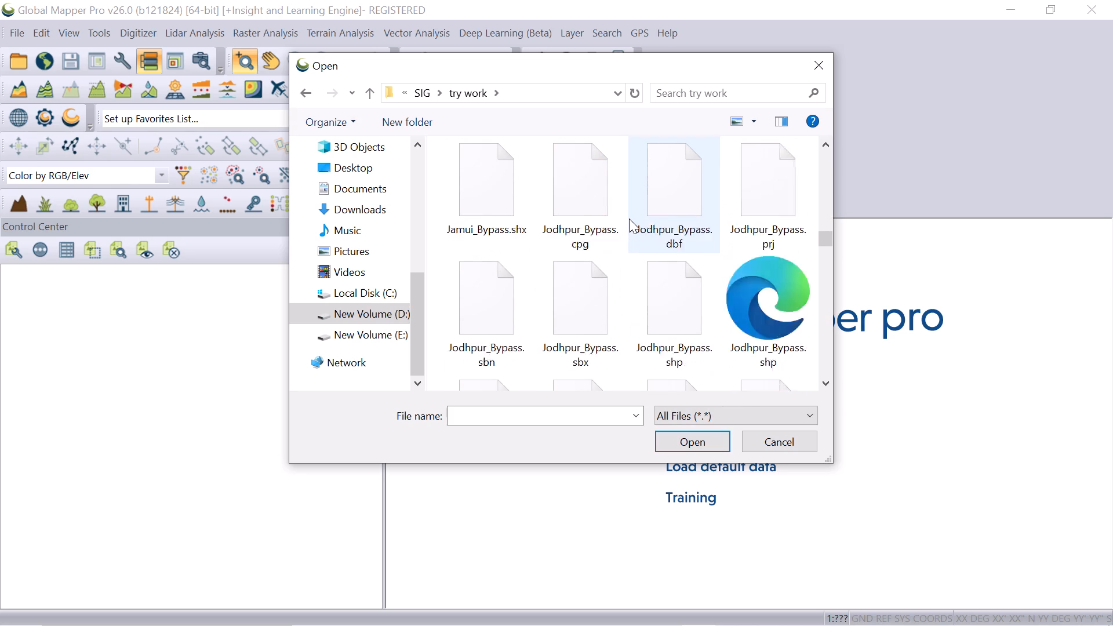
pyautogui.scroll(13, 629, 219)
pyautogui.scroll(8, 530, 280)
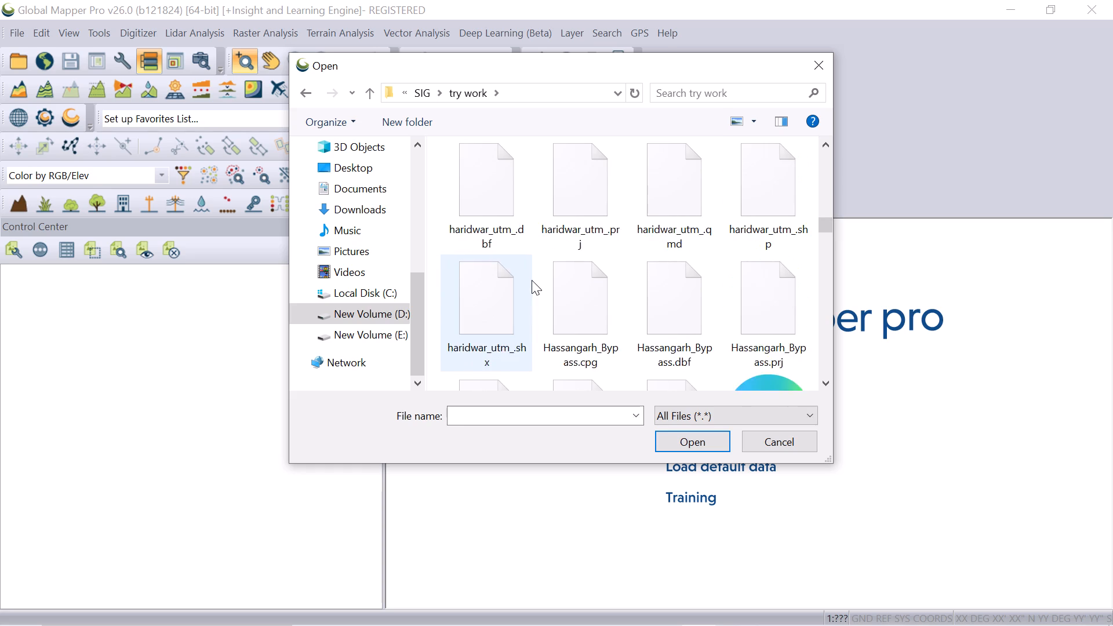
pyautogui.click(459, 88)
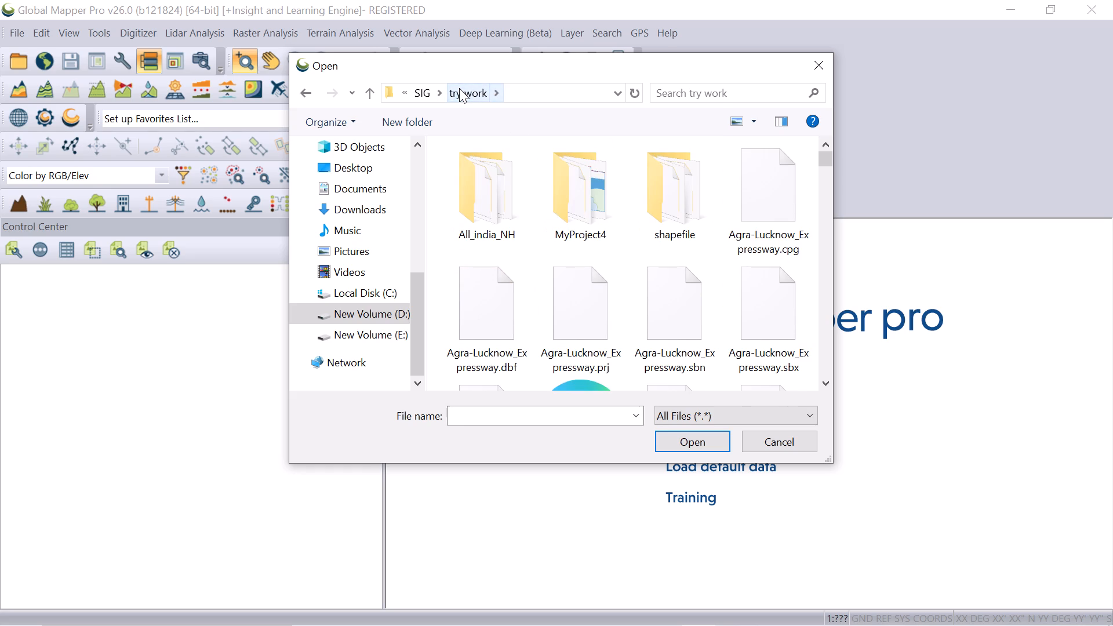
# Load utrakhand_shp.shp from the shapefile subfolder of try work.
pyautogui.doubleClick(680, 193)
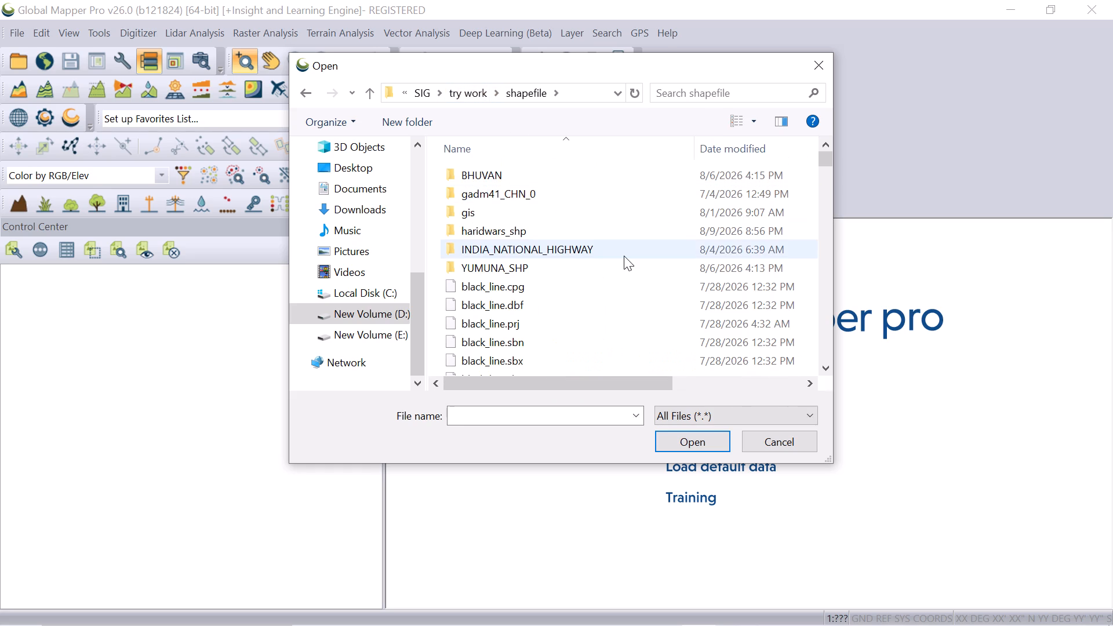
pyautogui.scroll(-16, 624, 256)
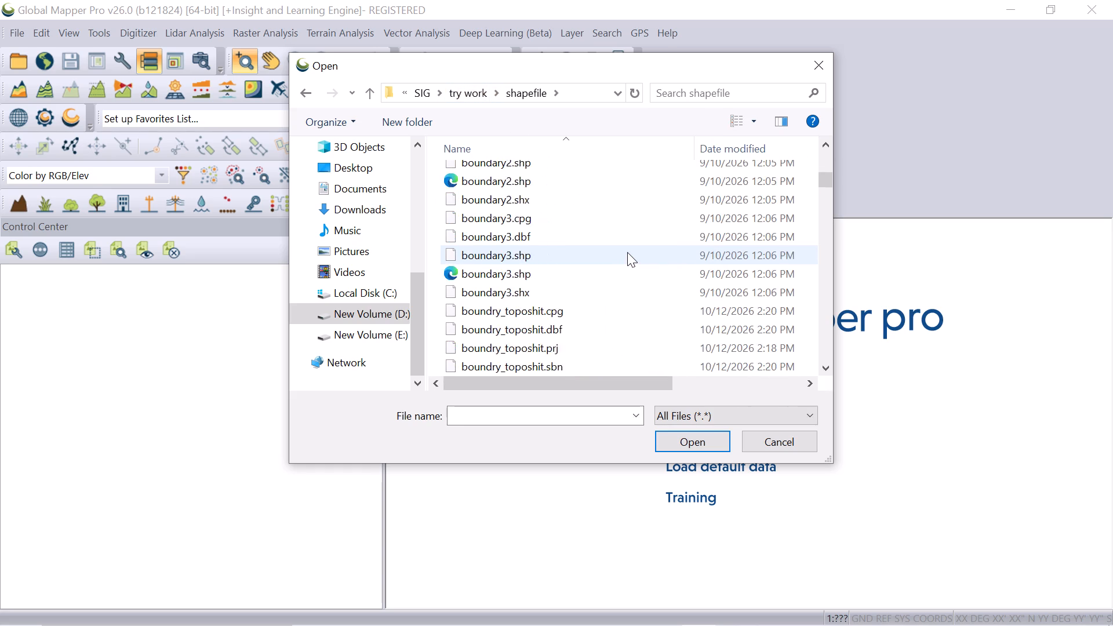
pyautogui.scroll(-20, 627, 252)
pyautogui.scroll(-8, 627, 252)
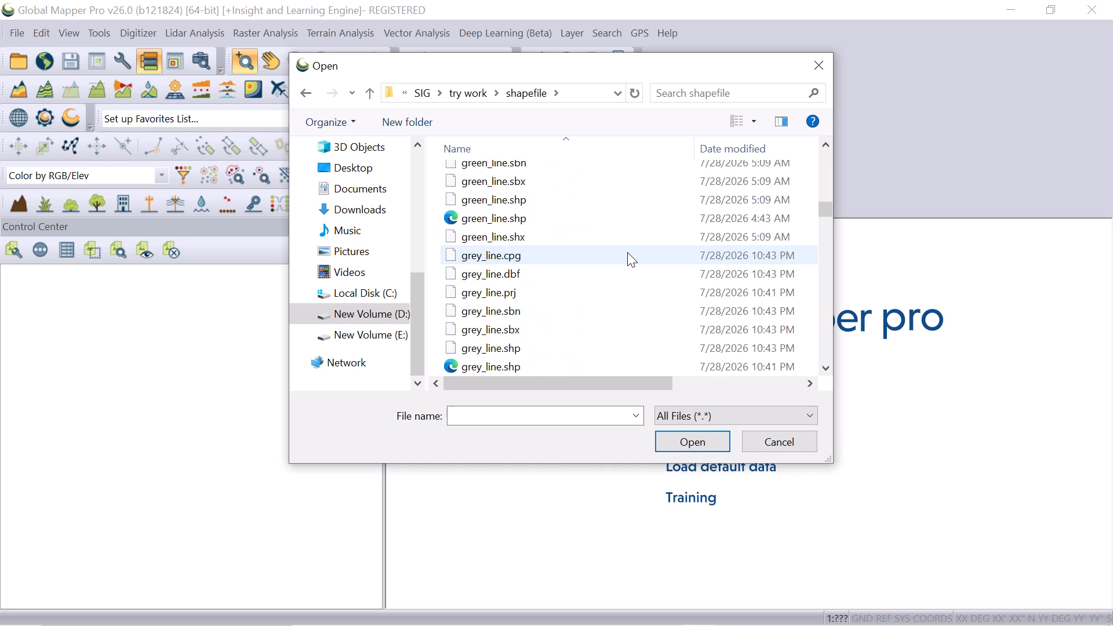
pyautogui.scroll(-11, 627, 252)
pyautogui.scroll(4, 627, 252)
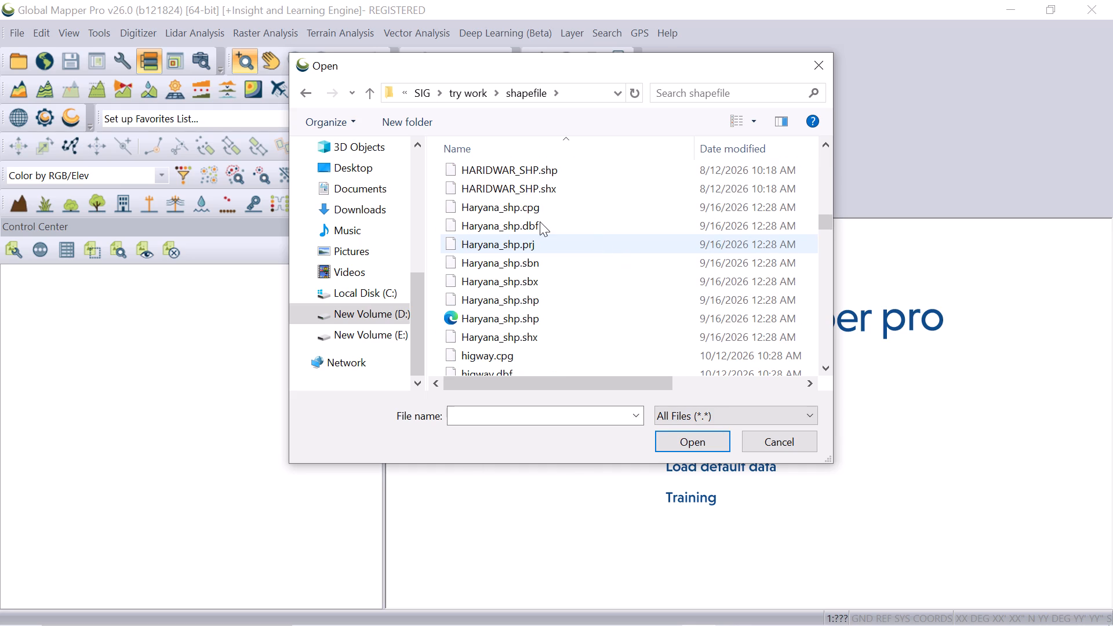
pyautogui.scroll(1, 540, 221)
pyautogui.scroll(-15, 540, 221)
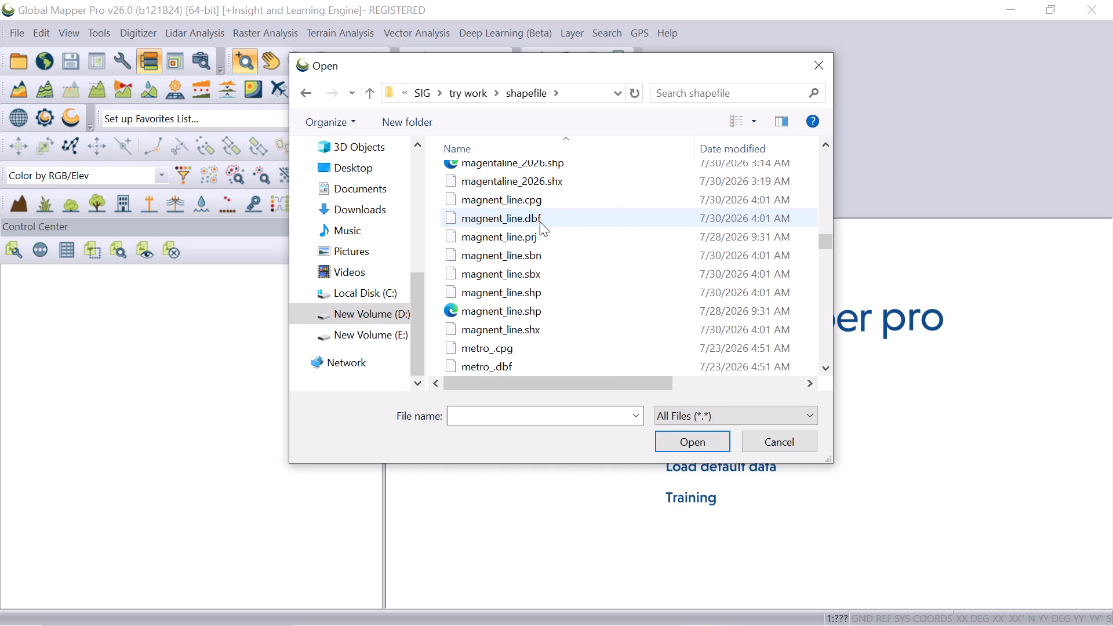
pyautogui.scroll(-20, 540, 221)
pyautogui.scroll(-3, 540, 221)
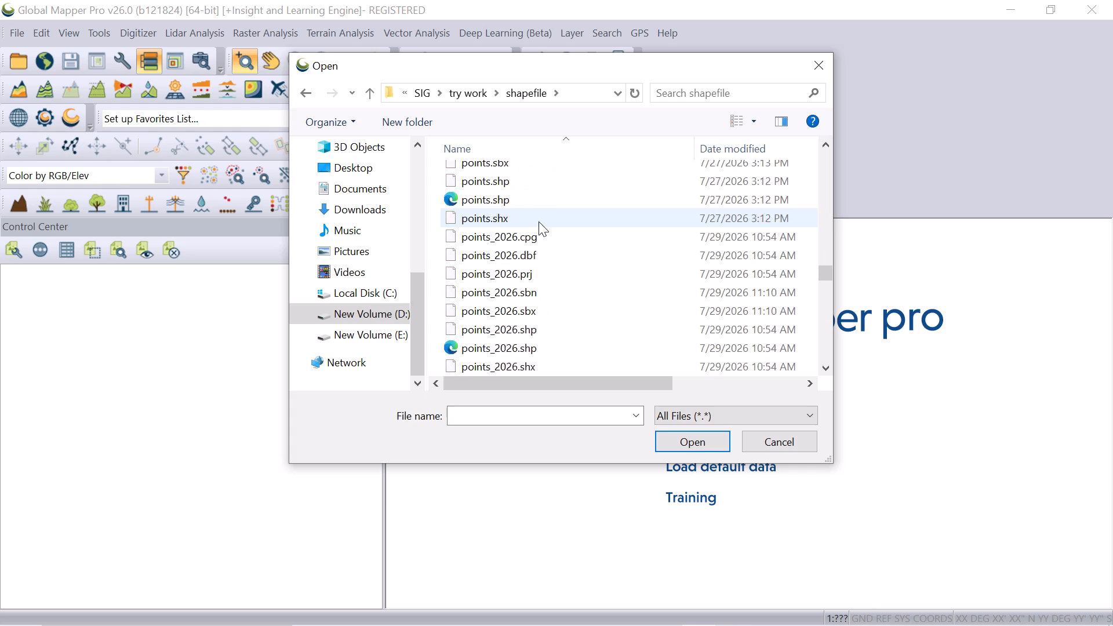
pyautogui.scroll(-20, 539, 221)
pyautogui.scroll(-3, 539, 221)
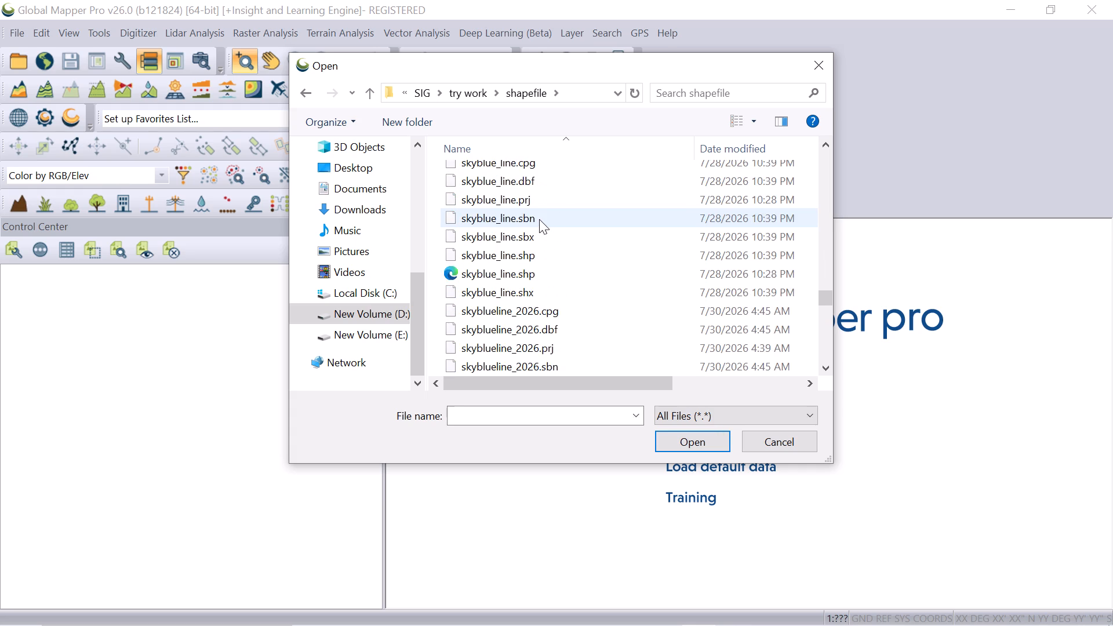
pyautogui.scroll(-20, 539, 219)
pyautogui.scroll(-3, 539, 219)
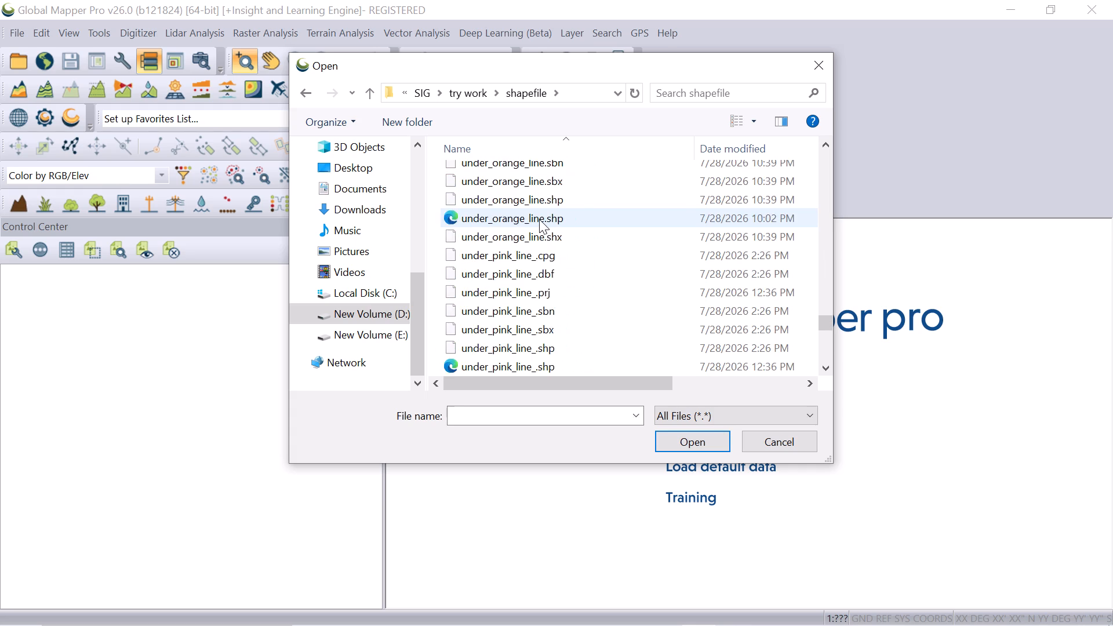
pyautogui.scroll(-18, 539, 219)
pyautogui.scroll(2, 539, 219)
pyautogui.click(532, 219)
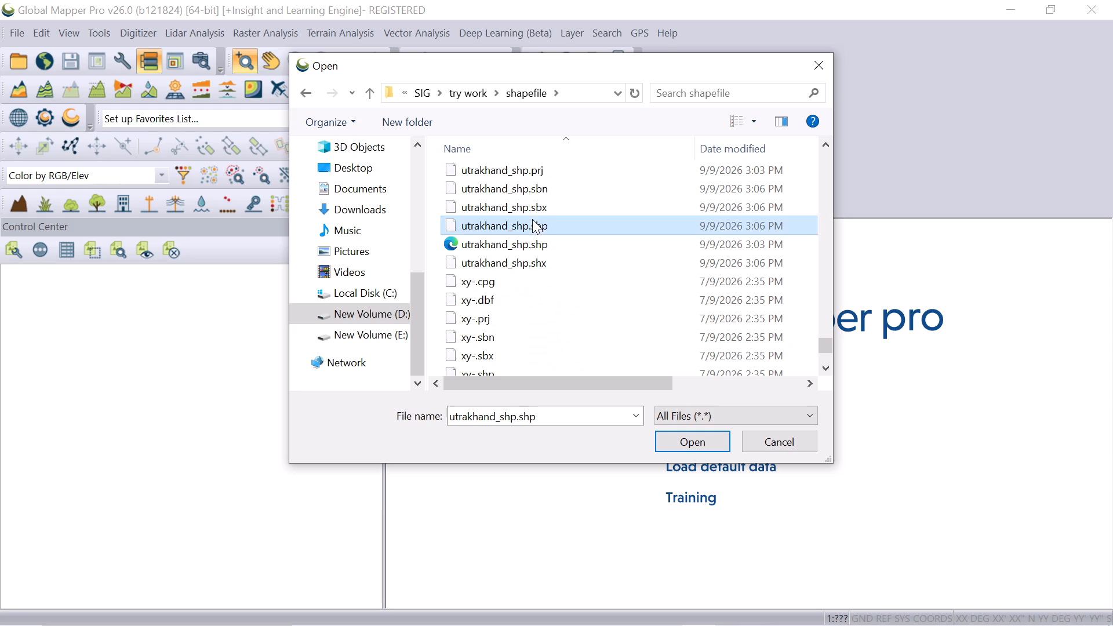
pyautogui.click(690, 435)
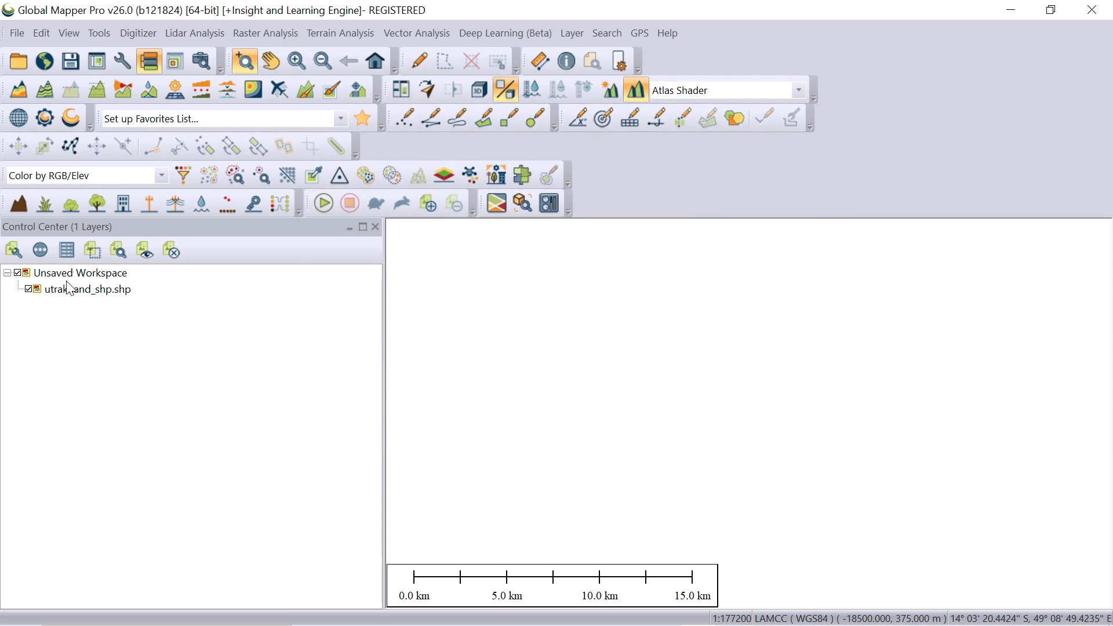
# Zoom to the utrakhand_shp.shp layer and examine the map at several scales for its features.
pyautogui.rightClick(97, 289)
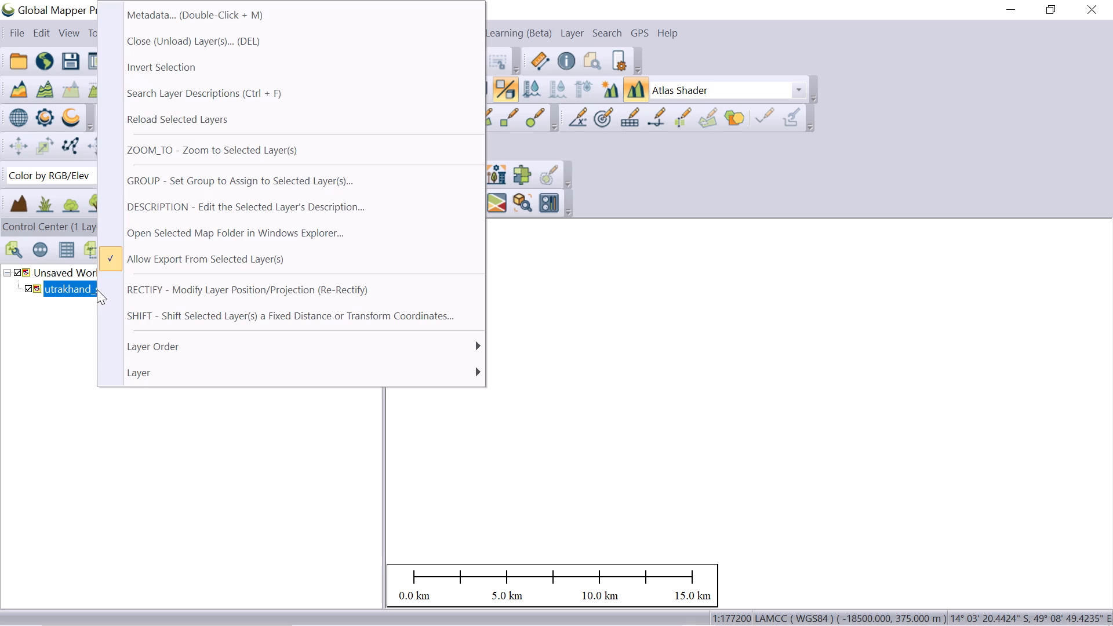
pyautogui.click(179, 151)
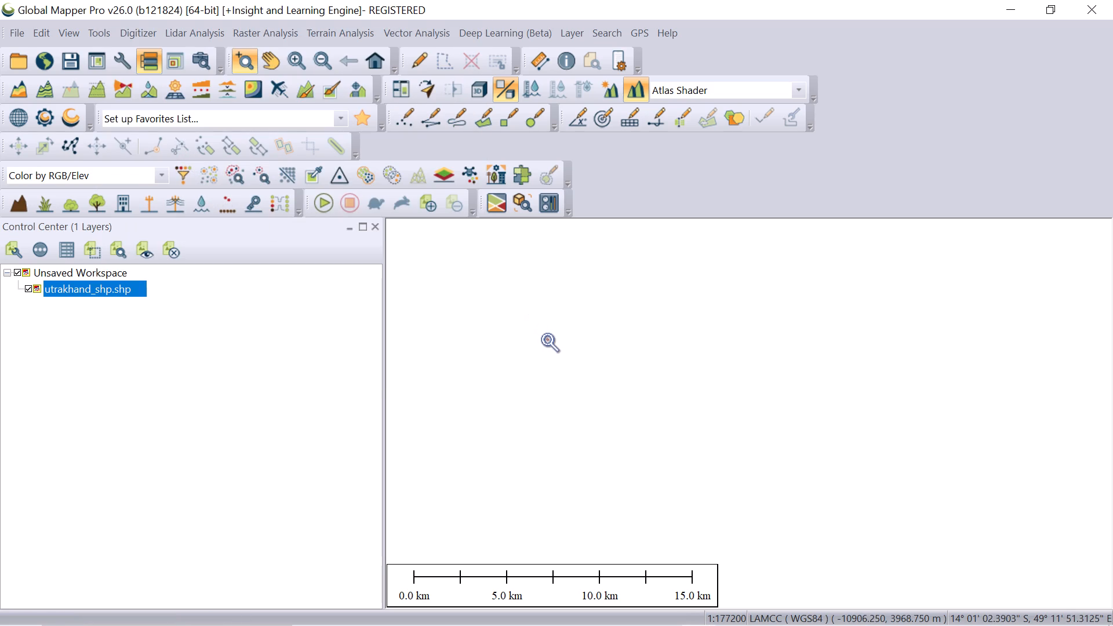
pyautogui.scroll(-4, 547, 339)
pyautogui.scroll(3, 547, 339)
pyautogui.scroll(-5, 548, 339)
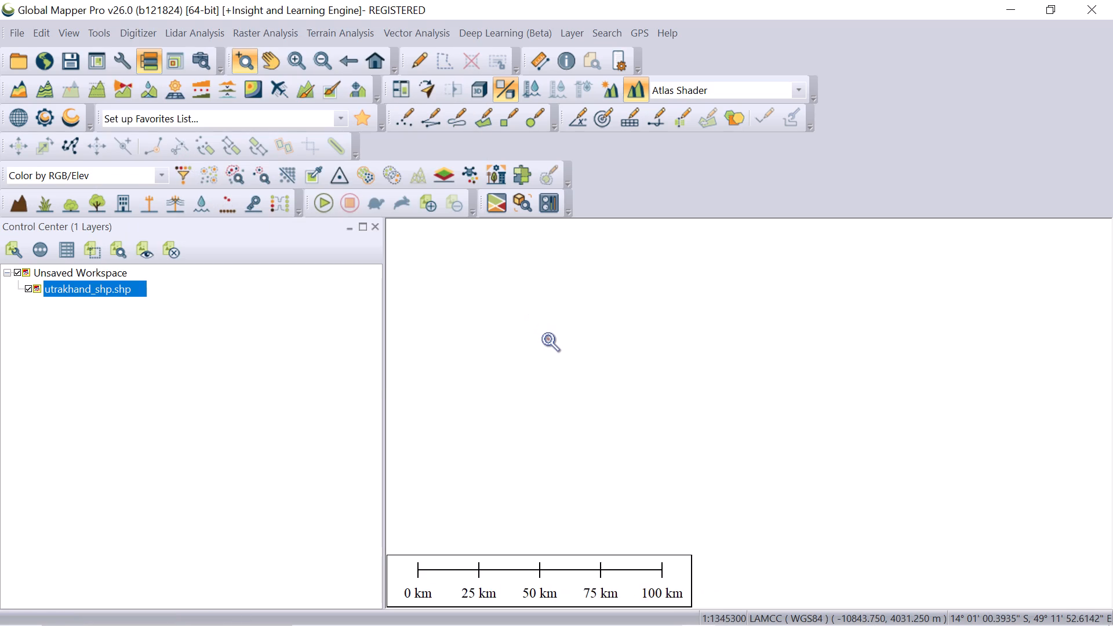
pyautogui.scroll(-11, 548, 339)
pyautogui.scroll(17, 548, 339)
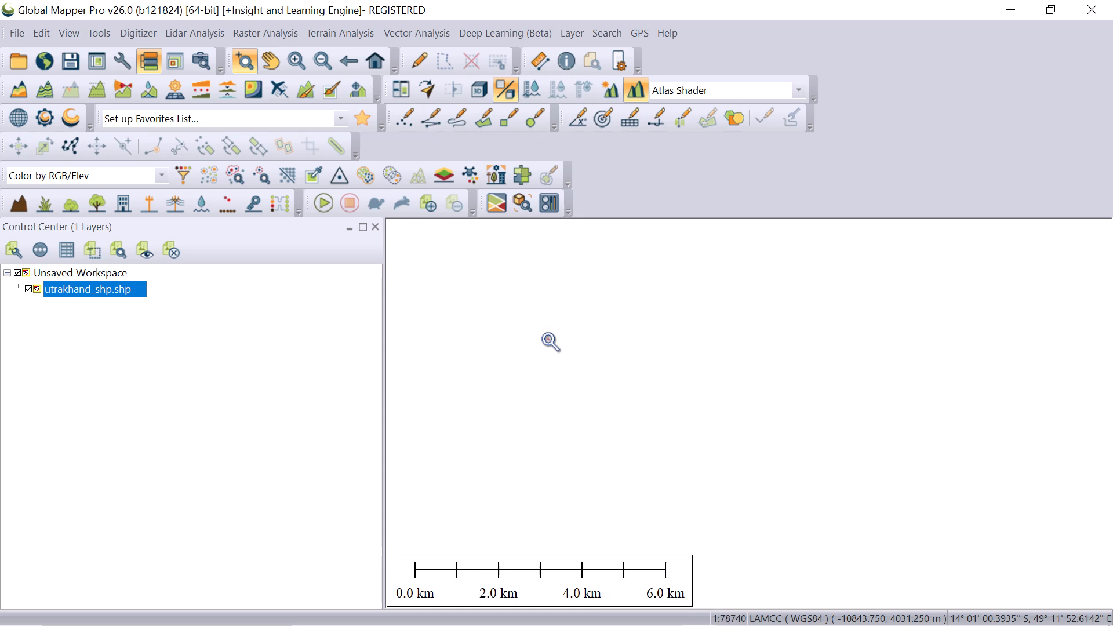
pyautogui.scroll(17, 548, 339)
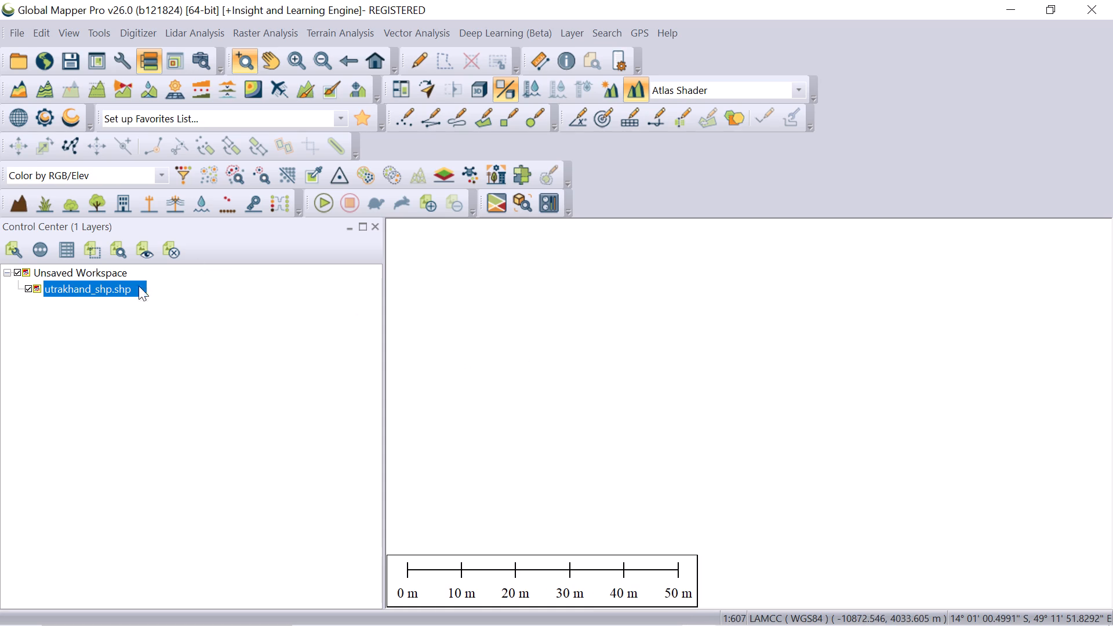
# Switch the utrakhand_shp.shp layer off and back on, and zoom to it again to check its display.
pyautogui.click(27, 291)
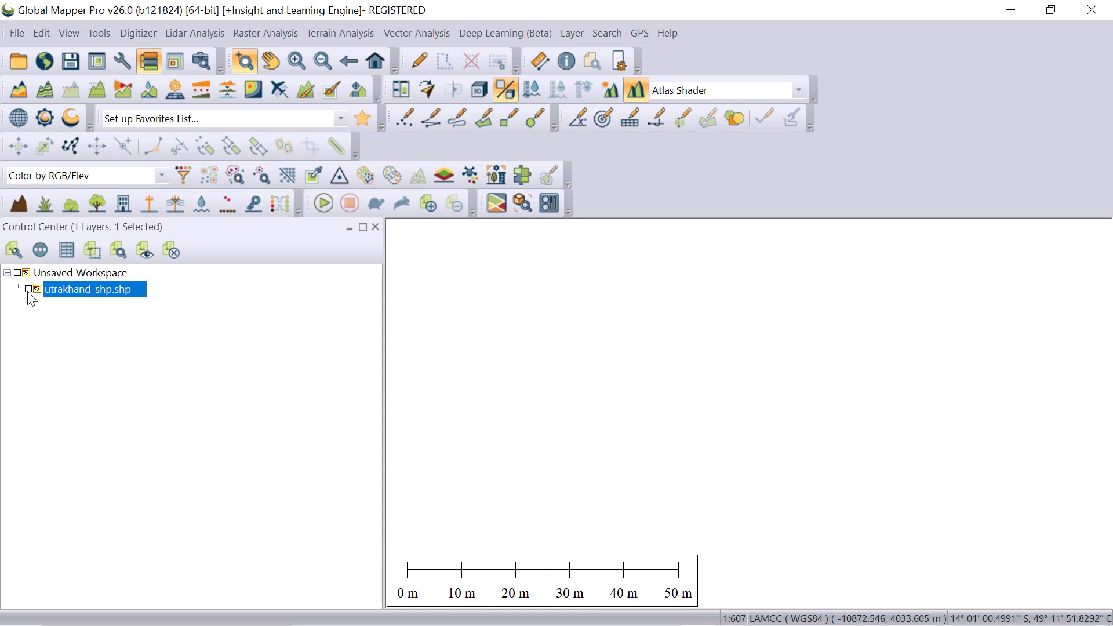
pyautogui.click(27, 291)
pyautogui.rightClick(66, 299)
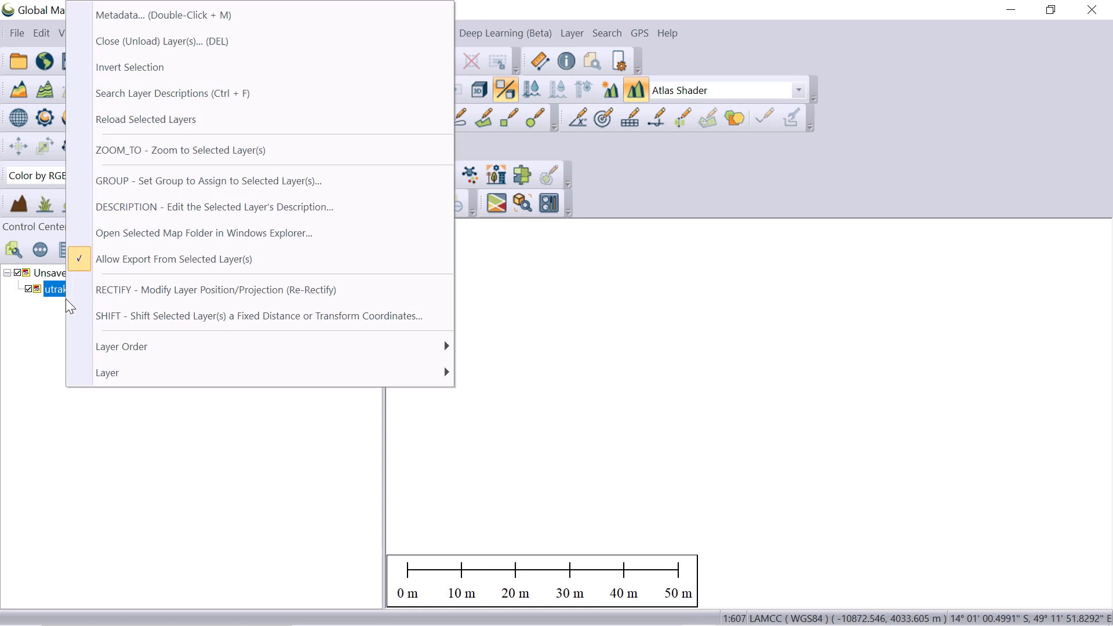
pyautogui.click(124, 159)
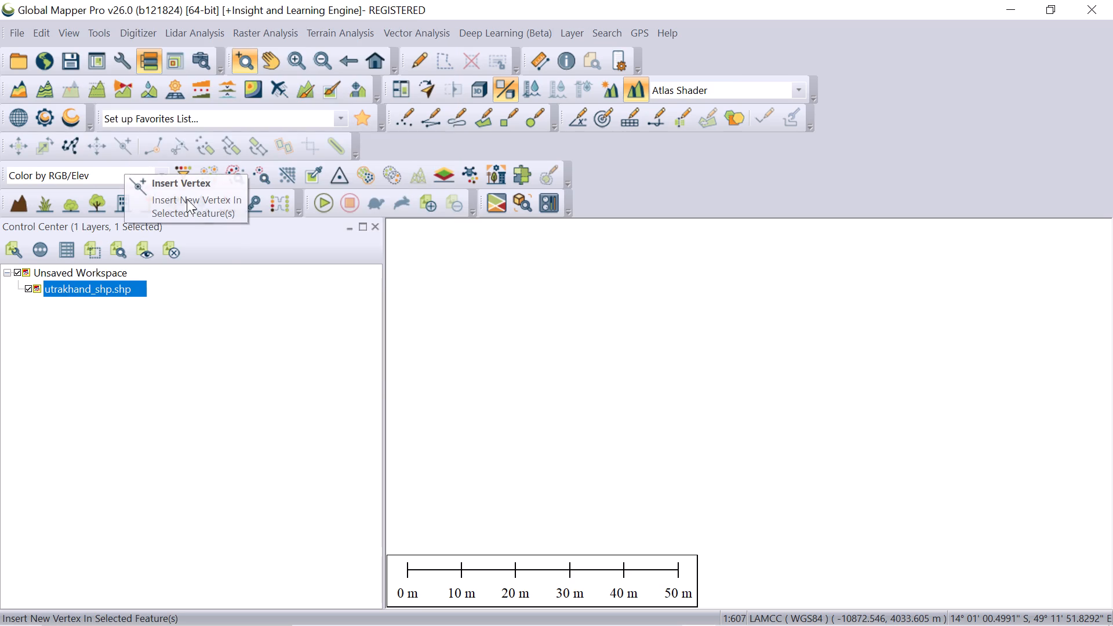
# Load hari-shp.shp from the haridwars_shp subfolder of the shapefile folder.
pyautogui.click(21, 39)
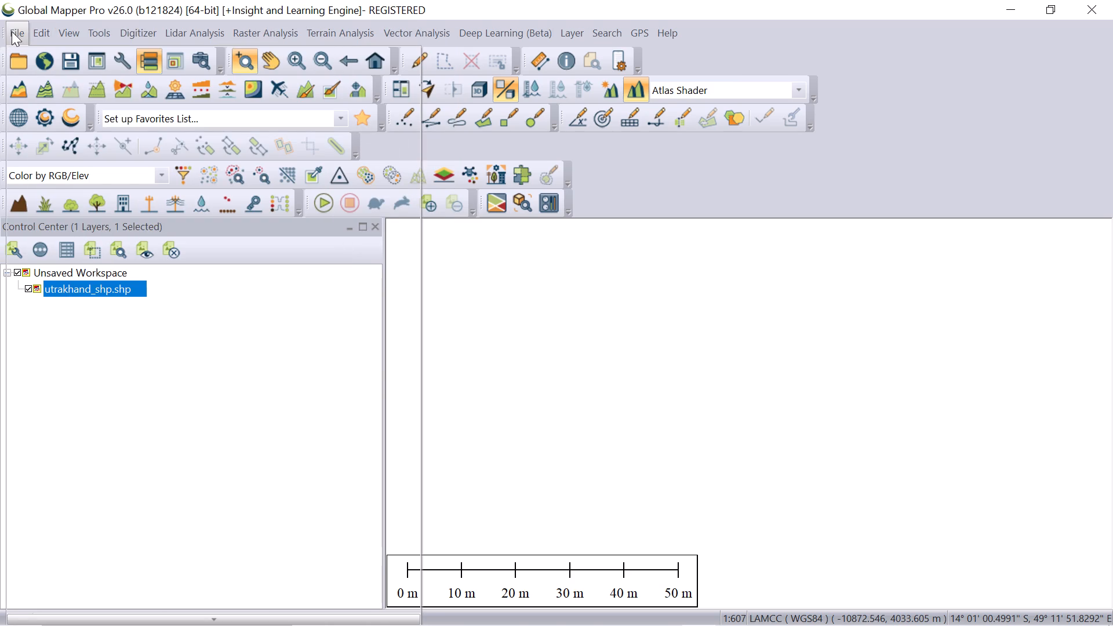
pyautogui.click(39, 69)
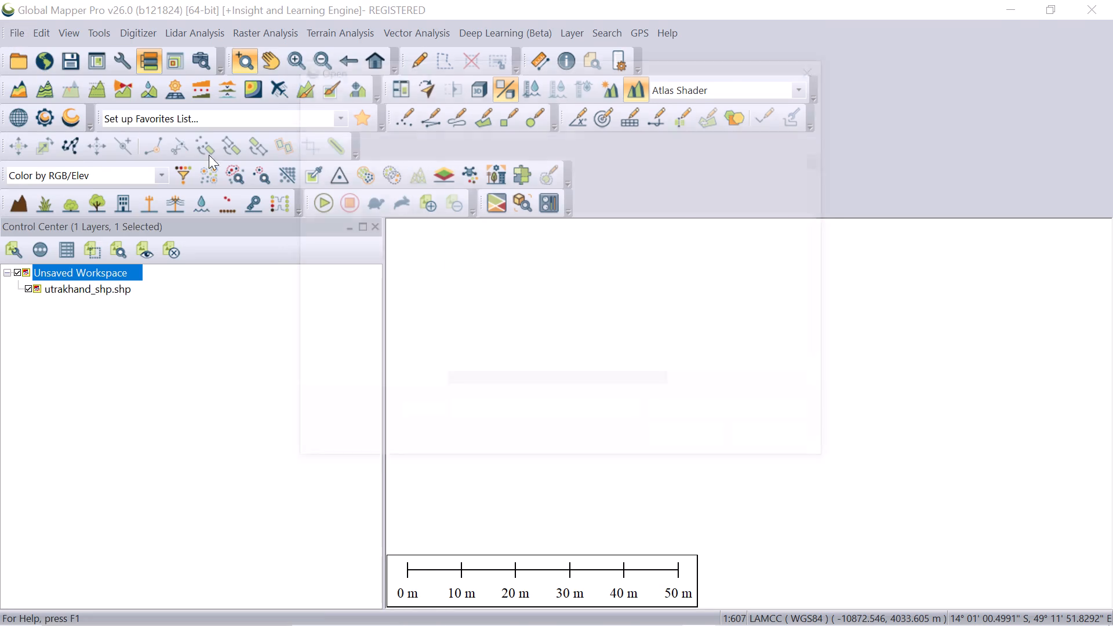
pyautogui.scroll(-5, 550, 331)
pyautogui.scroll(2, 550, 331)
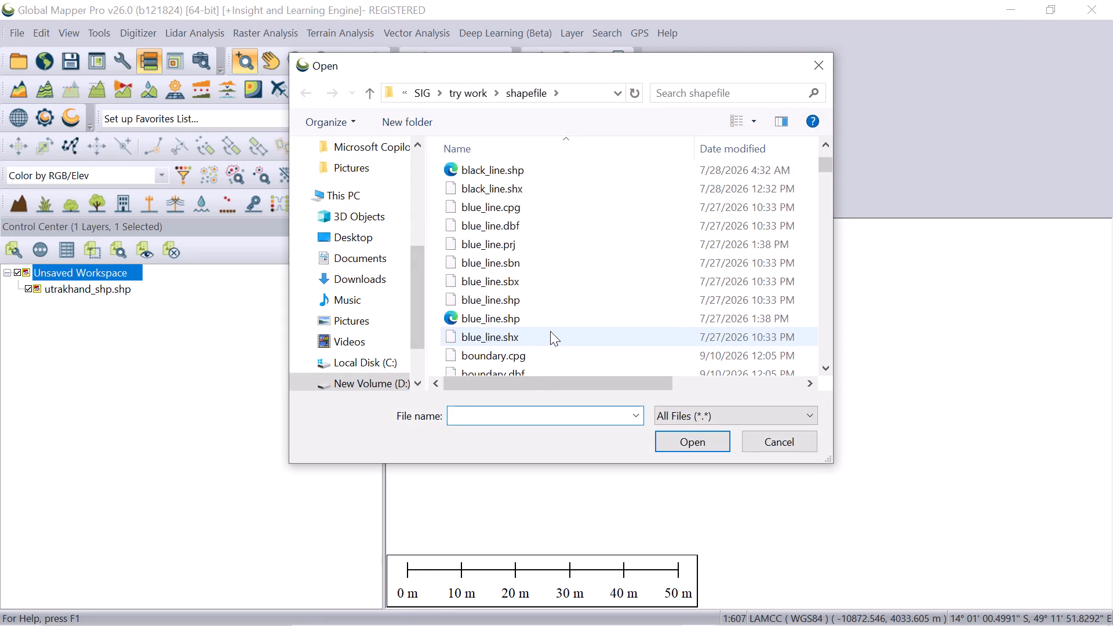
pyautogui.scroll(8, 550, 331)
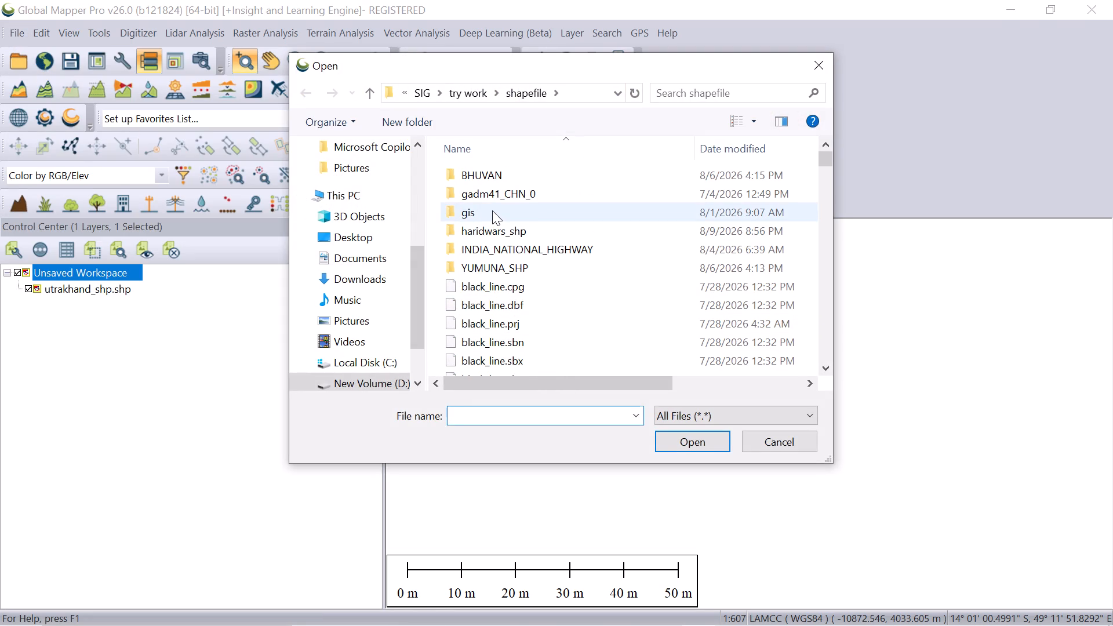
pyautogui.scroll(2, 492, 210)
pyautogui.doubleClick(496, 224)
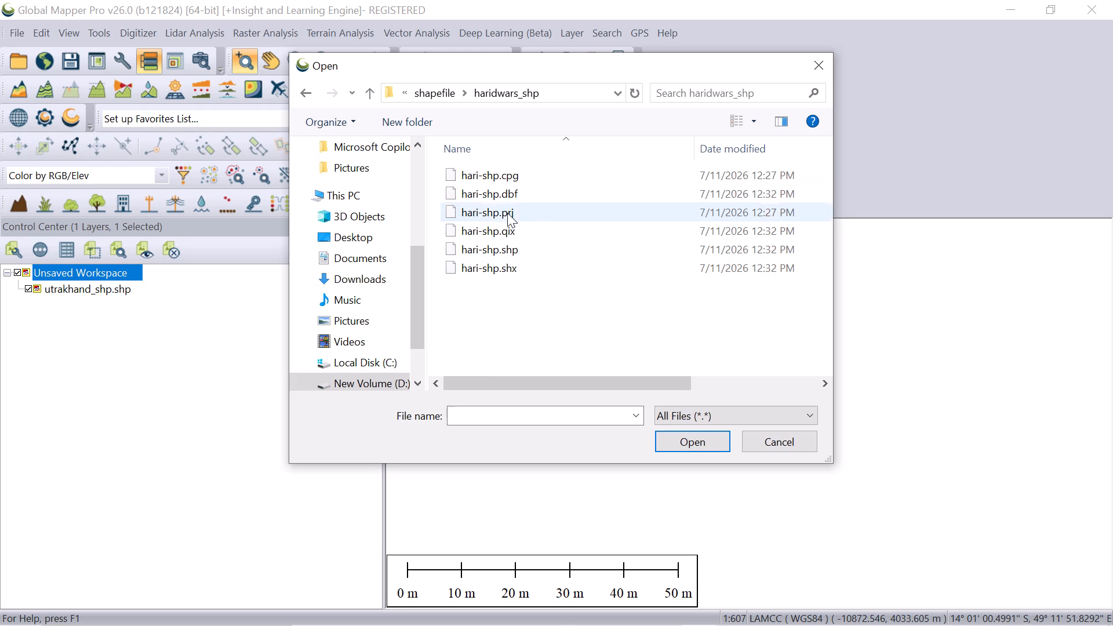
pyautogui.click(513, 249)
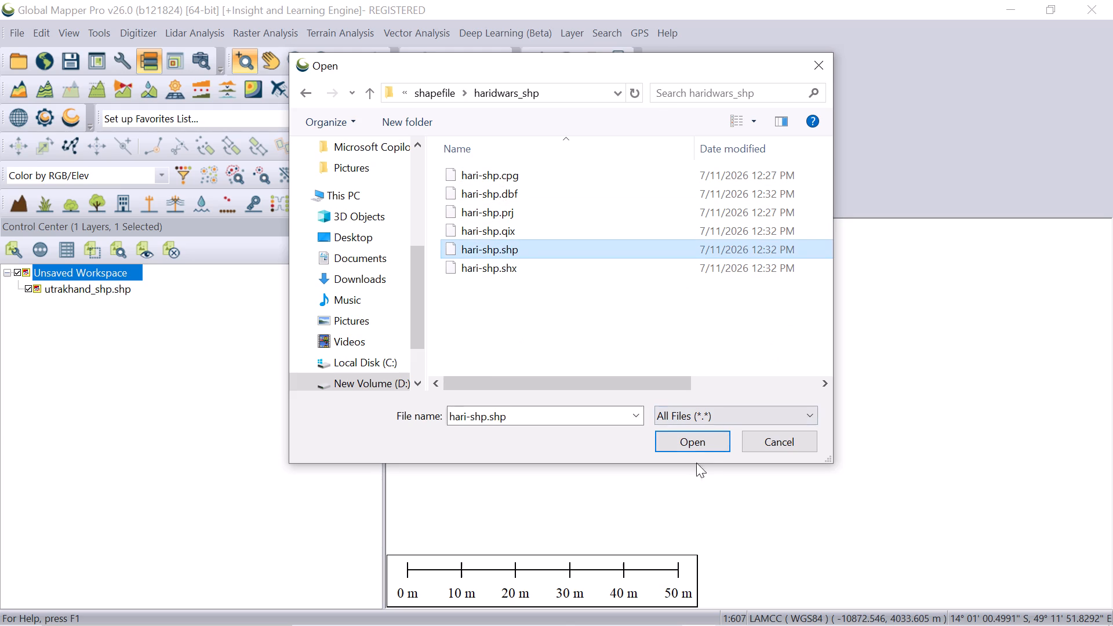
pyautogui.click(699, 443)
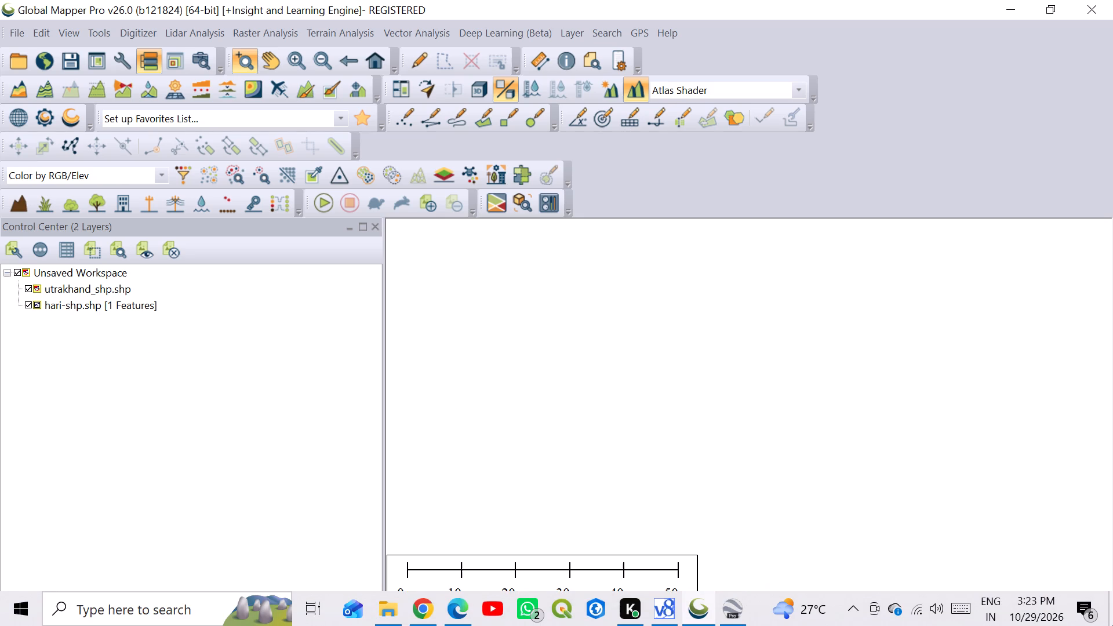
# Zoom to the hari-shp.shp layer and inspect its boundary shape.
pyautogui.rightClick(103, 304)
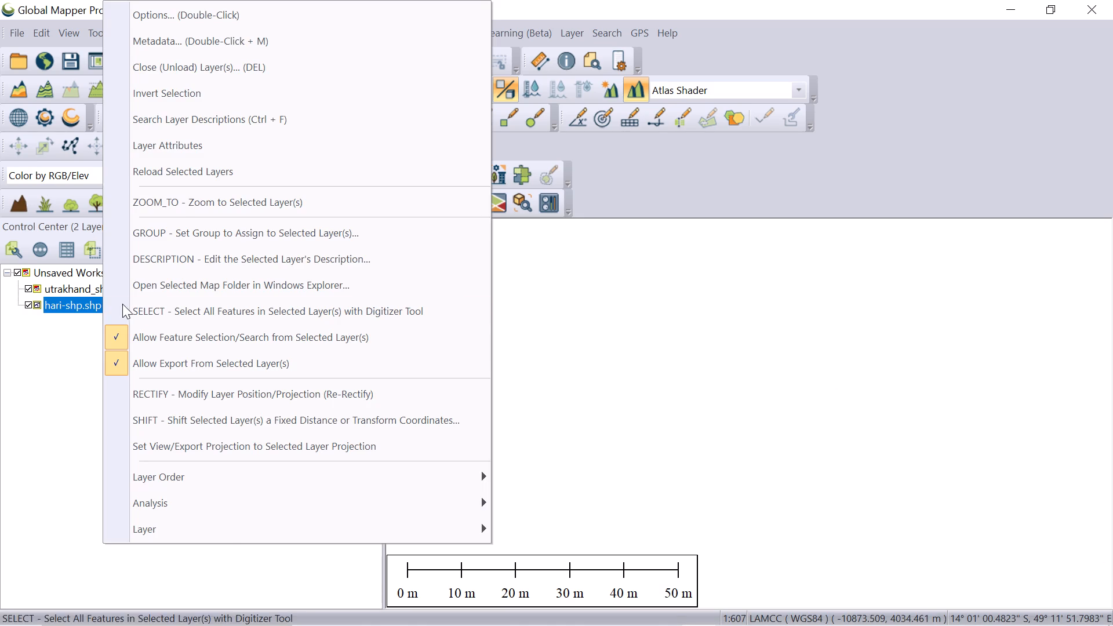
pyautogui.click(148, 209)
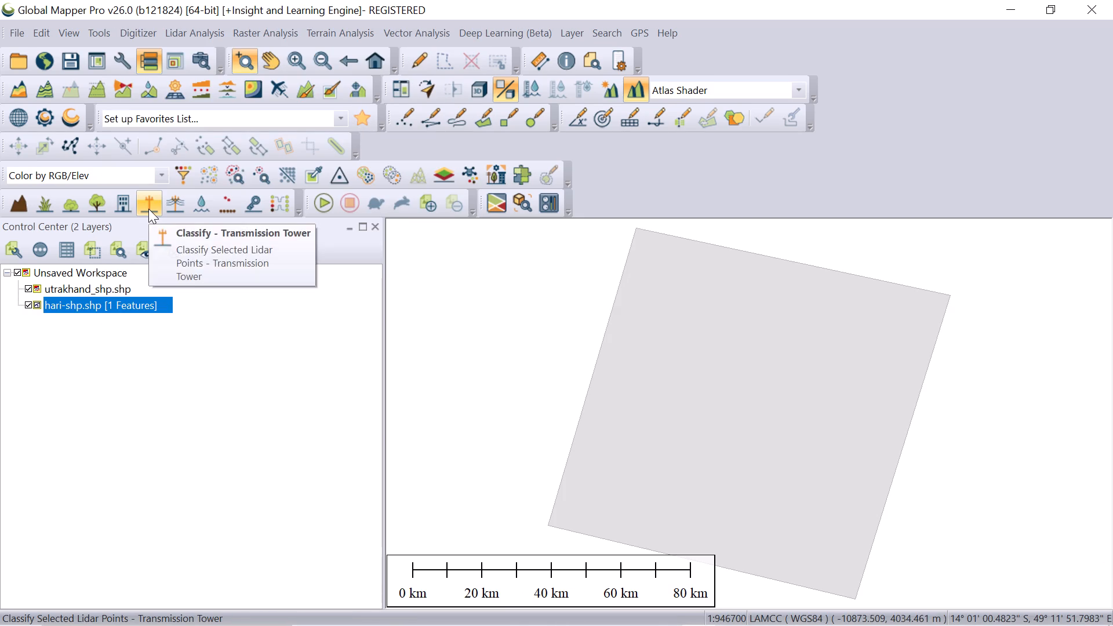
pyautogui.scroll(-1, 843, 458)
pyautogui.scroll(3, 846, 450)
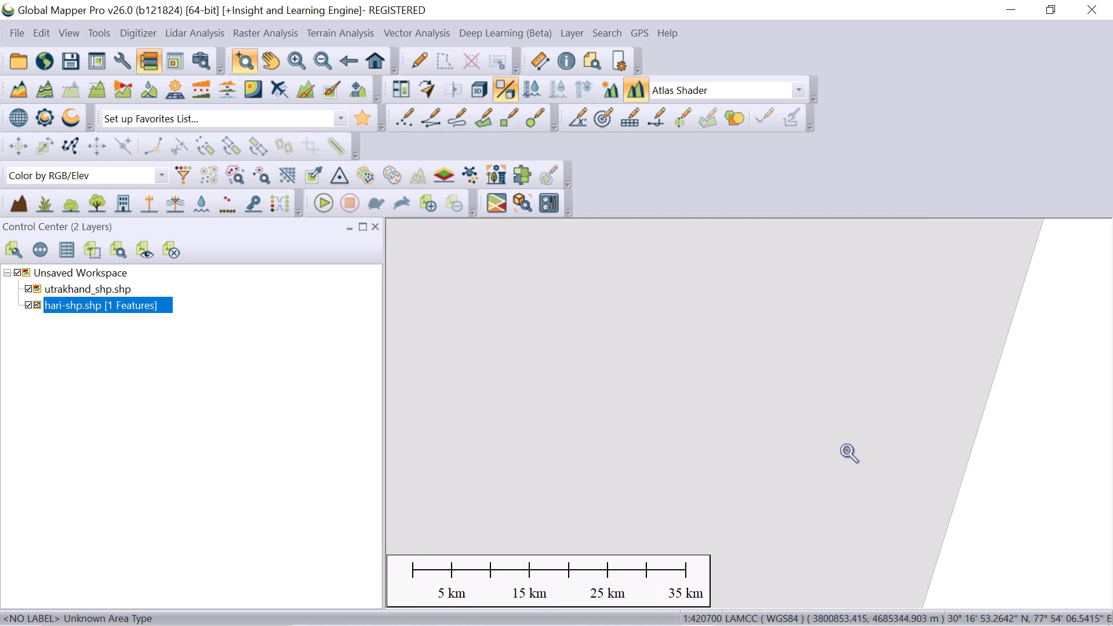
pyautogui.scroll(-2, 846, 450)
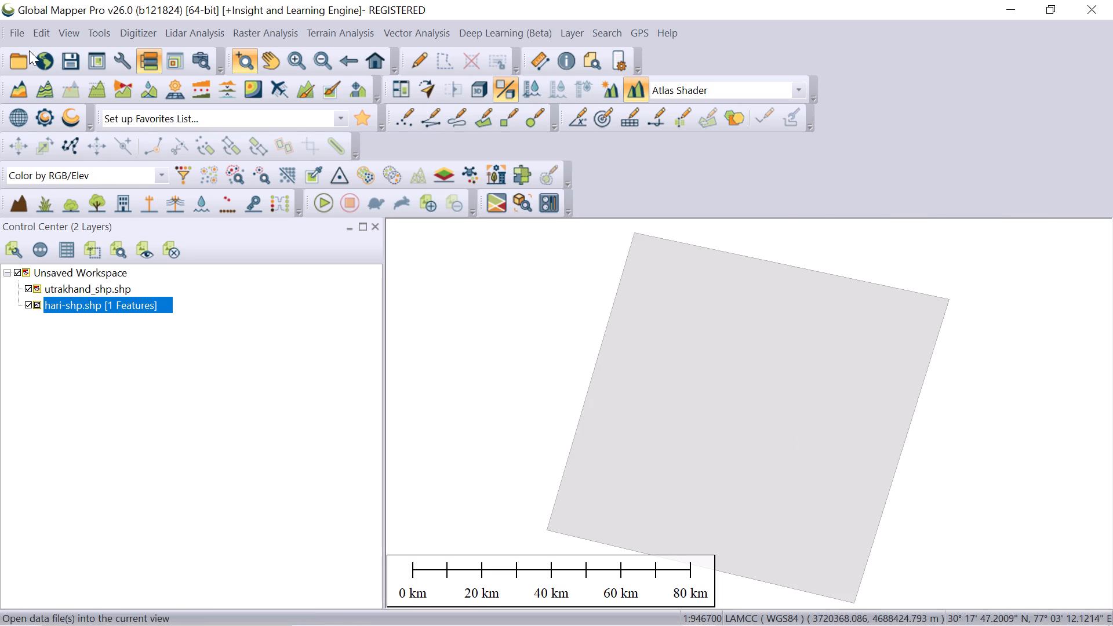
# Start opening another data file and look through the shapefile folder of try work for a different boundary shapefile.
pyautogui.click(28, 40)
pyautogui.click(41, 53)
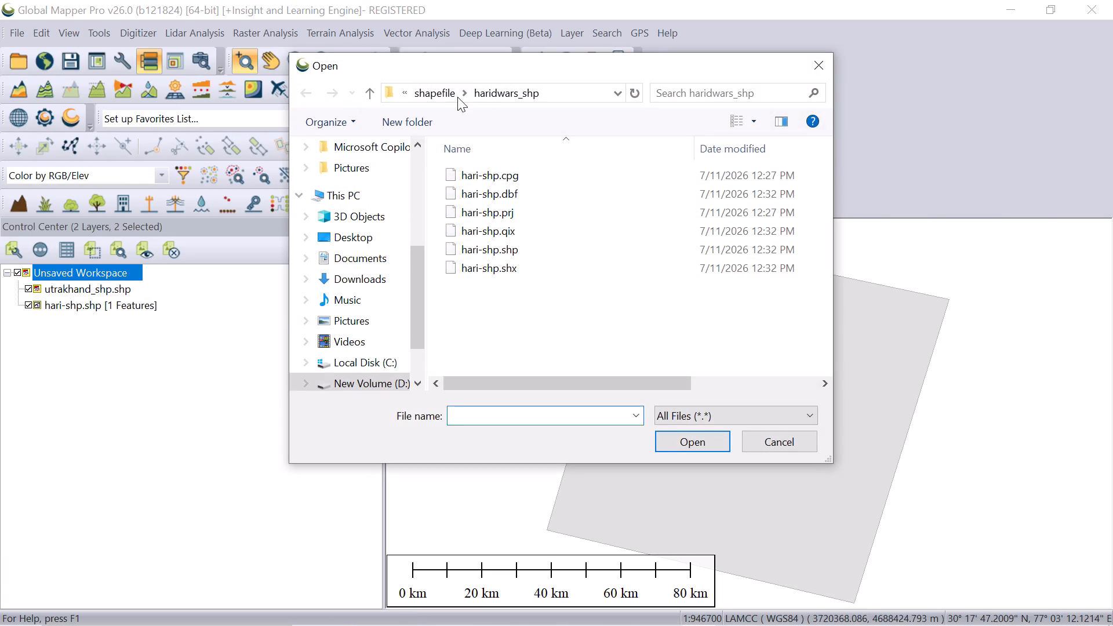
pyautogui.click(432, 97)
pyautogui.scroll(-1, 588, 309)
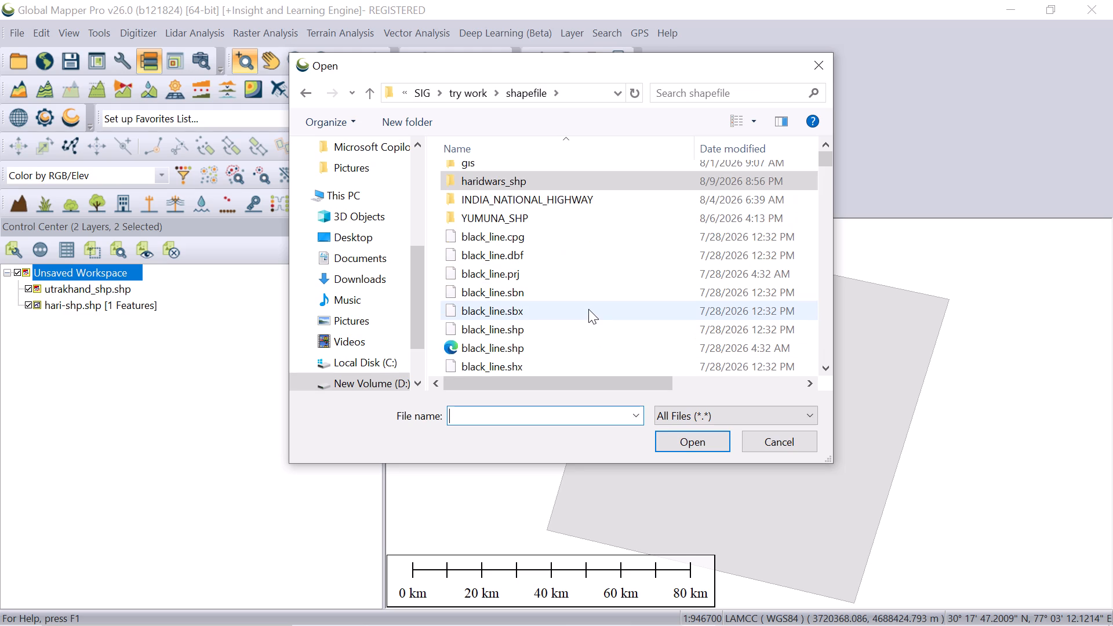
pyautogui.scroll(1, 588, 309)
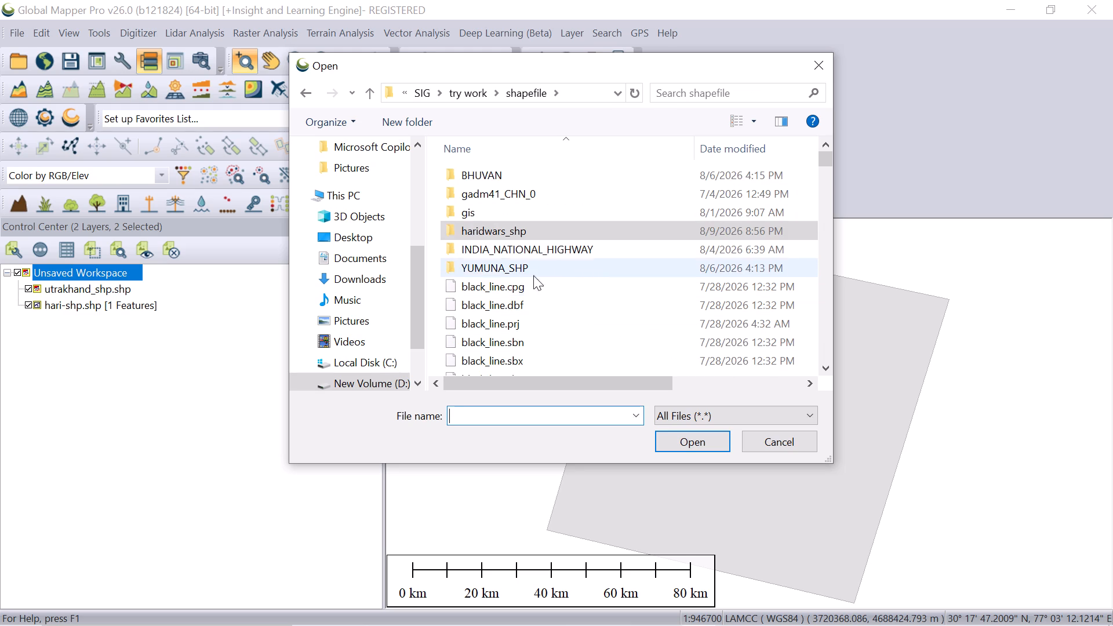
pyautogui.scroll(-2, 505, 275)
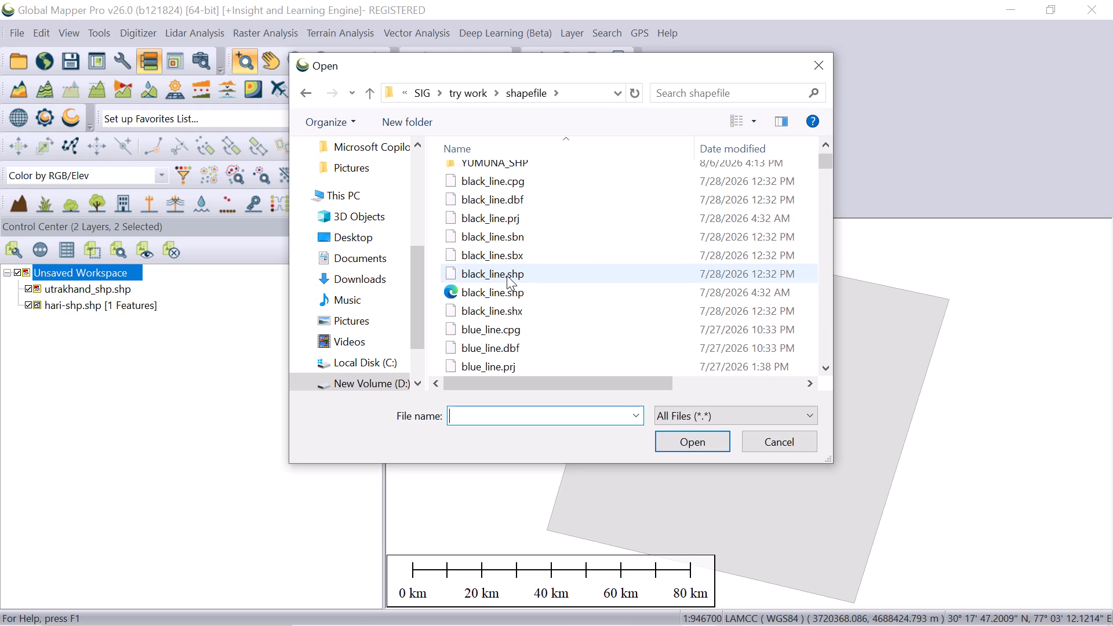
pyautogui.scroll(-18, 507, 275)
pyautogui.scroll(5, 544, 263)
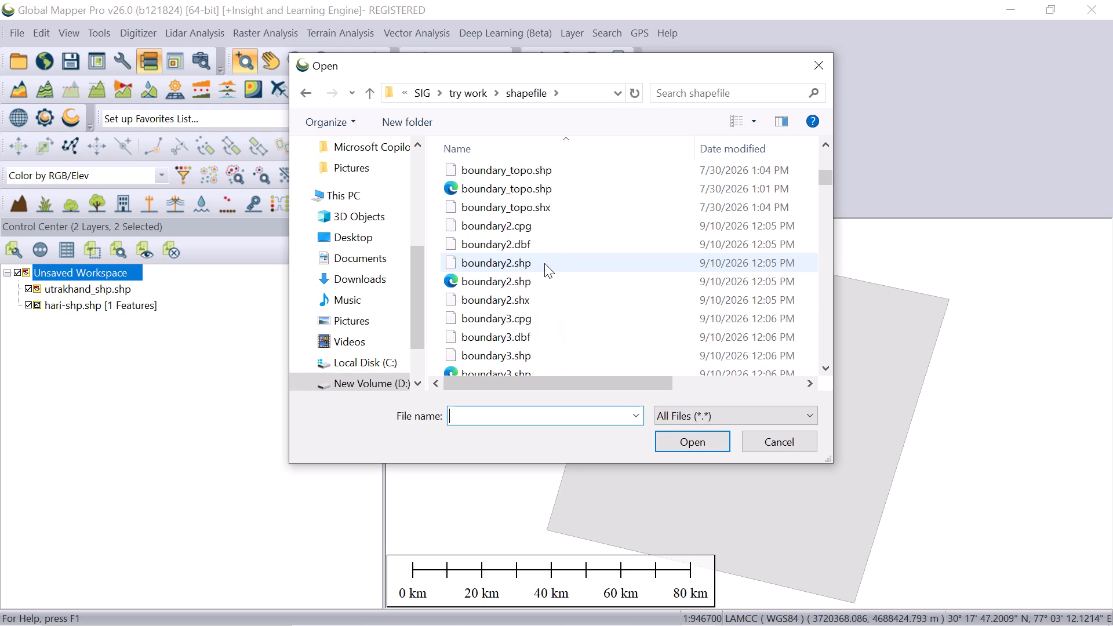
pyautogui.scroll(20, 544, 263)
pyautogui.scroll(7, 544, 263)
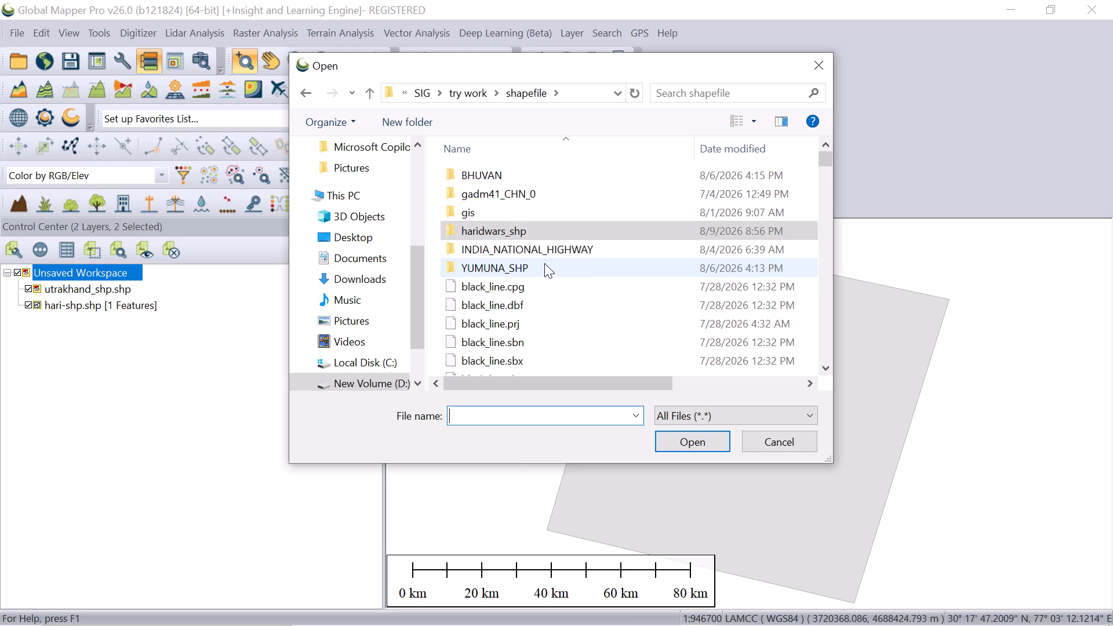
pyautogui.scroll(3, 544, 263)
pyautogui.scroll(-20, 544, 263)
pyautogui.scroll(-3, 544, 263)
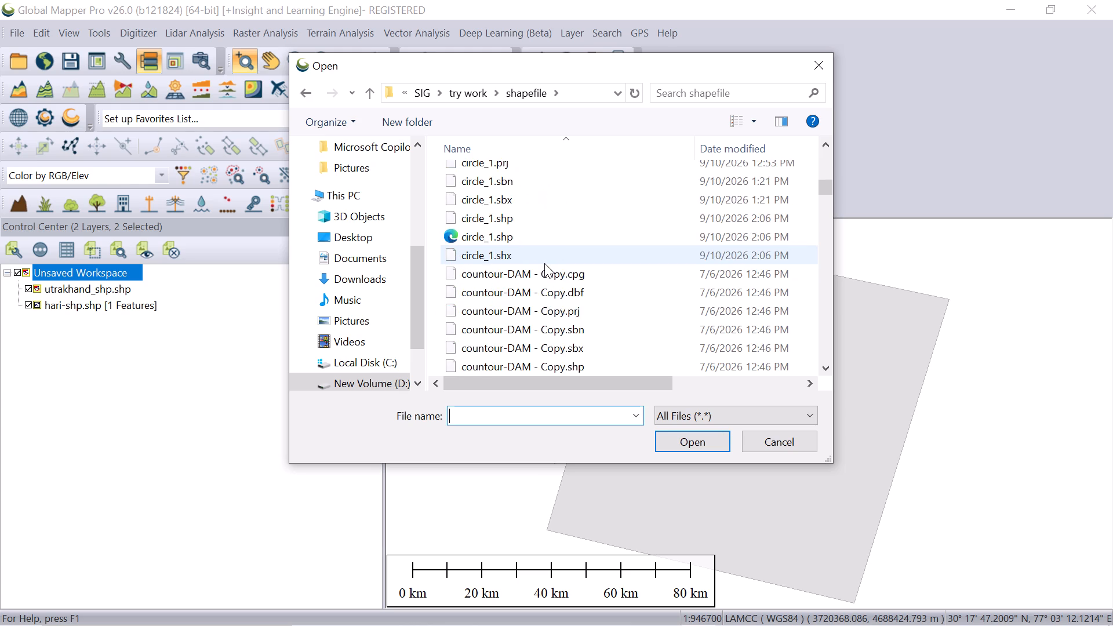
pyautogui.scroll(-20, 544, 263)
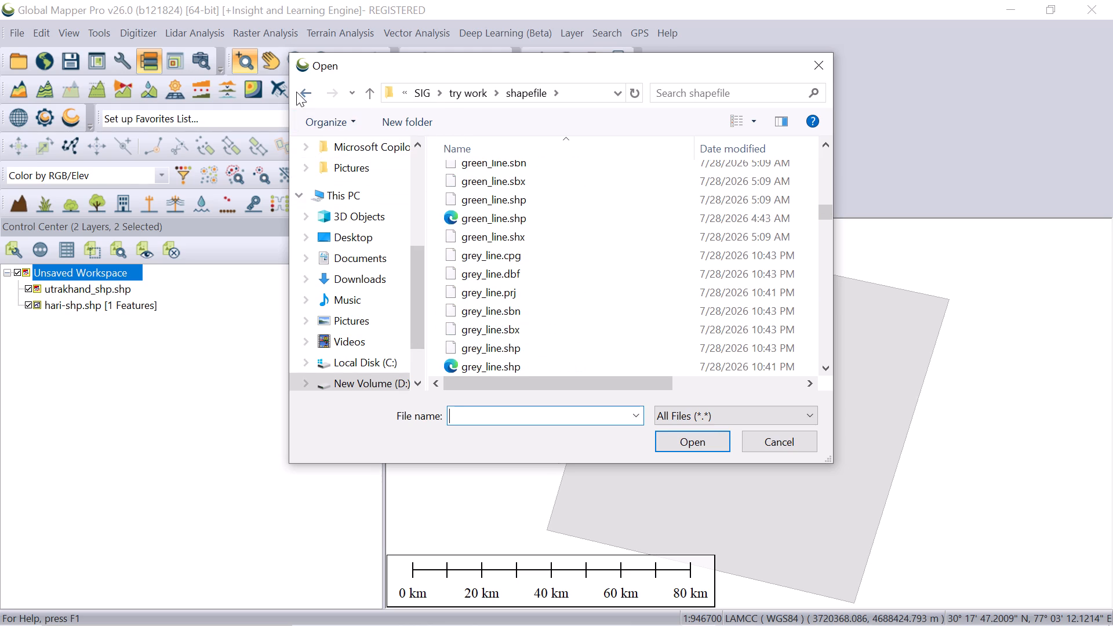
# Load Gurugram.shp from the India State Shp folder in Downloads.
pyautogui.scroll(10, 385, 296)
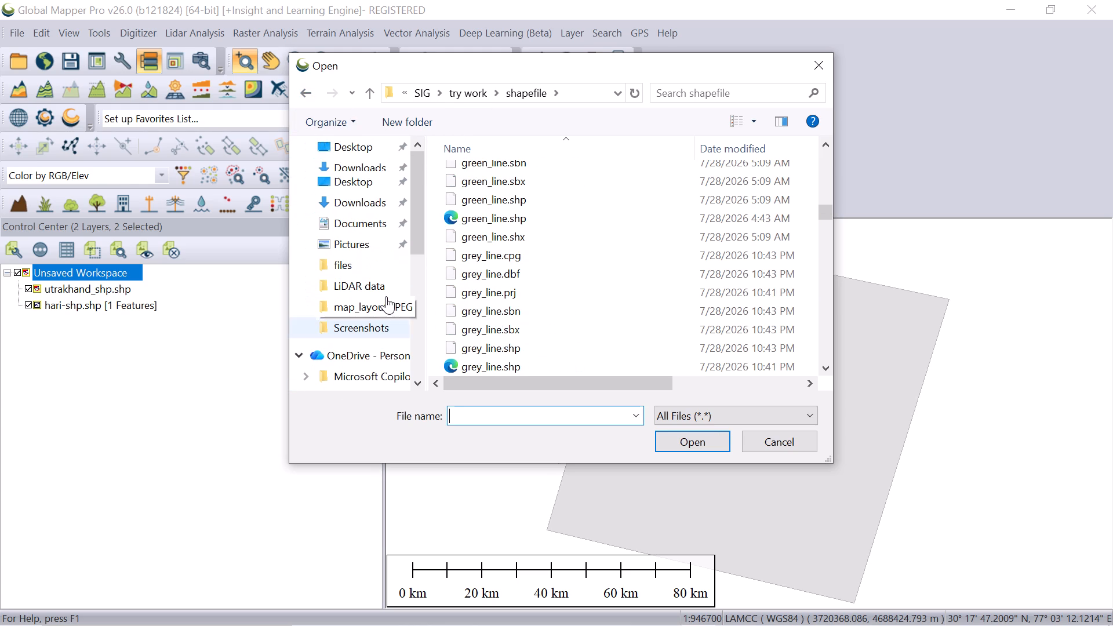
pyautogui.scroll(2, 386, 296)
pyautogui.doubleClick(369, 205)
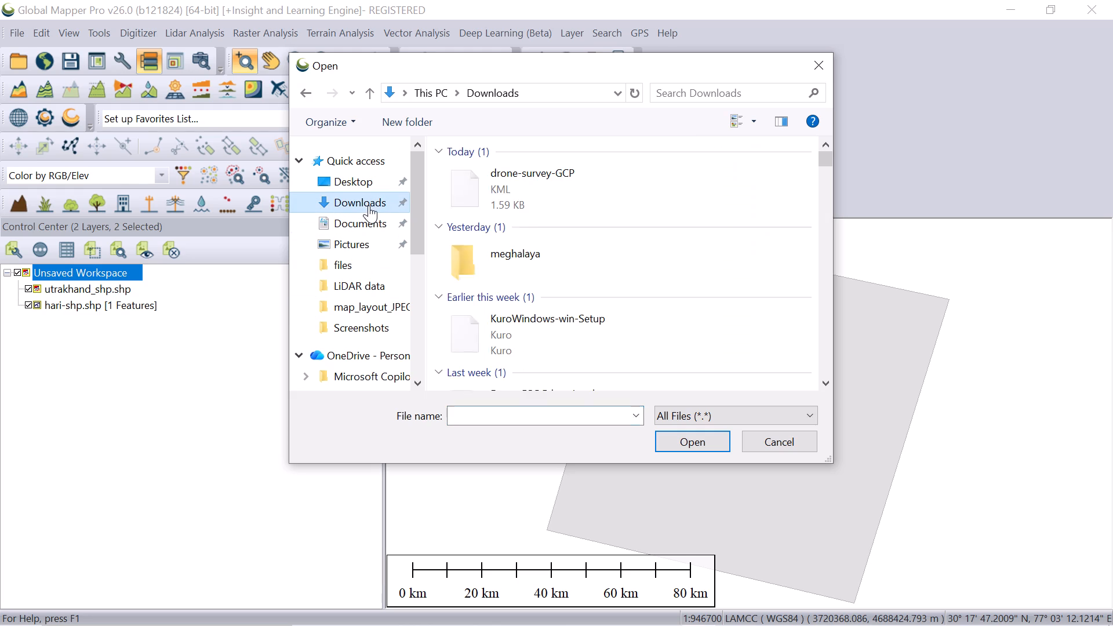
pyautogui.scroll(-6, 514, 239)
pyautogui.scroll(4, 514, 239)
pyautogui.doubleClick(575, 276)
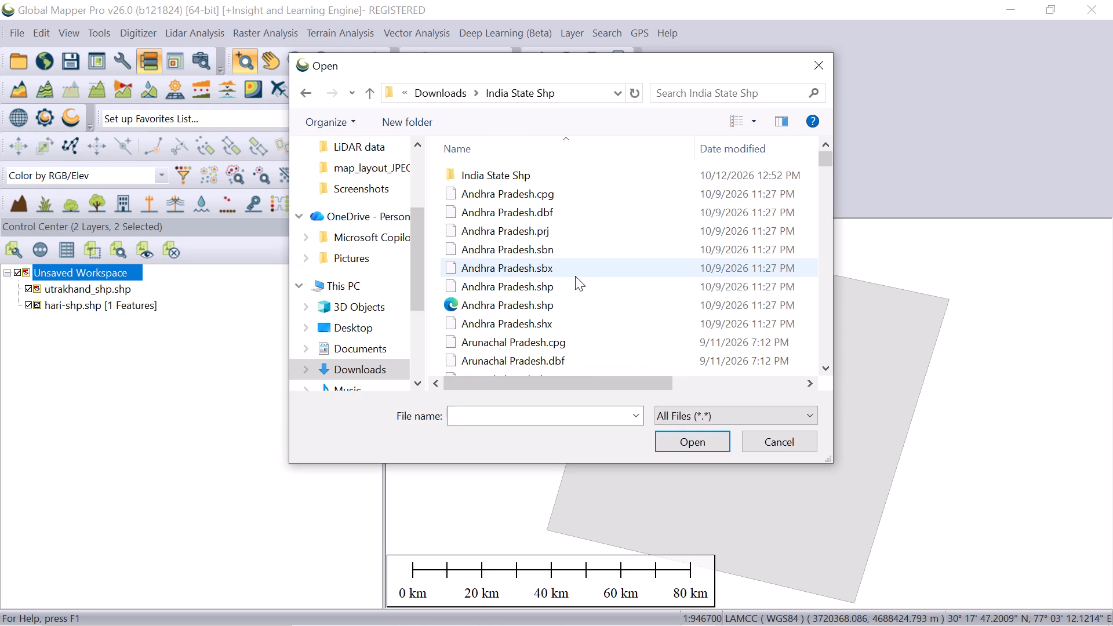
pyautogui.scroll(-8, 574, 273)
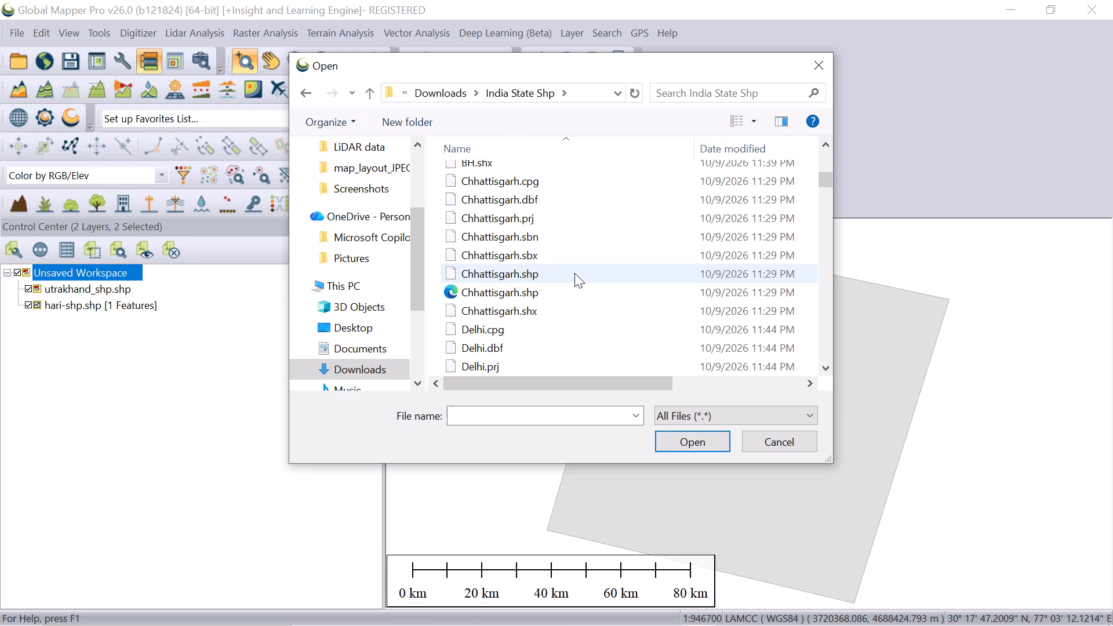
pyautogui.scroll(-11, 574, 273)
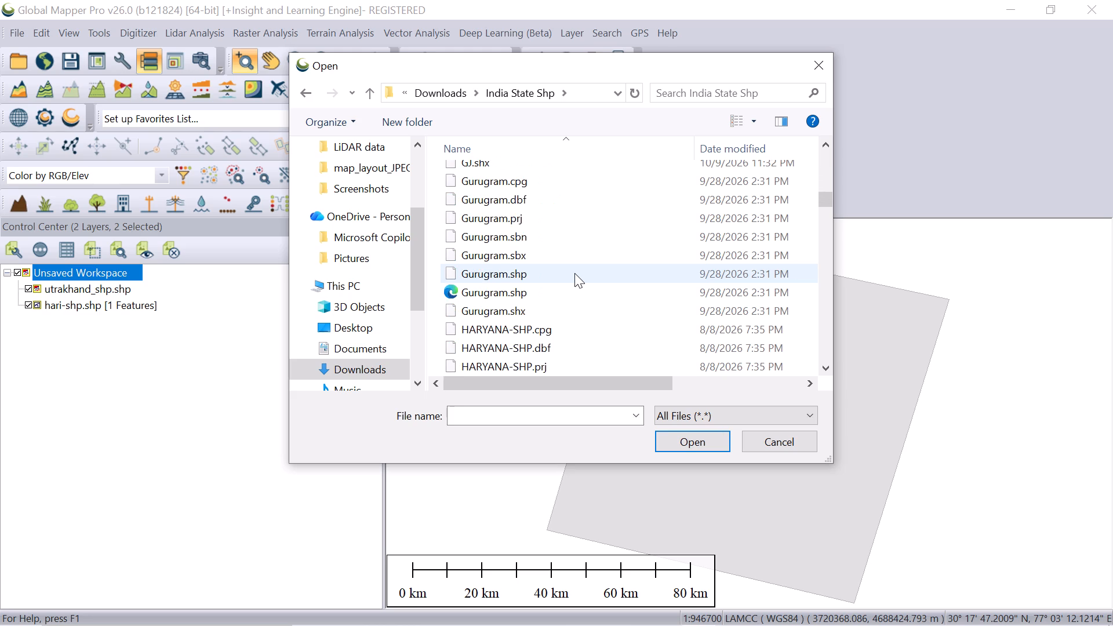
pyautogui.scroll(-1, 574, 273)
pyautogui.click(531, 221)
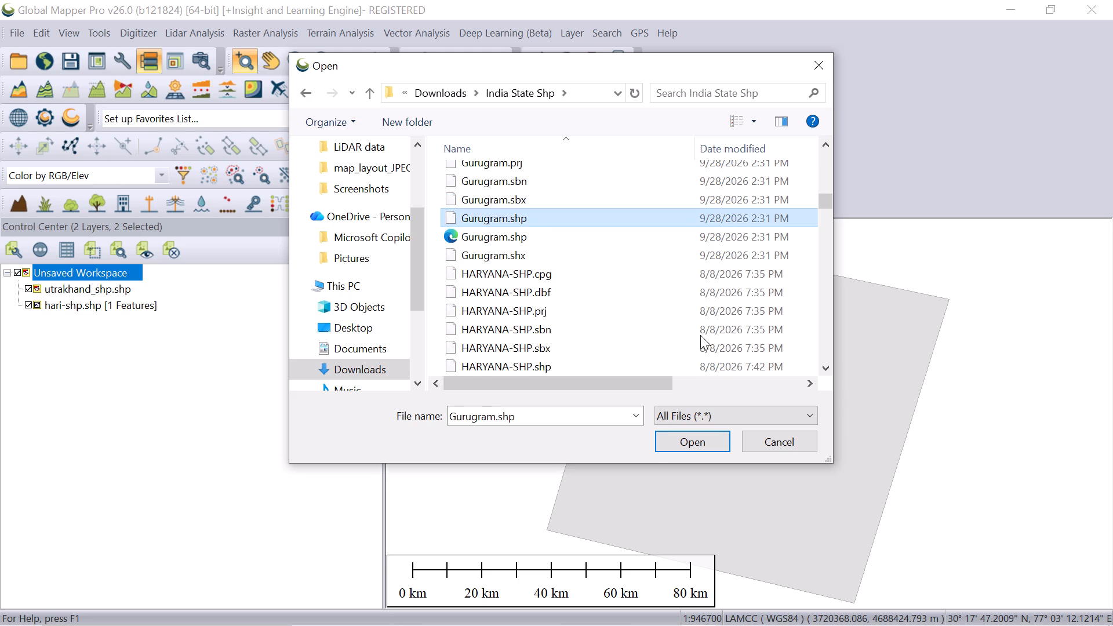
pyautogui.click(663, 438)
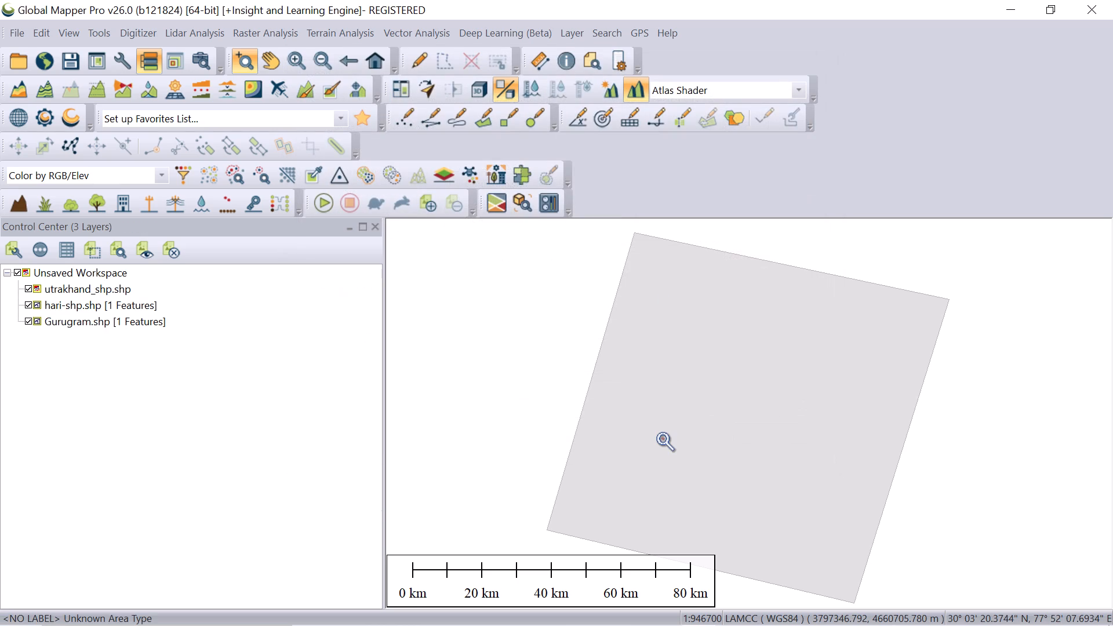
# Hide the utrakhand_shp.shp and hari-shp.shp layers and zoom to the Gurugram.shp layer.
pyautogui.click(25, 286)
pyautogui.click(29, 305)
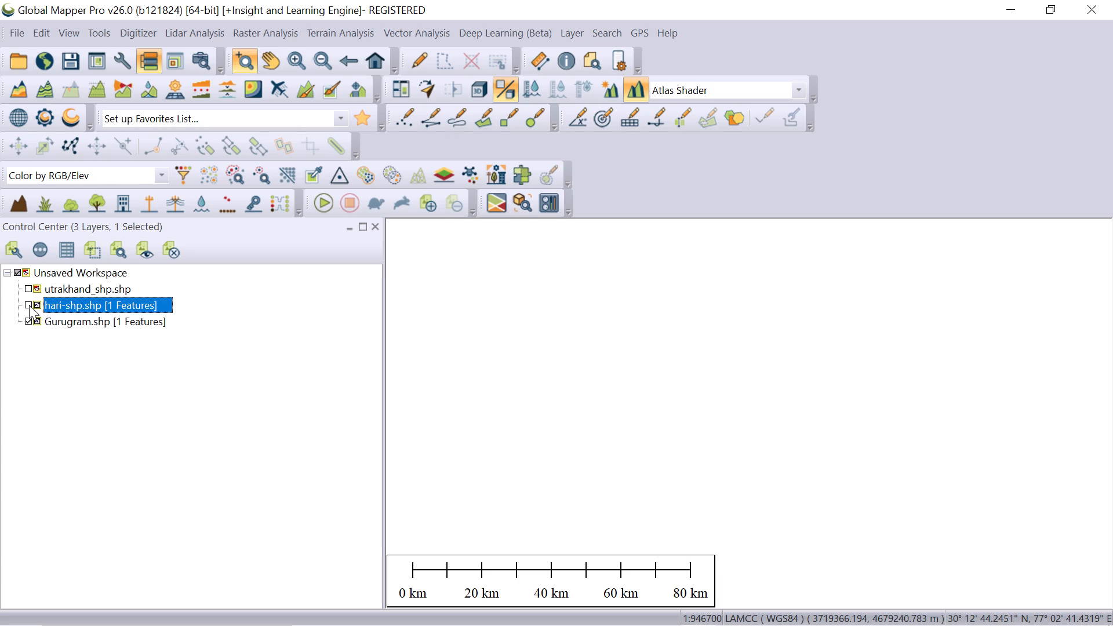
pyautogui.rightClick(101, 321)
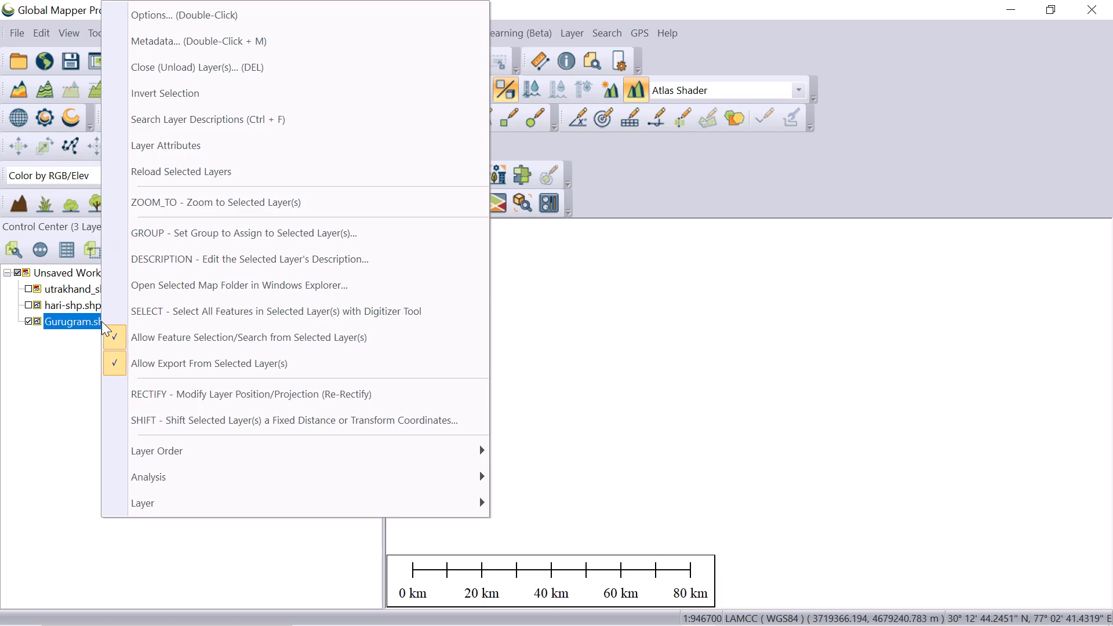
pyautogui.click(151, 213)
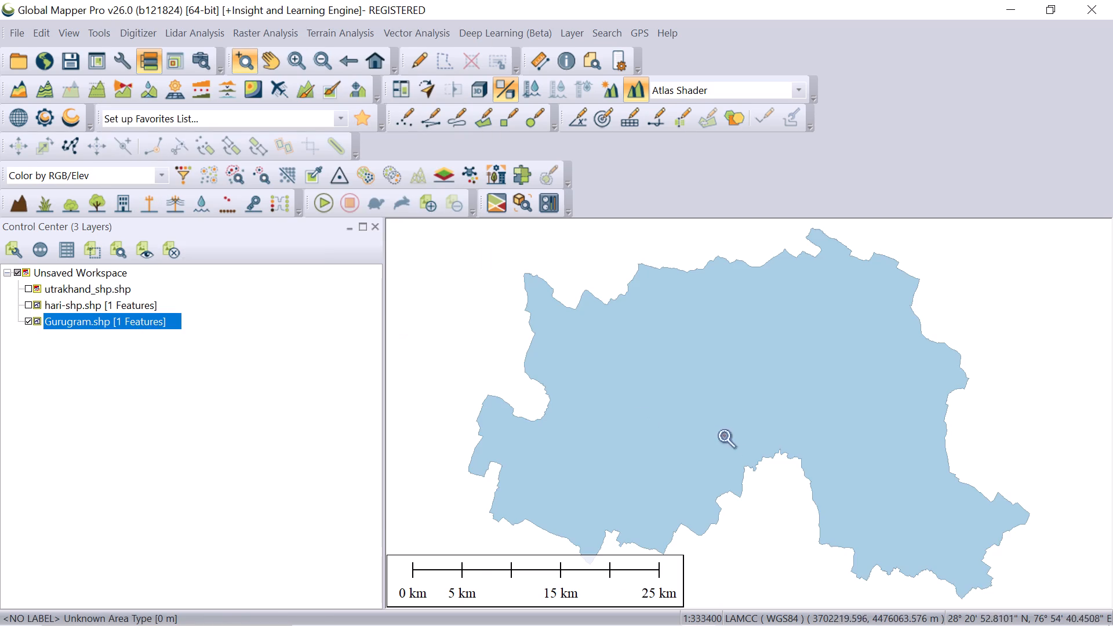
pyautogui.scroll(-1, 728, 443)
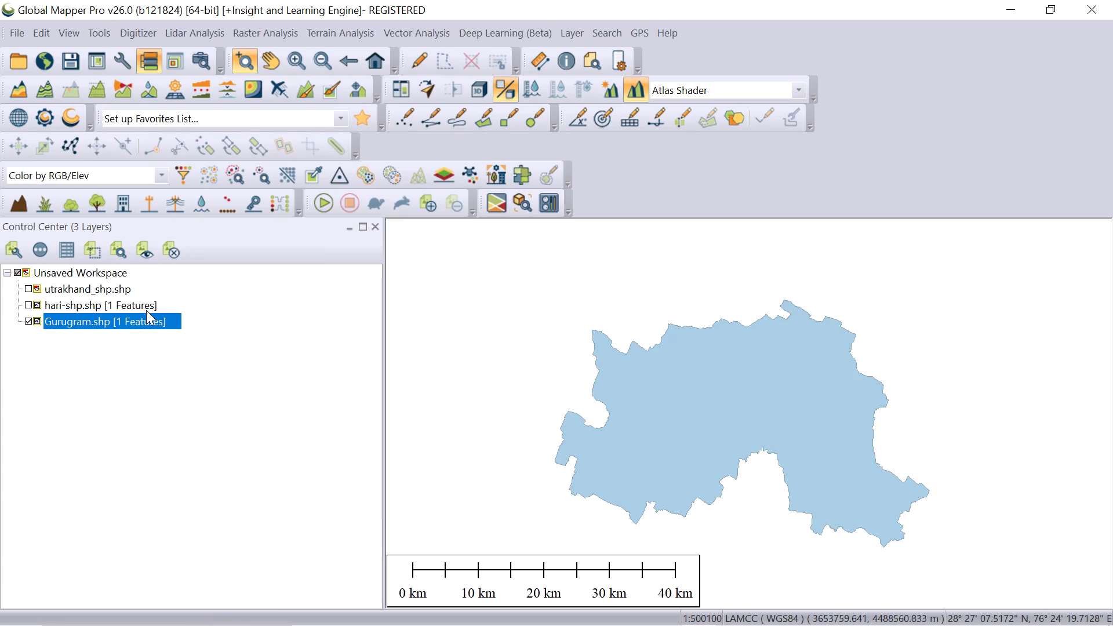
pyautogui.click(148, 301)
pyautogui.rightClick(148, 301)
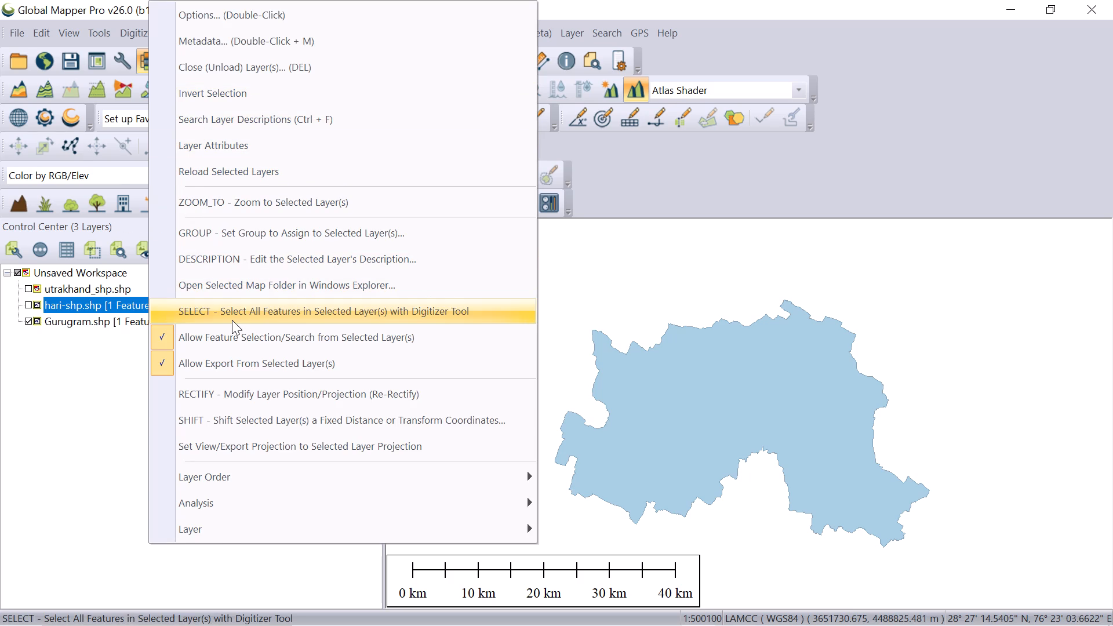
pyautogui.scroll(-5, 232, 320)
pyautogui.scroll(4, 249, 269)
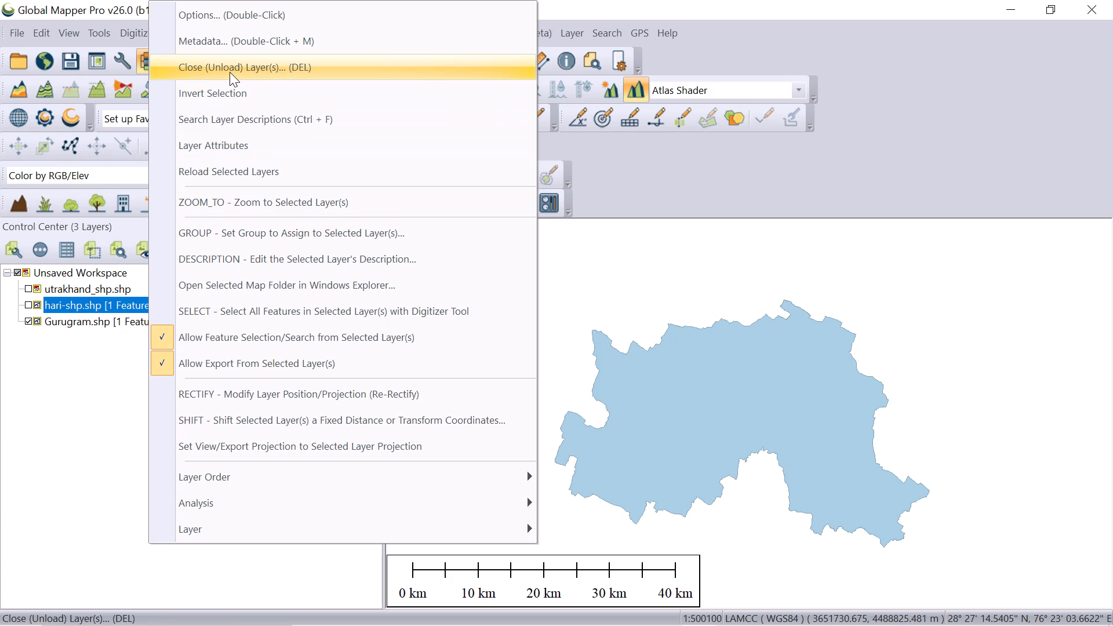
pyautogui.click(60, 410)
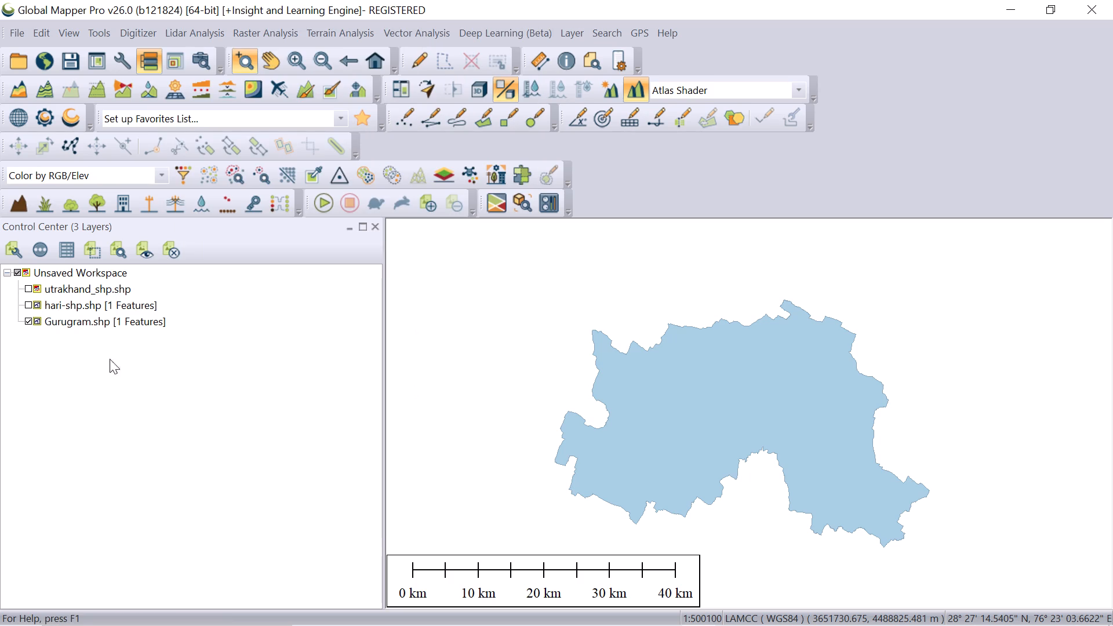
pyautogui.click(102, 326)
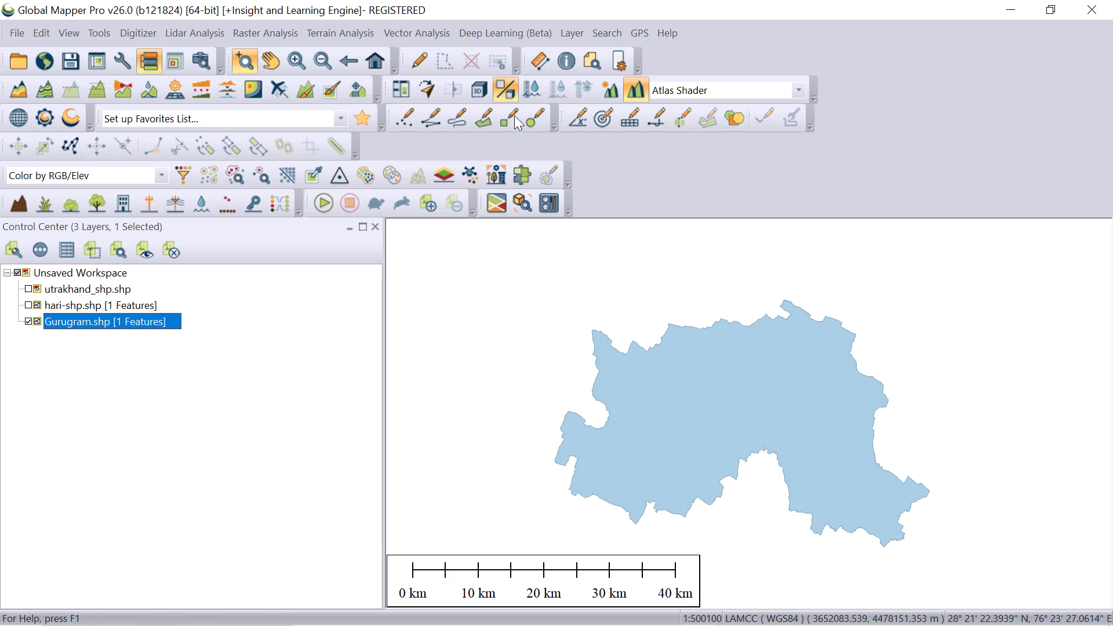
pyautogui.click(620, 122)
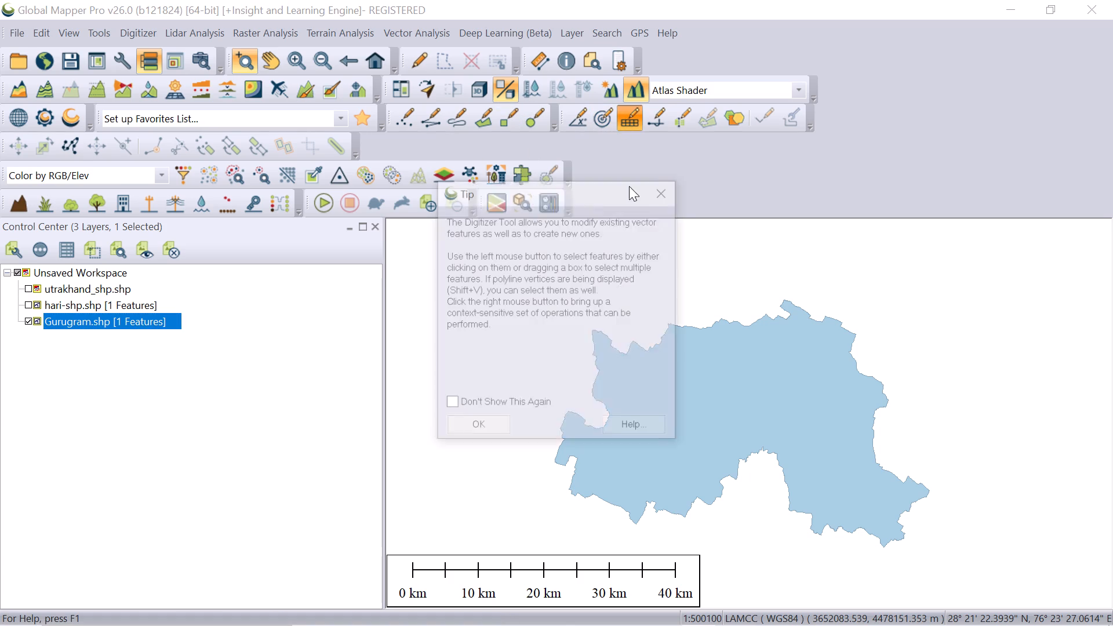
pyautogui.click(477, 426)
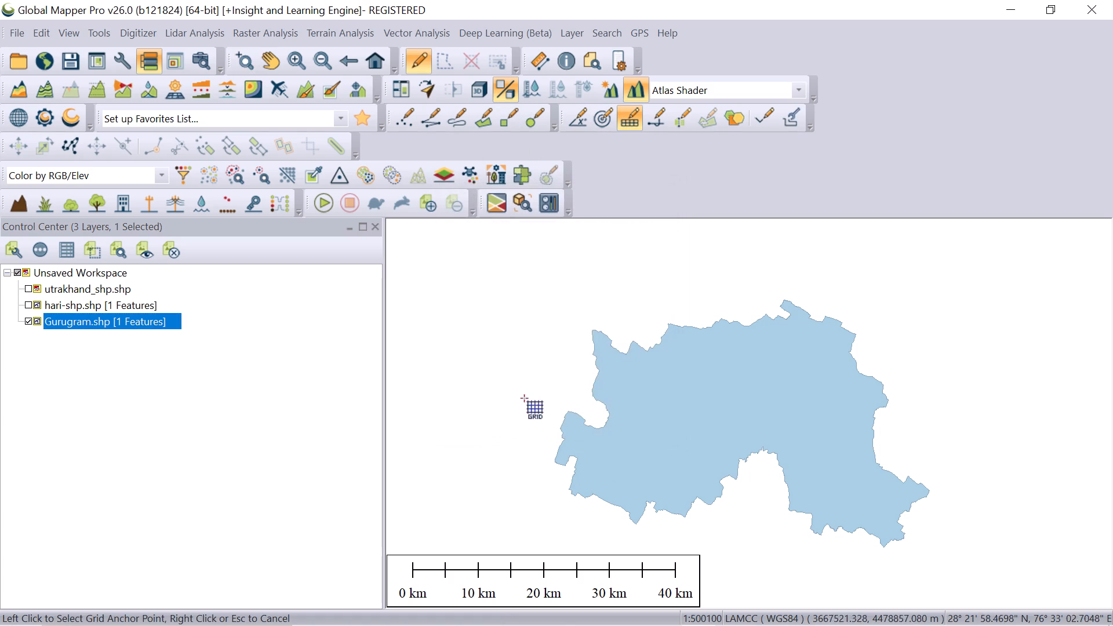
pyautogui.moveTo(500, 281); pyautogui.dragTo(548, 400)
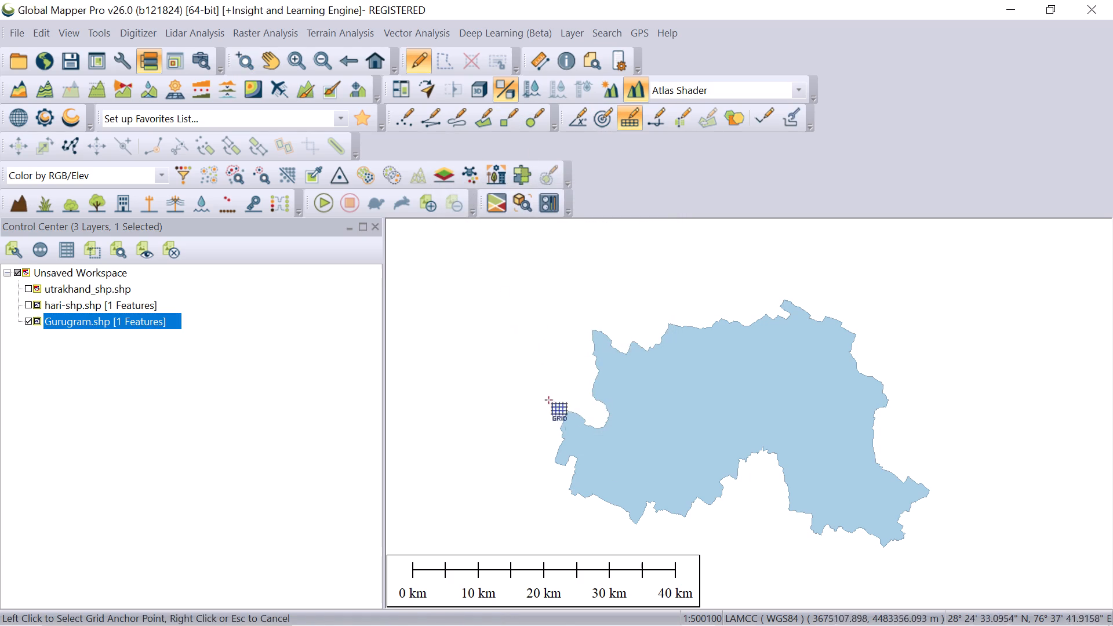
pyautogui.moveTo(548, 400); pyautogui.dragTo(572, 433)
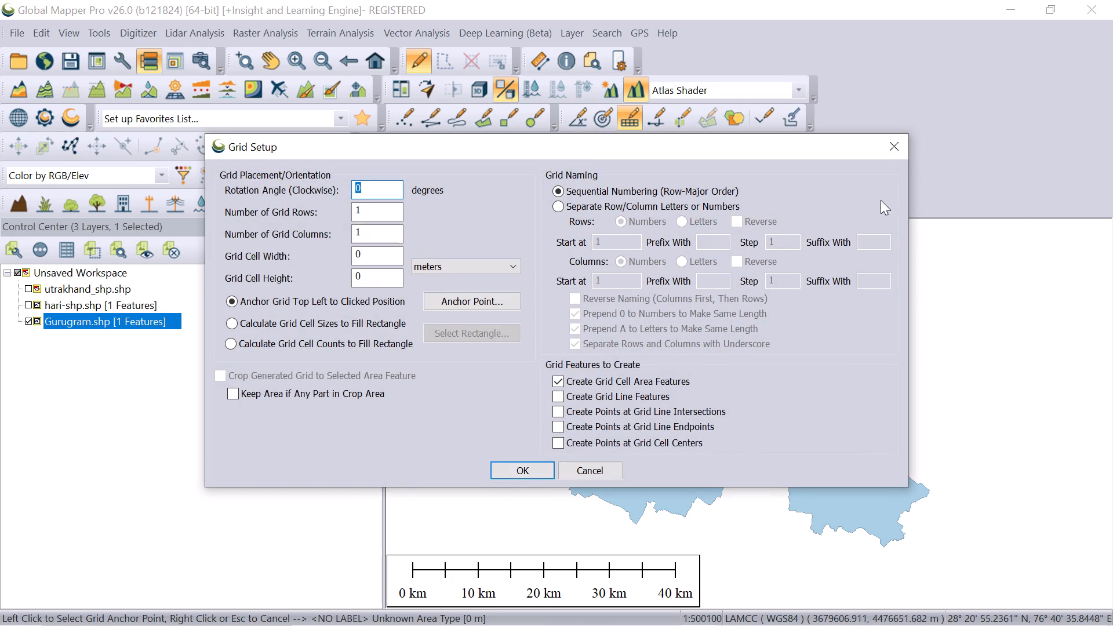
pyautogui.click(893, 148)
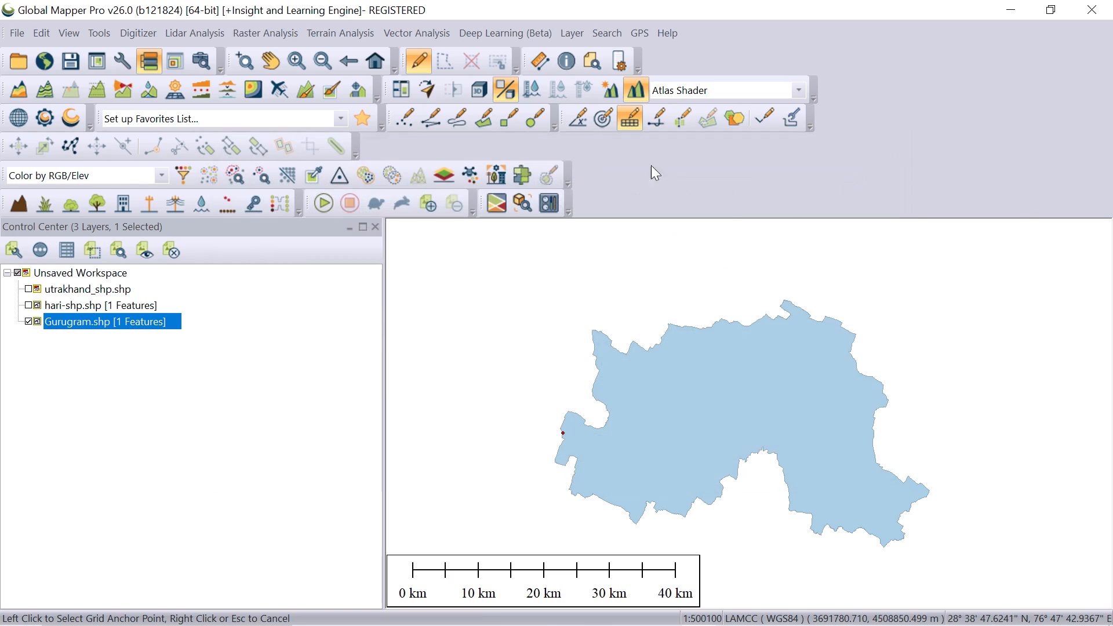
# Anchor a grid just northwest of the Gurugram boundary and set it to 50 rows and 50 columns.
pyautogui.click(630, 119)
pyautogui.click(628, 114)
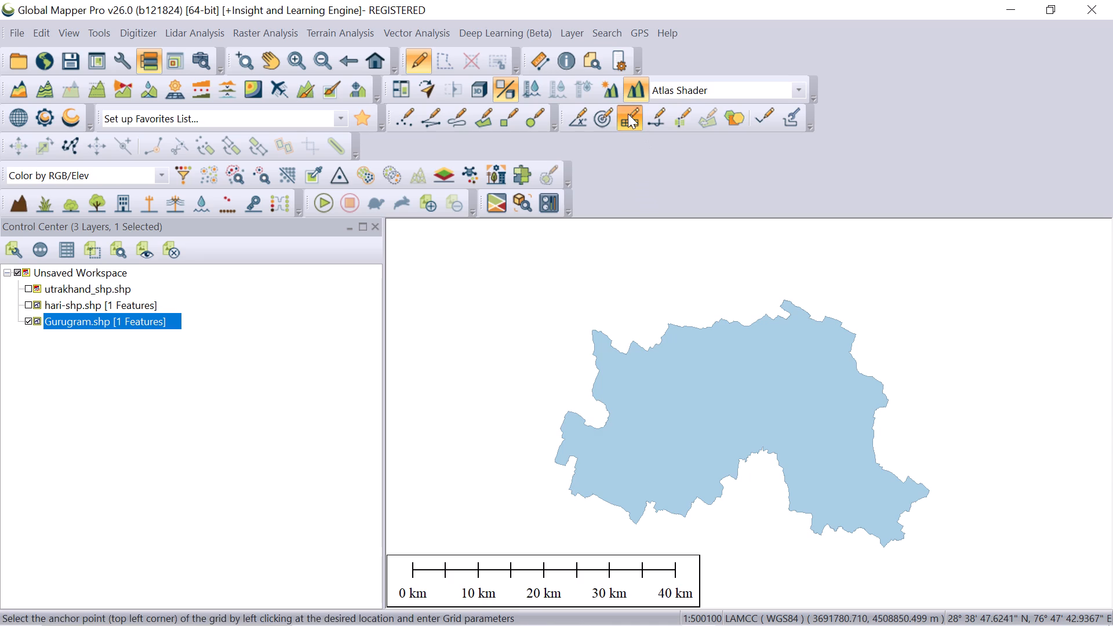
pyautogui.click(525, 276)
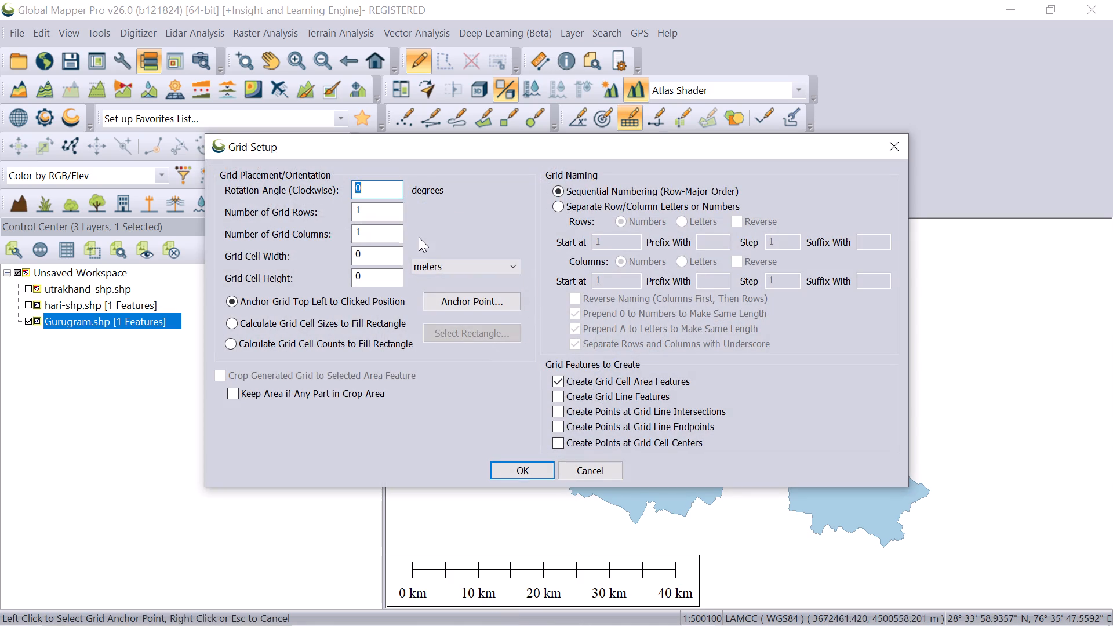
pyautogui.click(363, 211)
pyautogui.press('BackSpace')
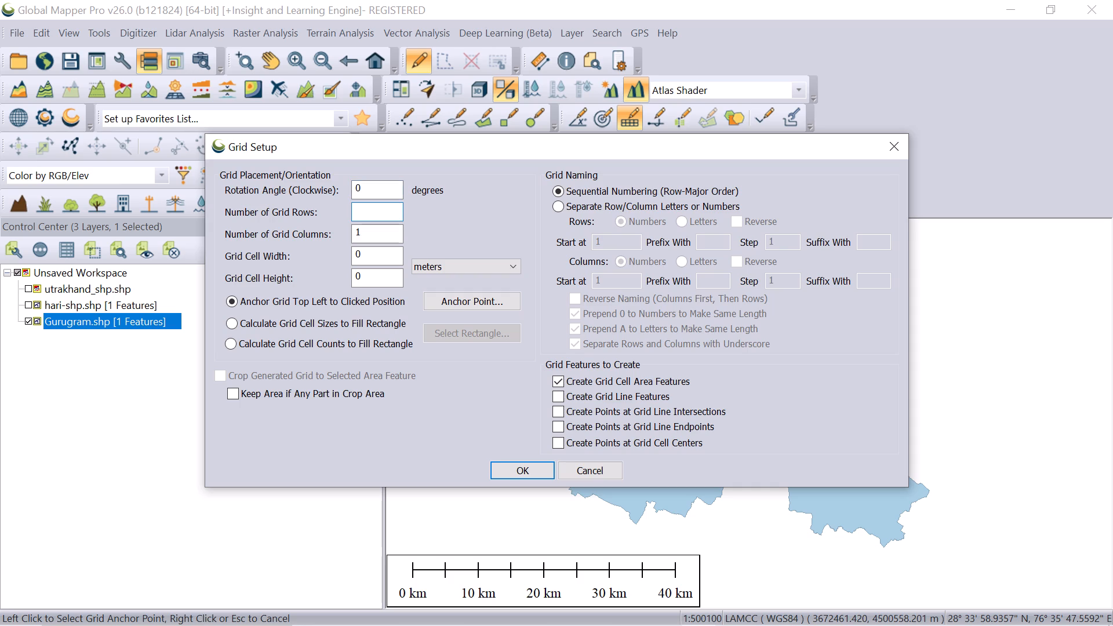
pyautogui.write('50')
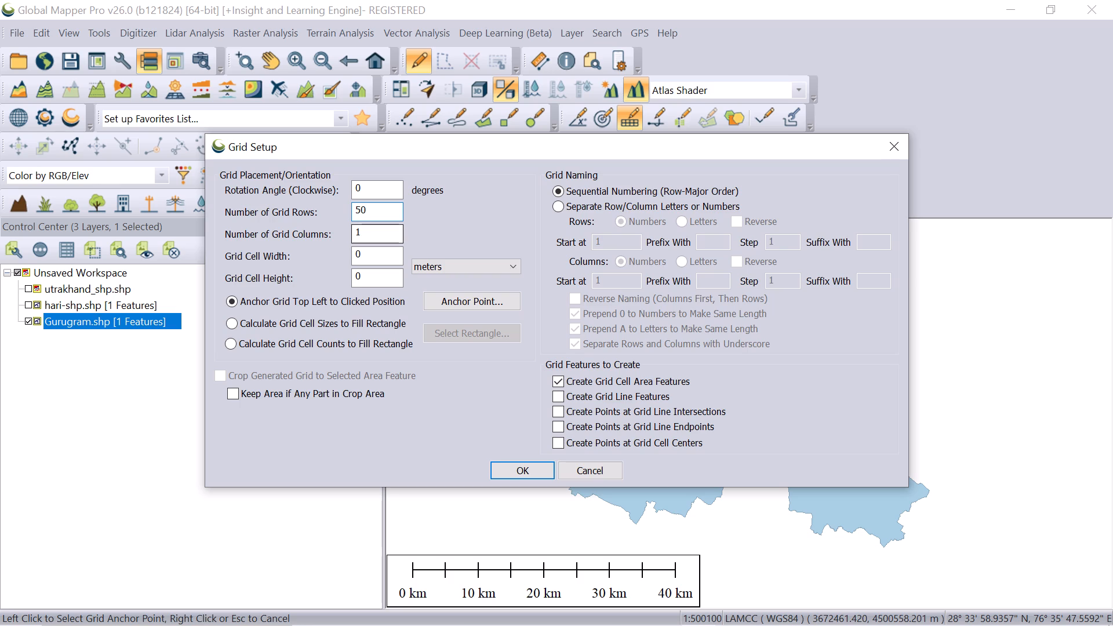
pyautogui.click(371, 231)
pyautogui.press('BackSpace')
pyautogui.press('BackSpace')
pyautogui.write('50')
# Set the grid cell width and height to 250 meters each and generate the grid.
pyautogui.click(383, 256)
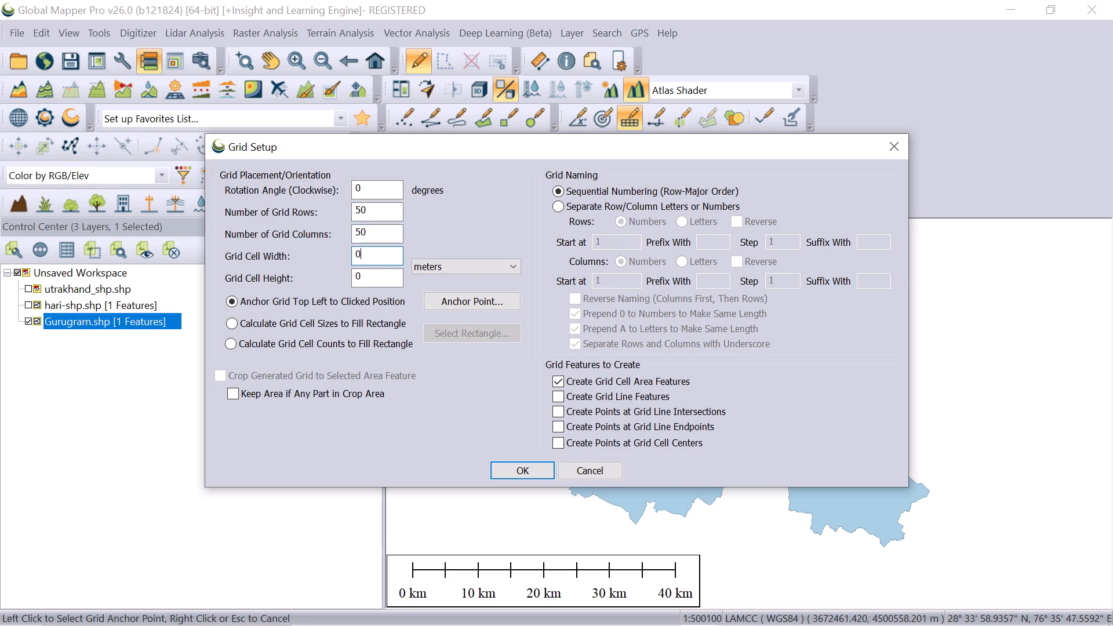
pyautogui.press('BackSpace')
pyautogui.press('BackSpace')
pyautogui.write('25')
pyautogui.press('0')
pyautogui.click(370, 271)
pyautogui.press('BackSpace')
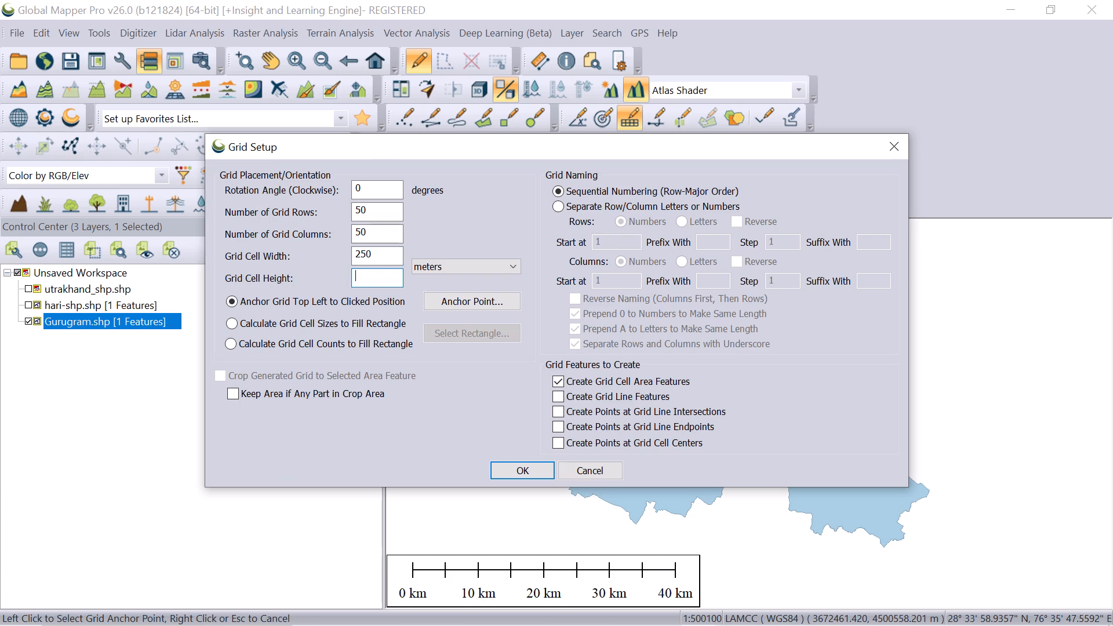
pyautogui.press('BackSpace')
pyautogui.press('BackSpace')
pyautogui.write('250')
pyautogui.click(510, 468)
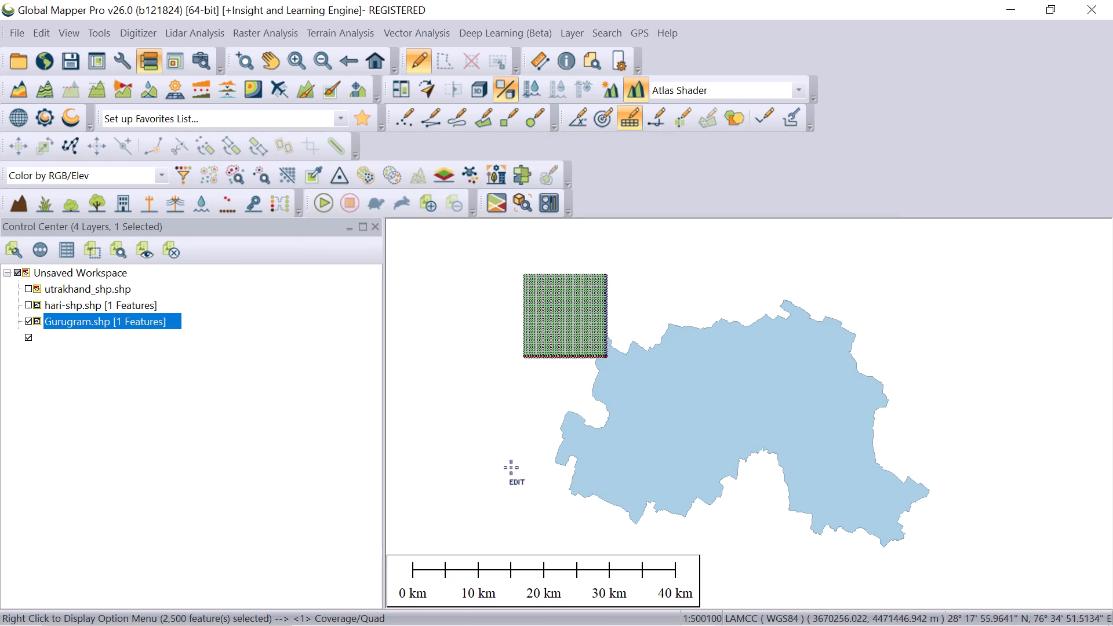
# Inspect the generated grid's coverage against the Gurugram boundary and the editing options for its cells.
pyautogui.scroll(5, 580, 312)
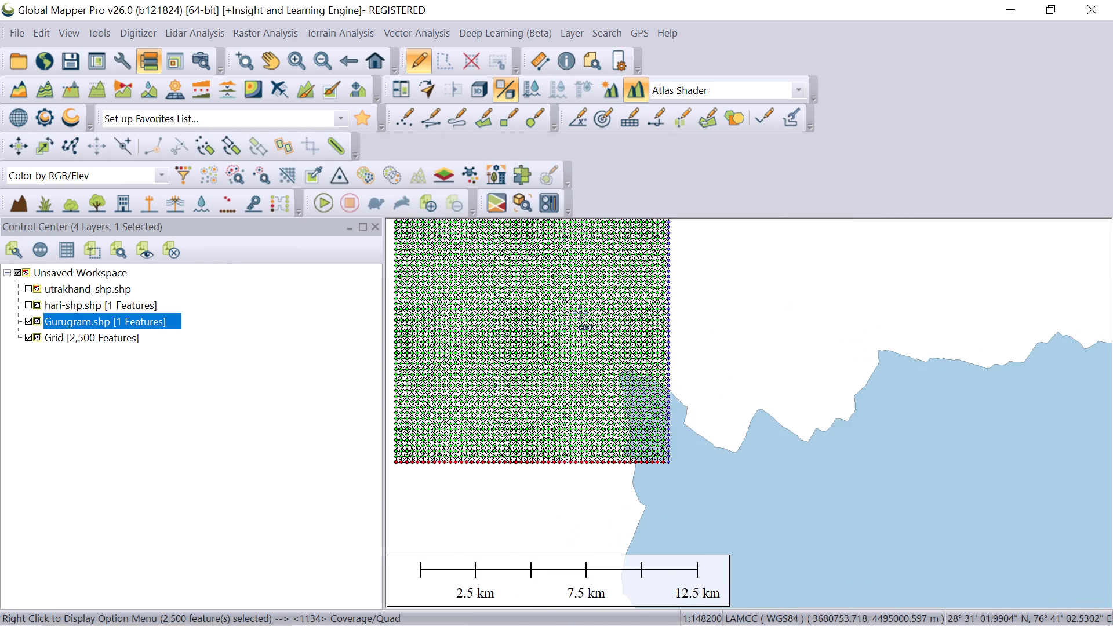
pyautogui.scroll(-6, 580, 312)
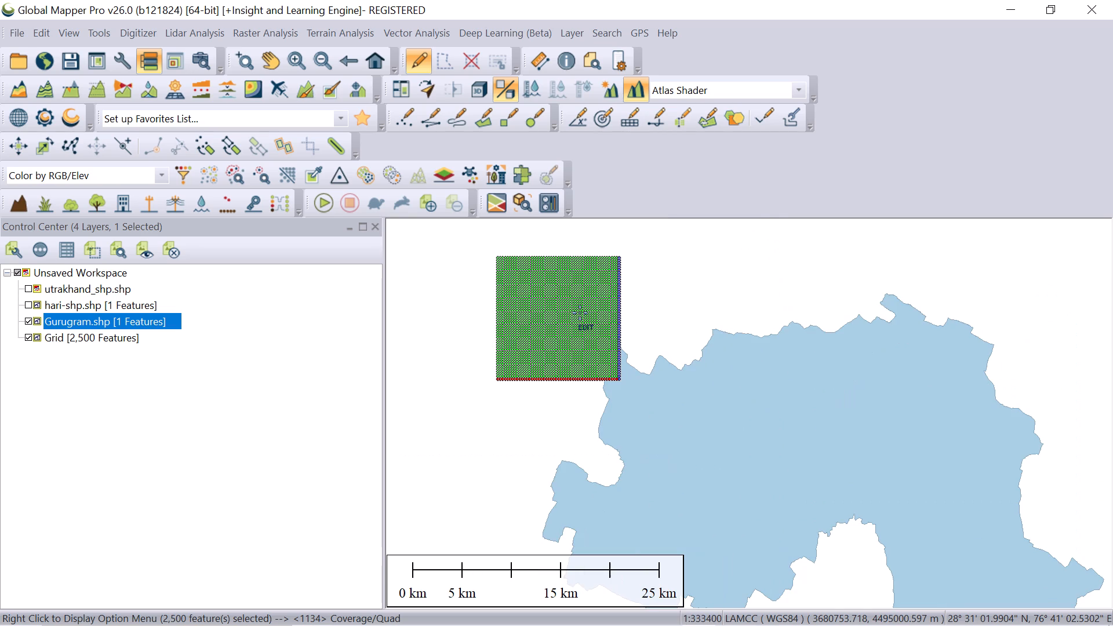
pyautogui.scroll(-2, 576, 304)
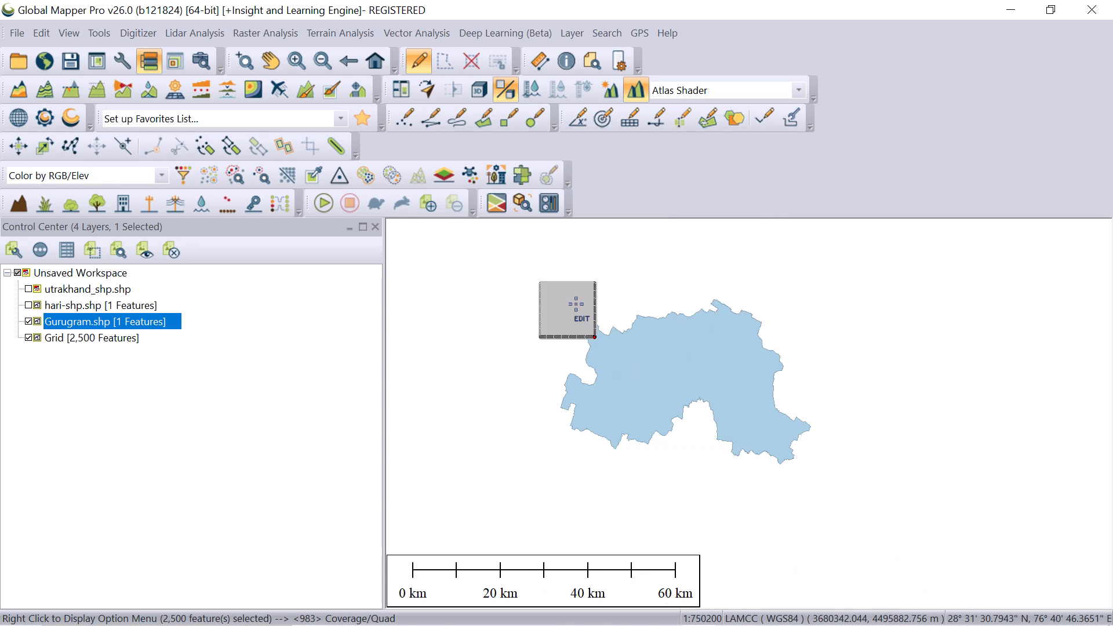
pyautogui.click(580, 293)
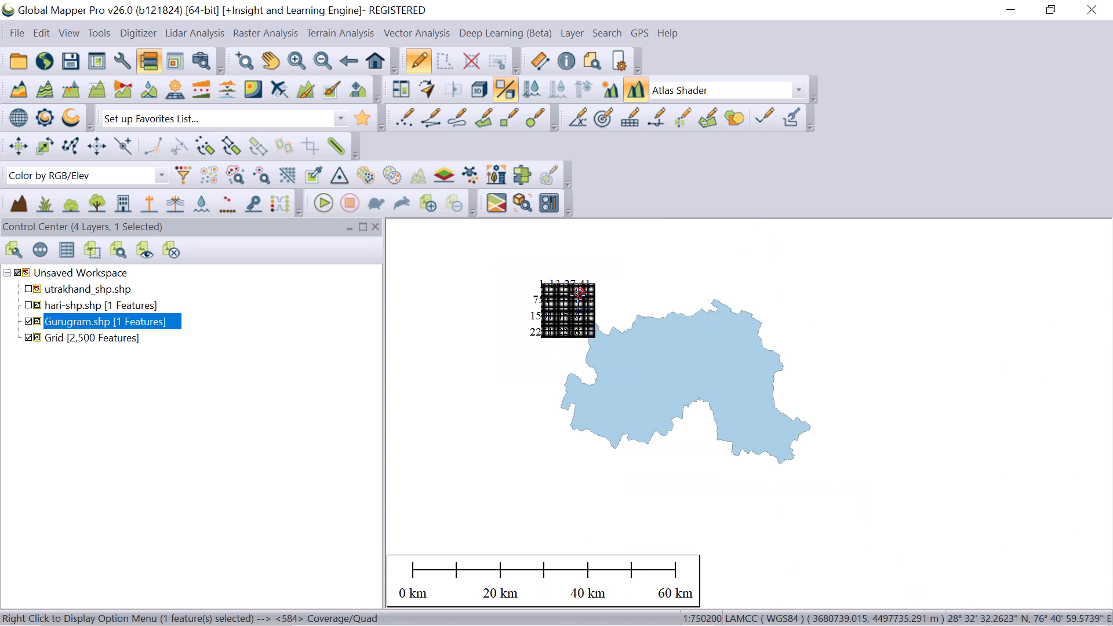
pyautogui.rightClick(577, 295)
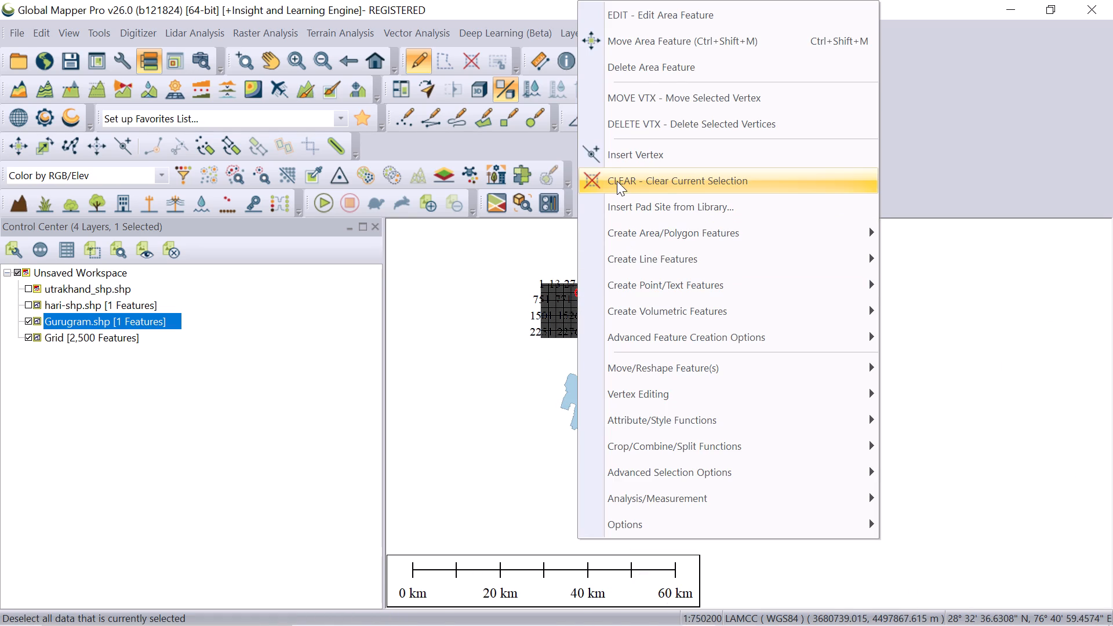
pyautogui.click(617, 181)
pyautogui.rightClick(553, 291)
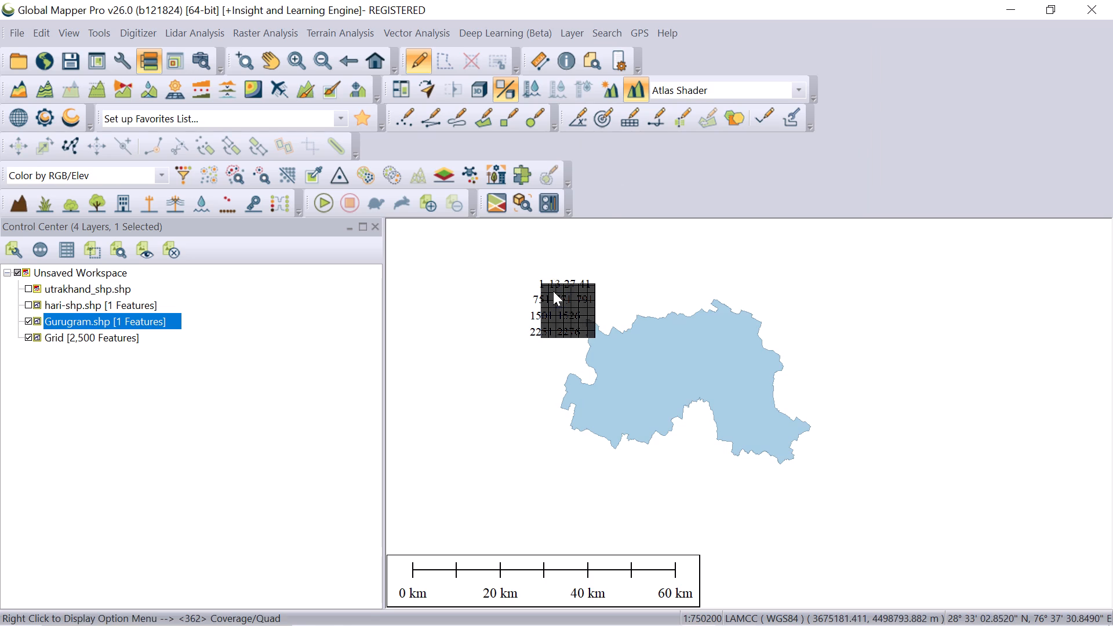
pyautogui.click(587, 245)
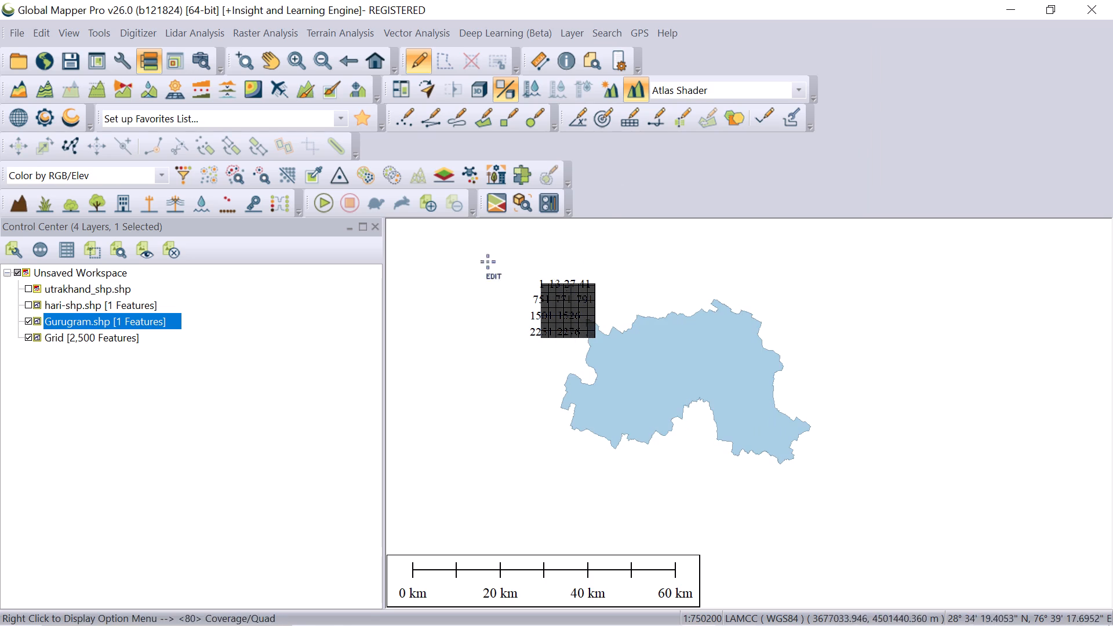
pyautogui.click(451, 254)
pyautogui.rightClick(568, 310)
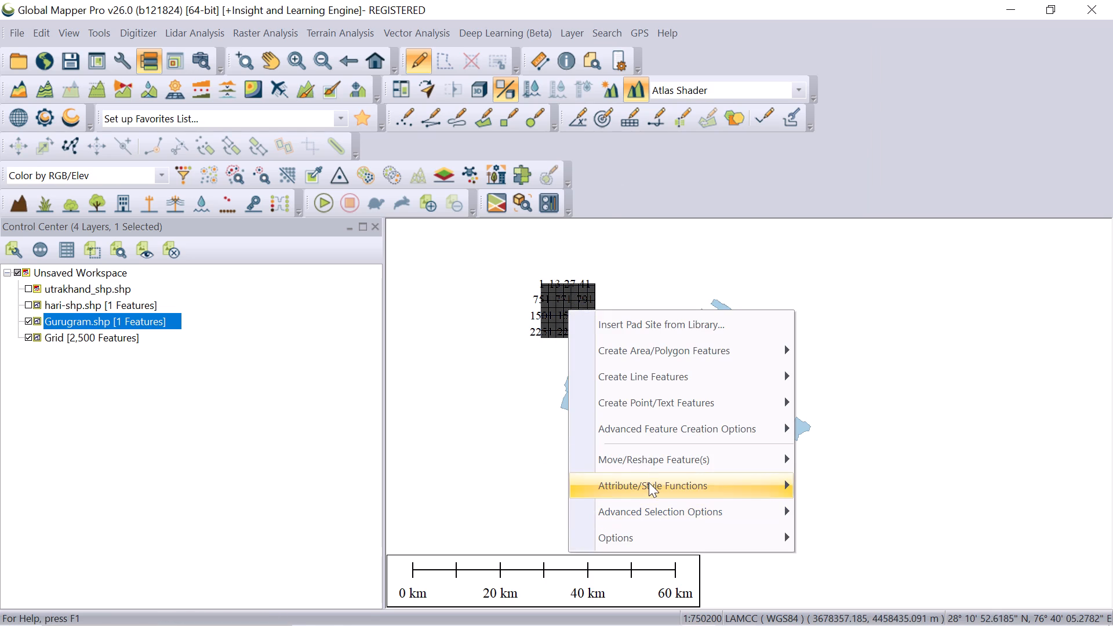
pyautogui.click(487, 268)
pyautogui.click(587, 302)
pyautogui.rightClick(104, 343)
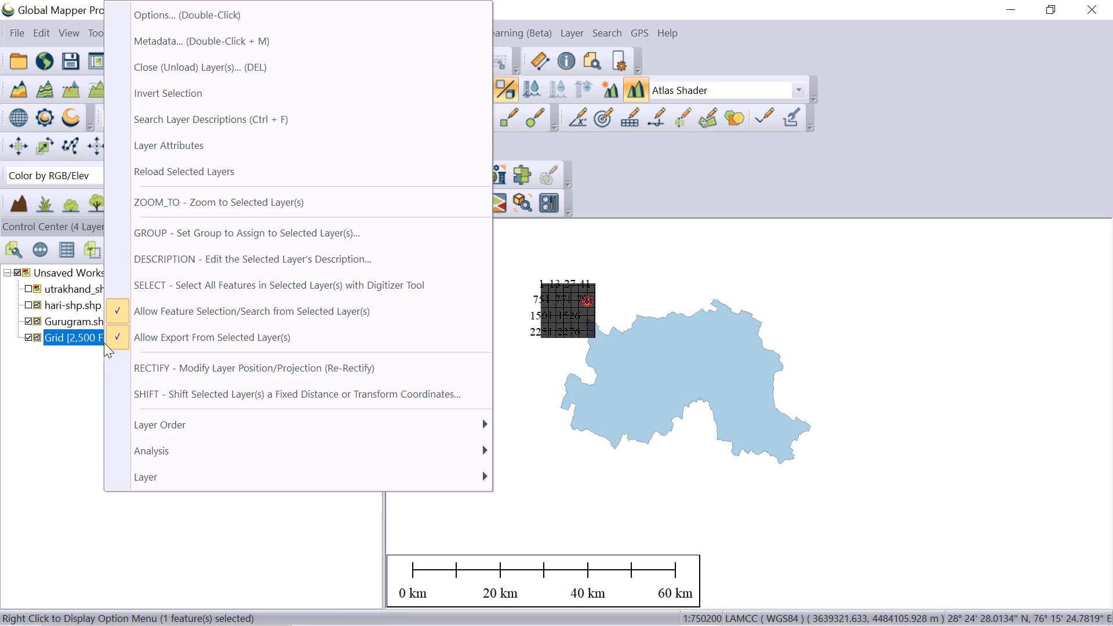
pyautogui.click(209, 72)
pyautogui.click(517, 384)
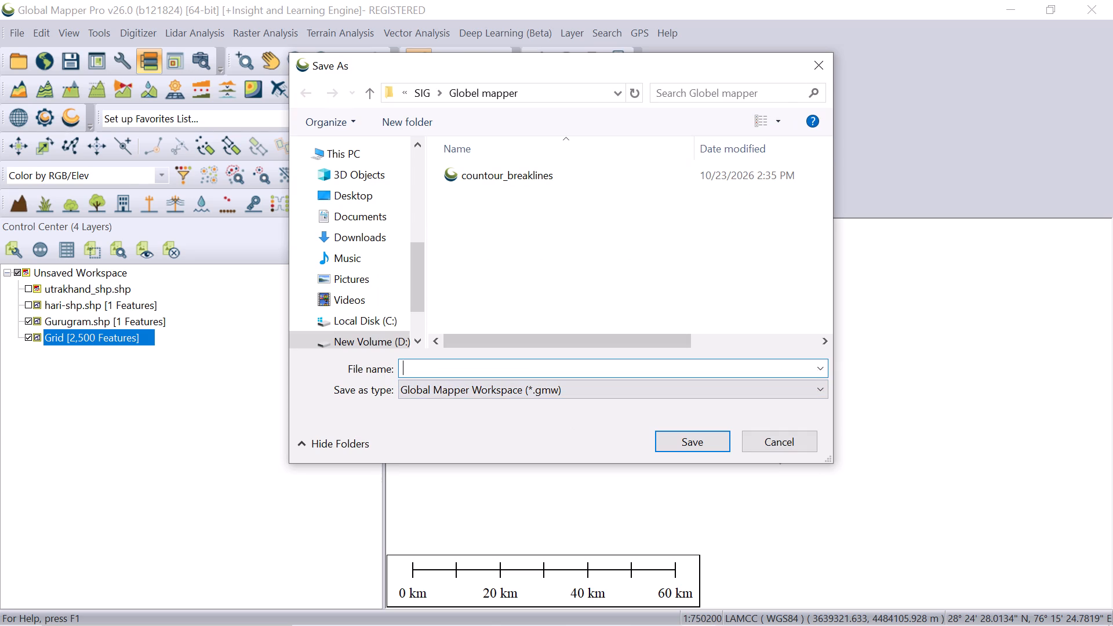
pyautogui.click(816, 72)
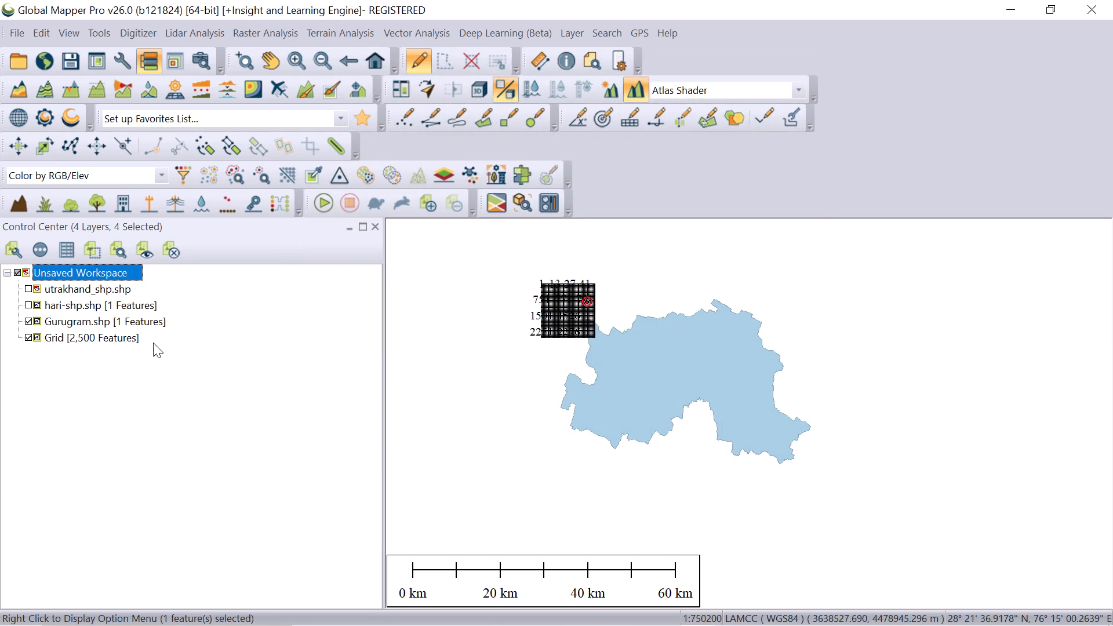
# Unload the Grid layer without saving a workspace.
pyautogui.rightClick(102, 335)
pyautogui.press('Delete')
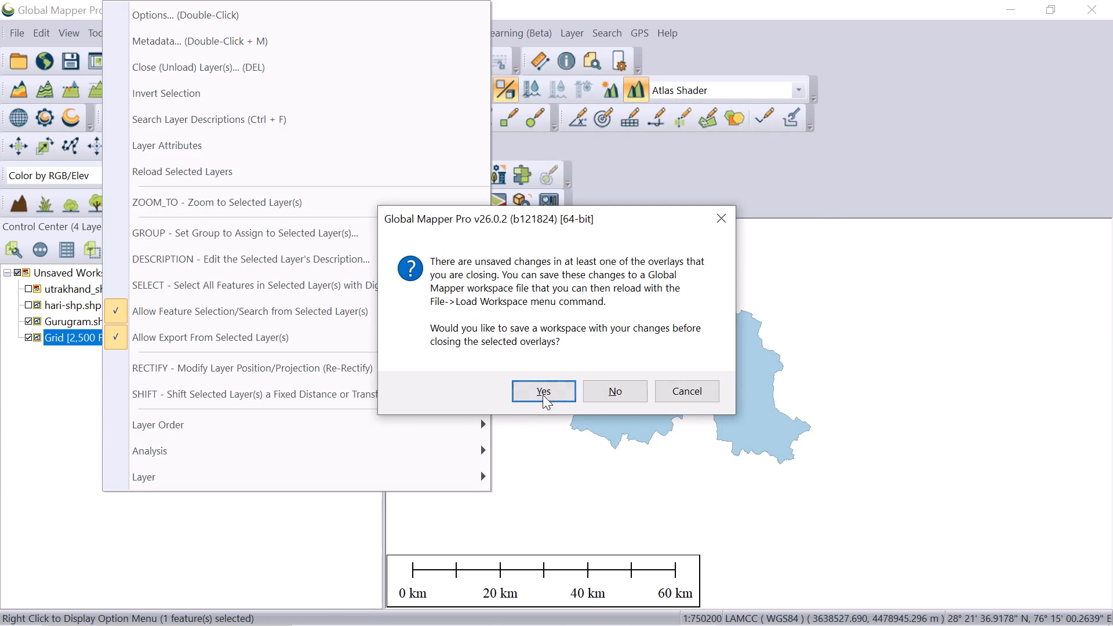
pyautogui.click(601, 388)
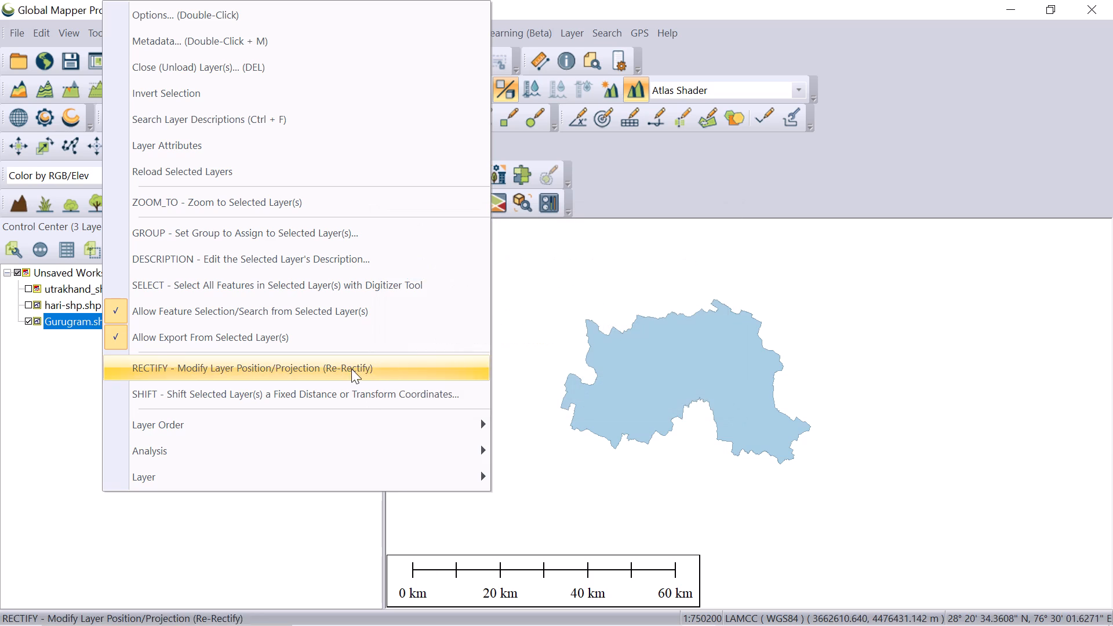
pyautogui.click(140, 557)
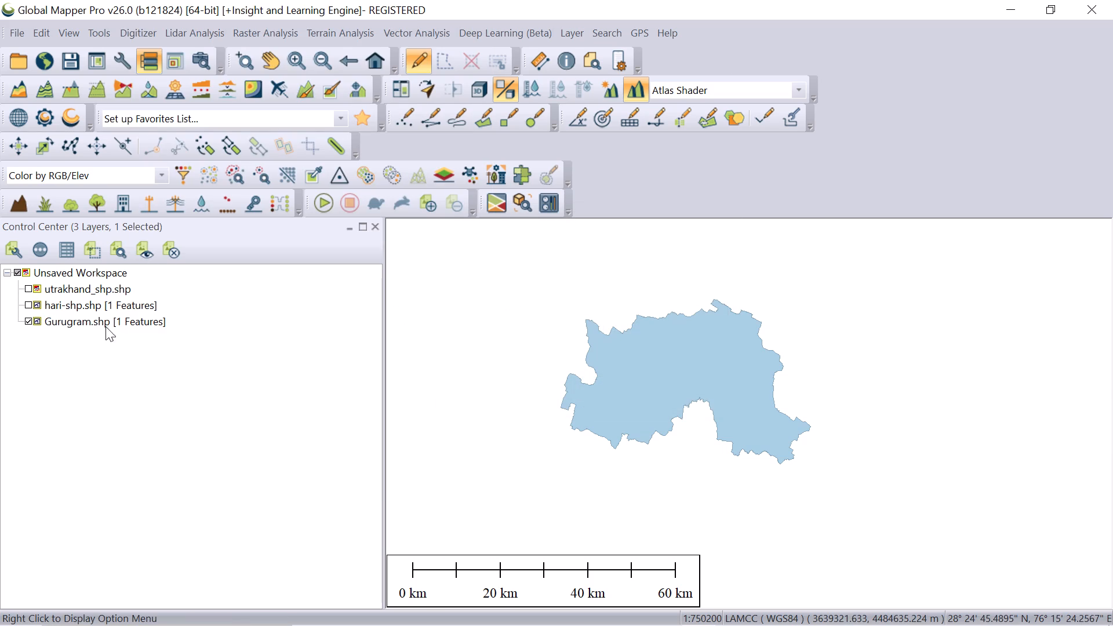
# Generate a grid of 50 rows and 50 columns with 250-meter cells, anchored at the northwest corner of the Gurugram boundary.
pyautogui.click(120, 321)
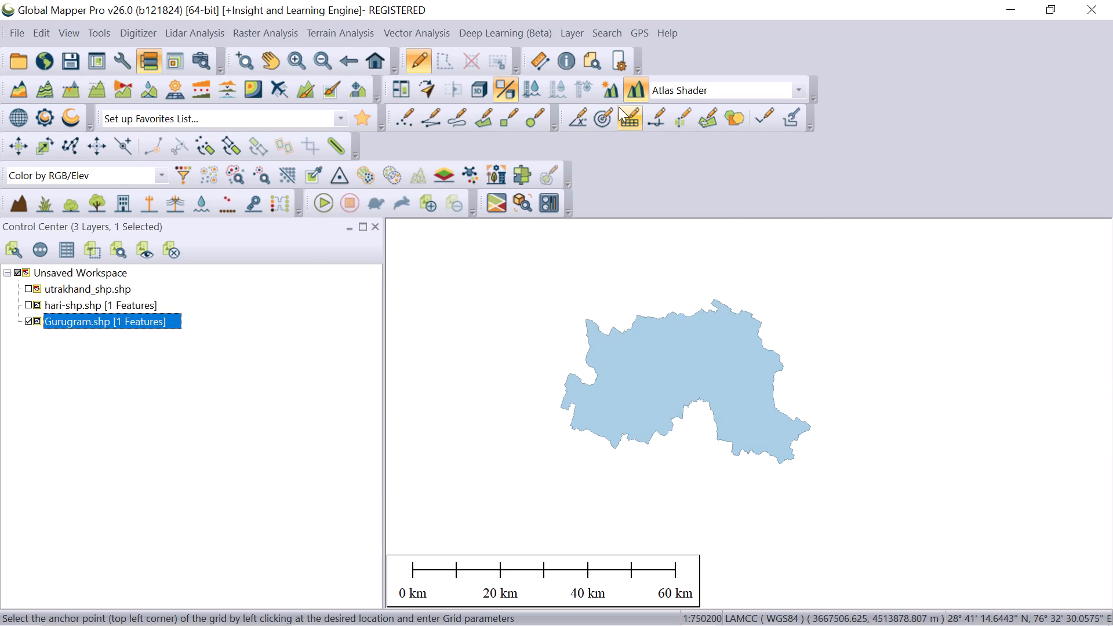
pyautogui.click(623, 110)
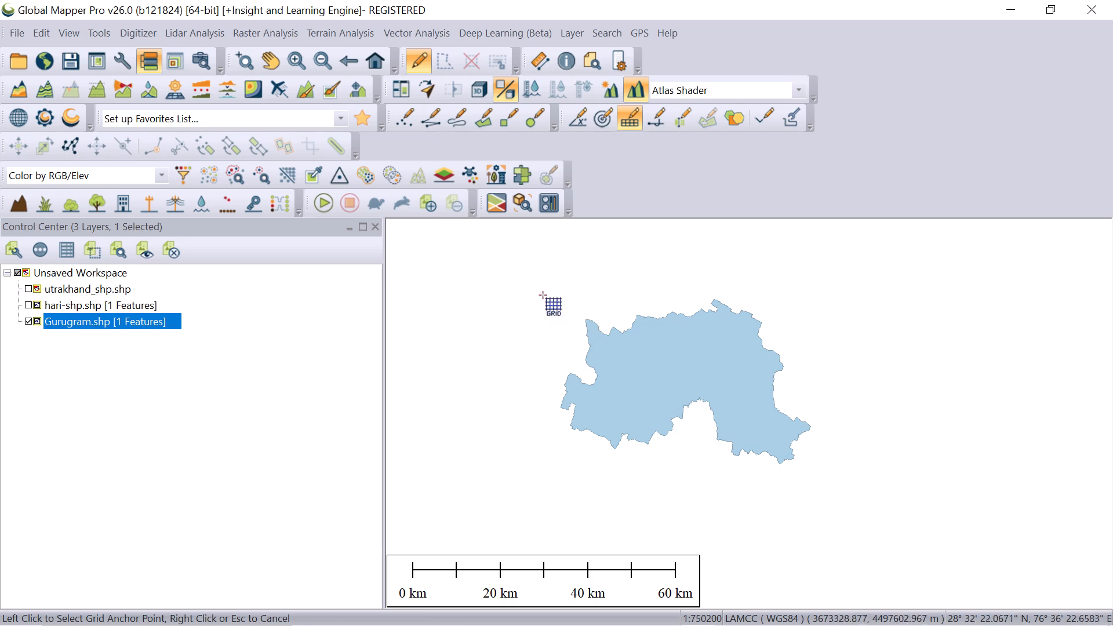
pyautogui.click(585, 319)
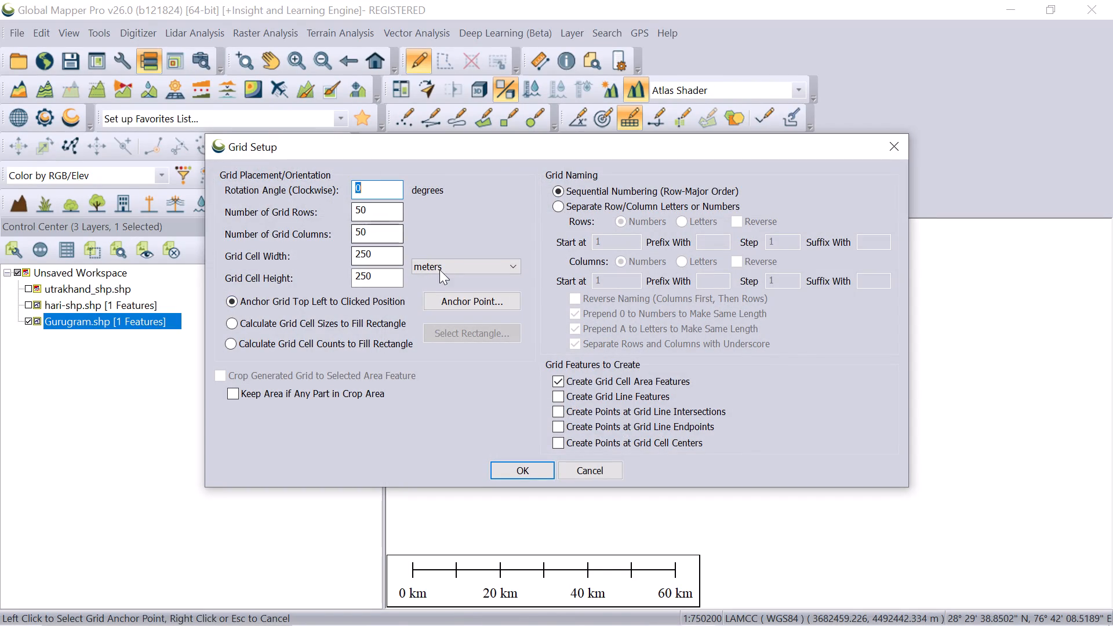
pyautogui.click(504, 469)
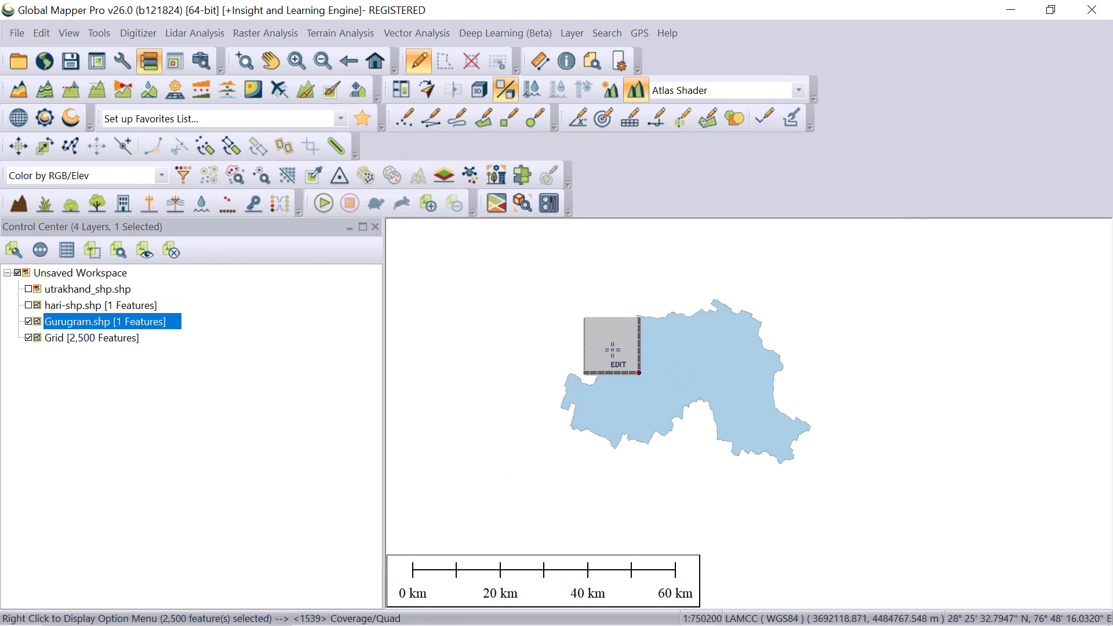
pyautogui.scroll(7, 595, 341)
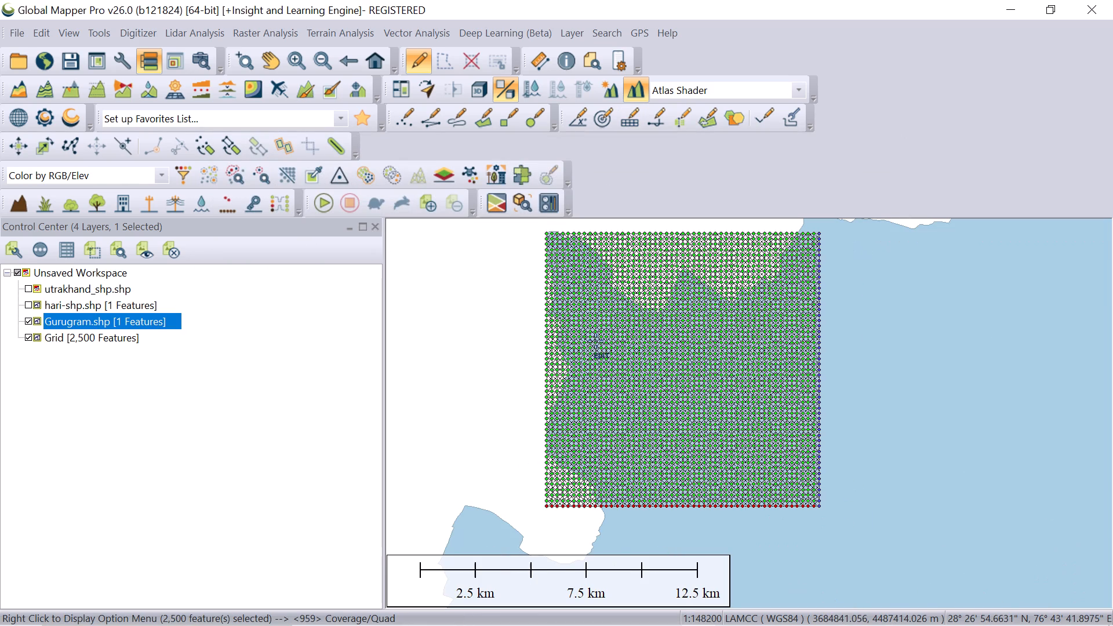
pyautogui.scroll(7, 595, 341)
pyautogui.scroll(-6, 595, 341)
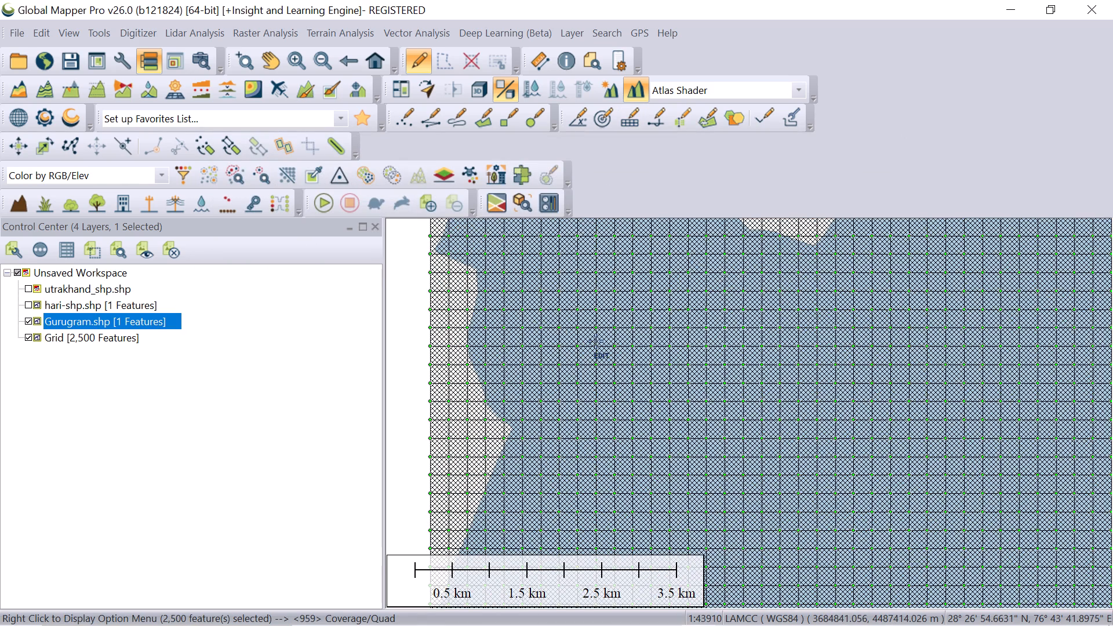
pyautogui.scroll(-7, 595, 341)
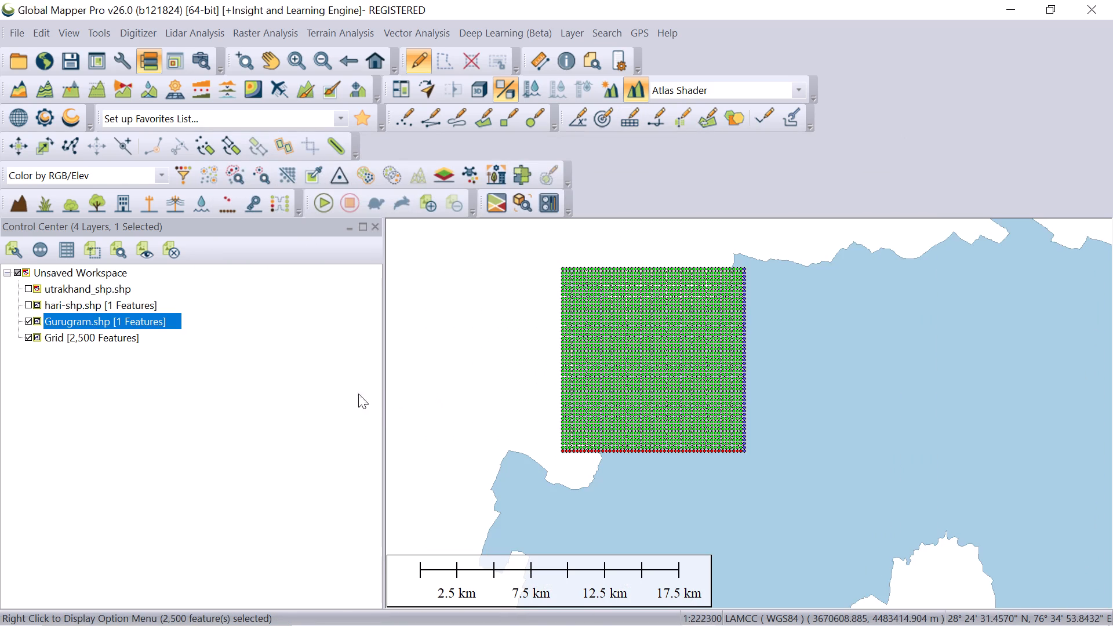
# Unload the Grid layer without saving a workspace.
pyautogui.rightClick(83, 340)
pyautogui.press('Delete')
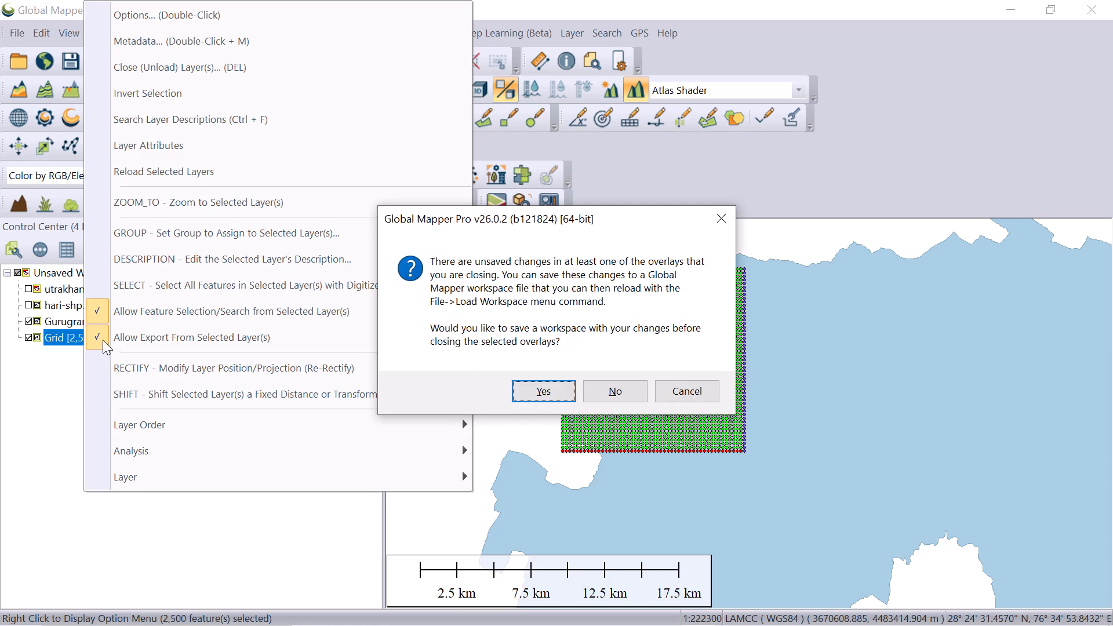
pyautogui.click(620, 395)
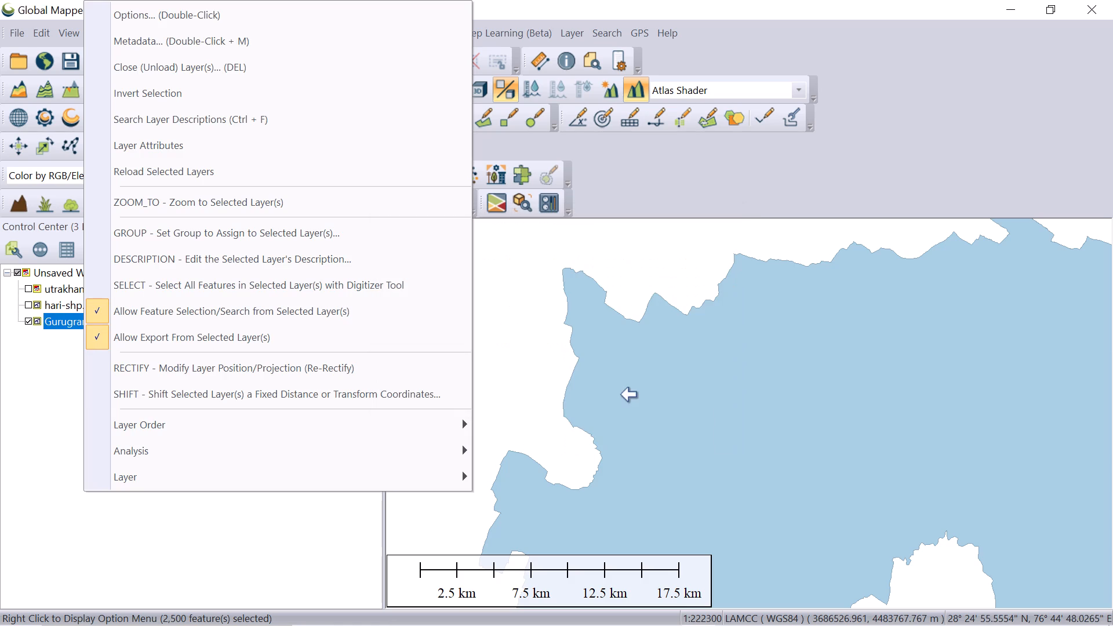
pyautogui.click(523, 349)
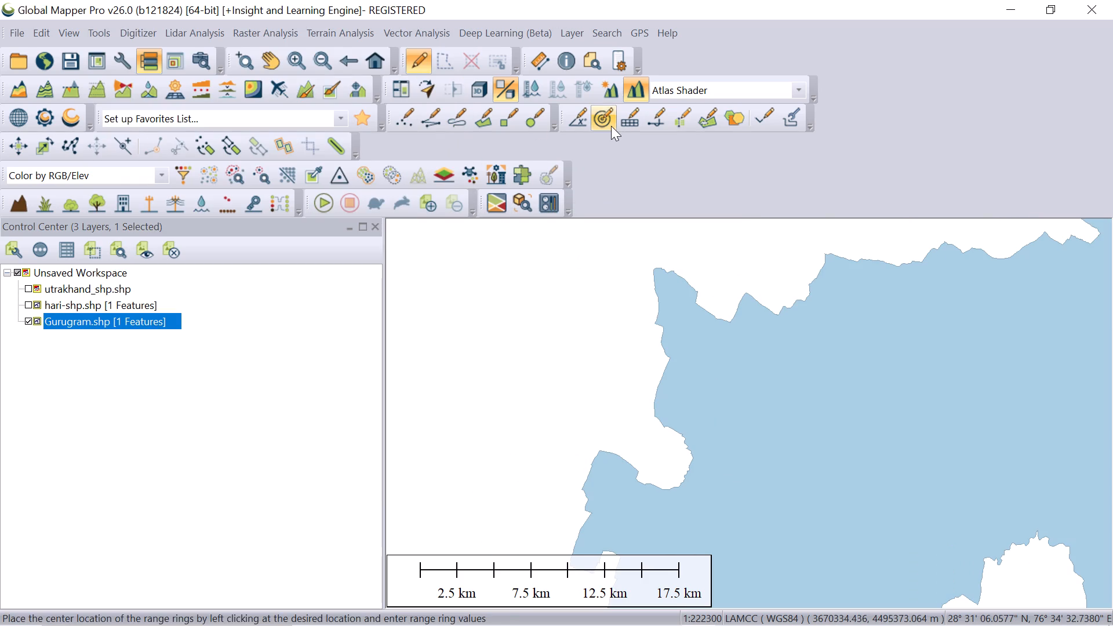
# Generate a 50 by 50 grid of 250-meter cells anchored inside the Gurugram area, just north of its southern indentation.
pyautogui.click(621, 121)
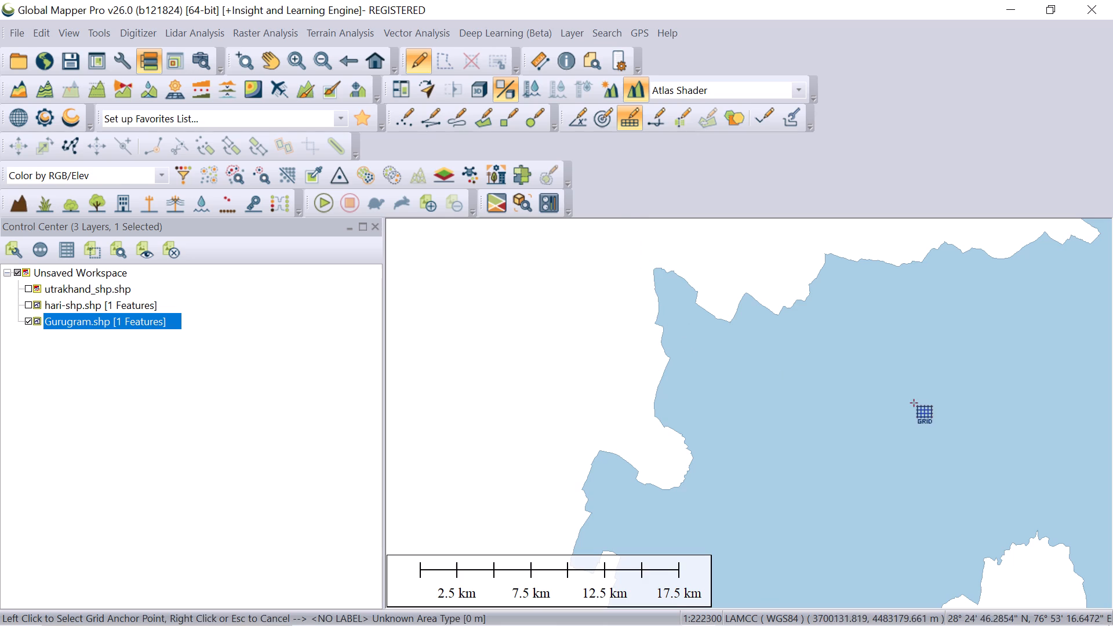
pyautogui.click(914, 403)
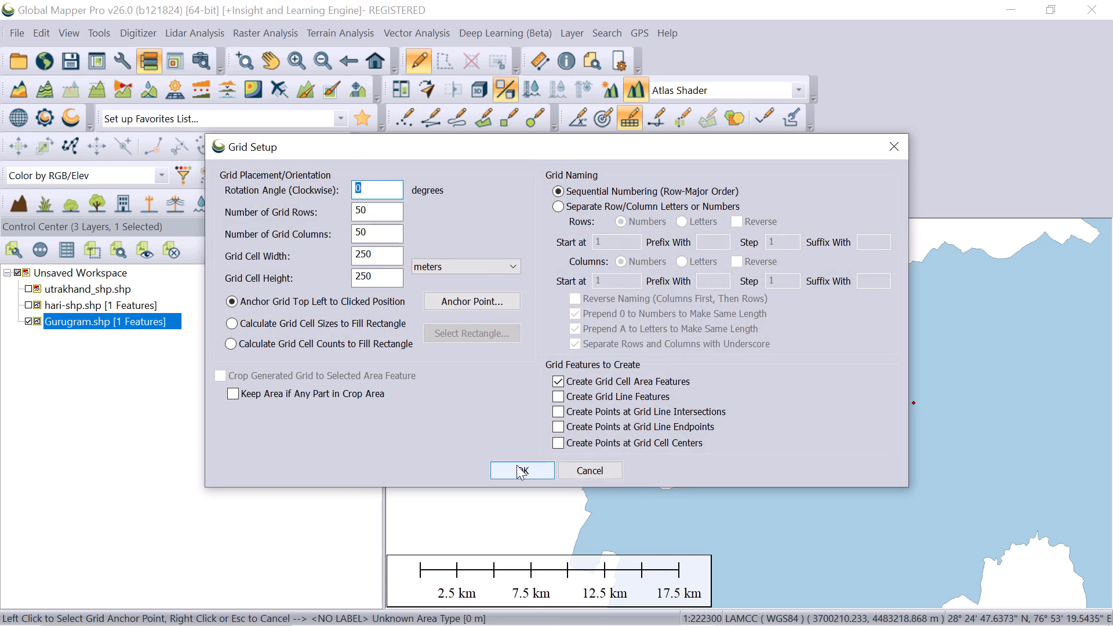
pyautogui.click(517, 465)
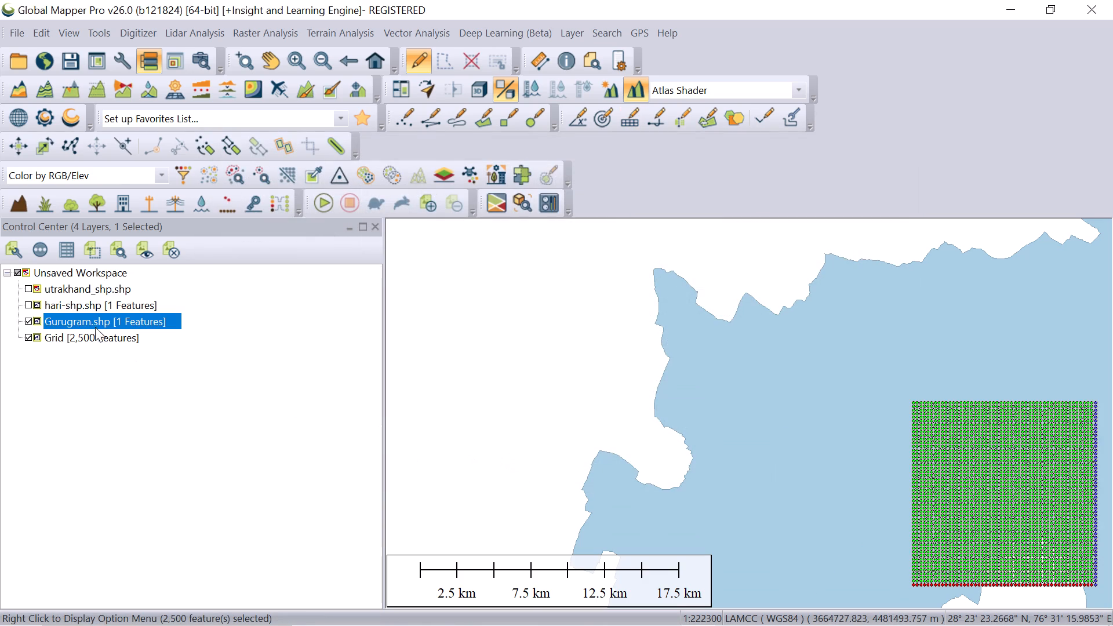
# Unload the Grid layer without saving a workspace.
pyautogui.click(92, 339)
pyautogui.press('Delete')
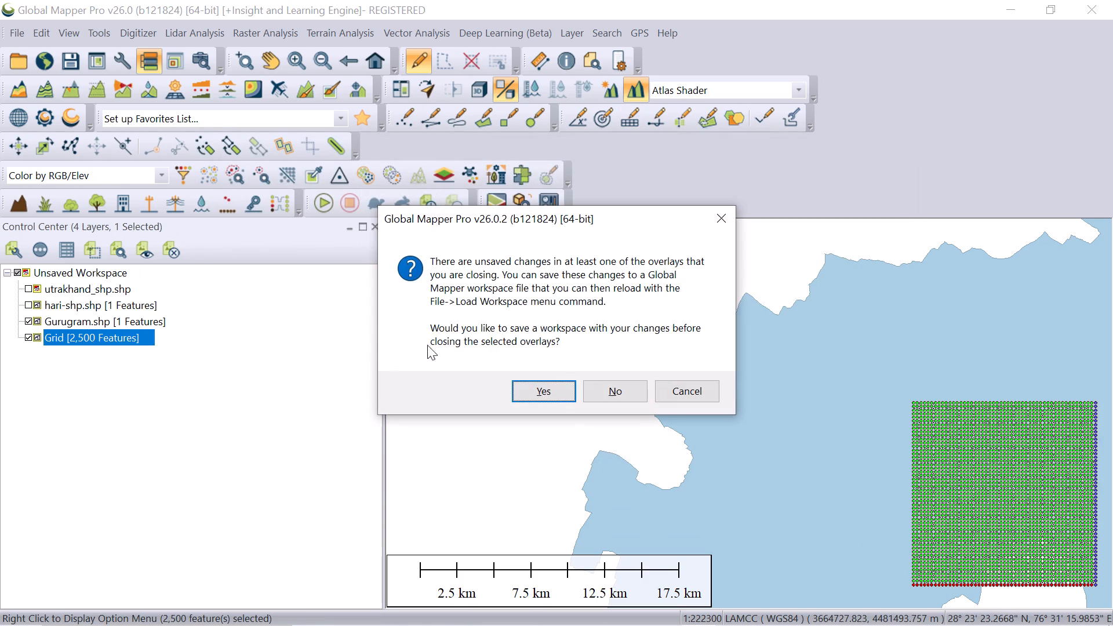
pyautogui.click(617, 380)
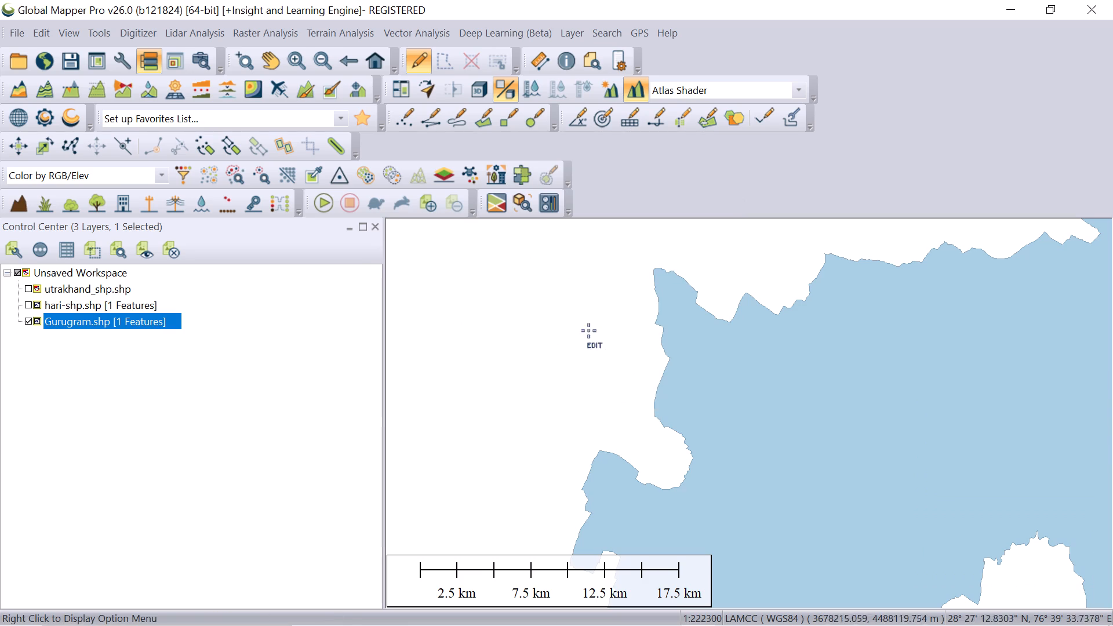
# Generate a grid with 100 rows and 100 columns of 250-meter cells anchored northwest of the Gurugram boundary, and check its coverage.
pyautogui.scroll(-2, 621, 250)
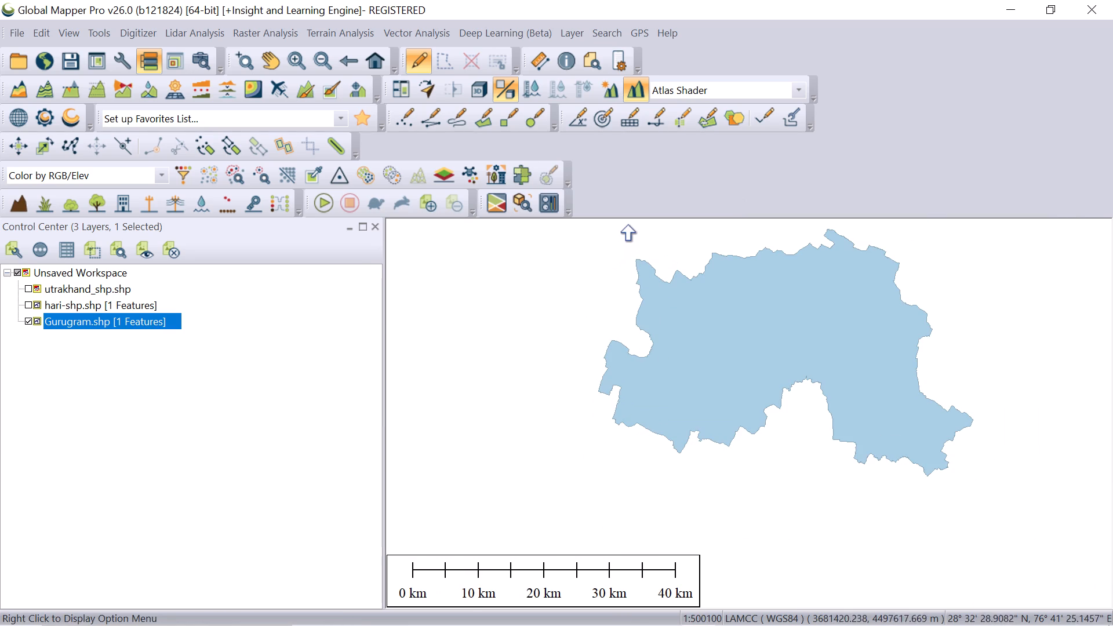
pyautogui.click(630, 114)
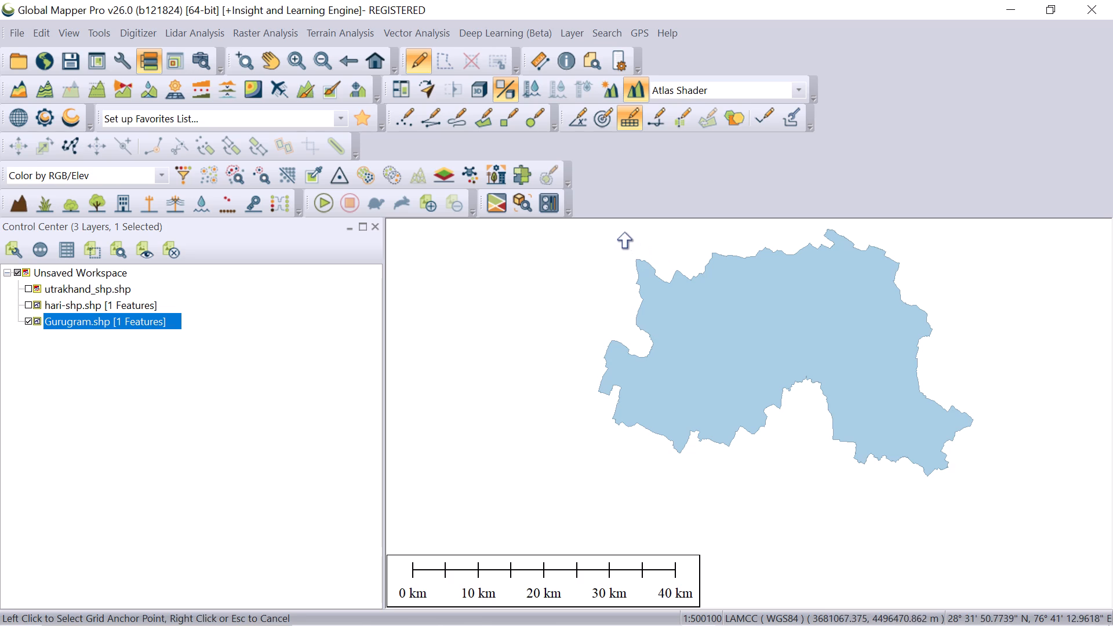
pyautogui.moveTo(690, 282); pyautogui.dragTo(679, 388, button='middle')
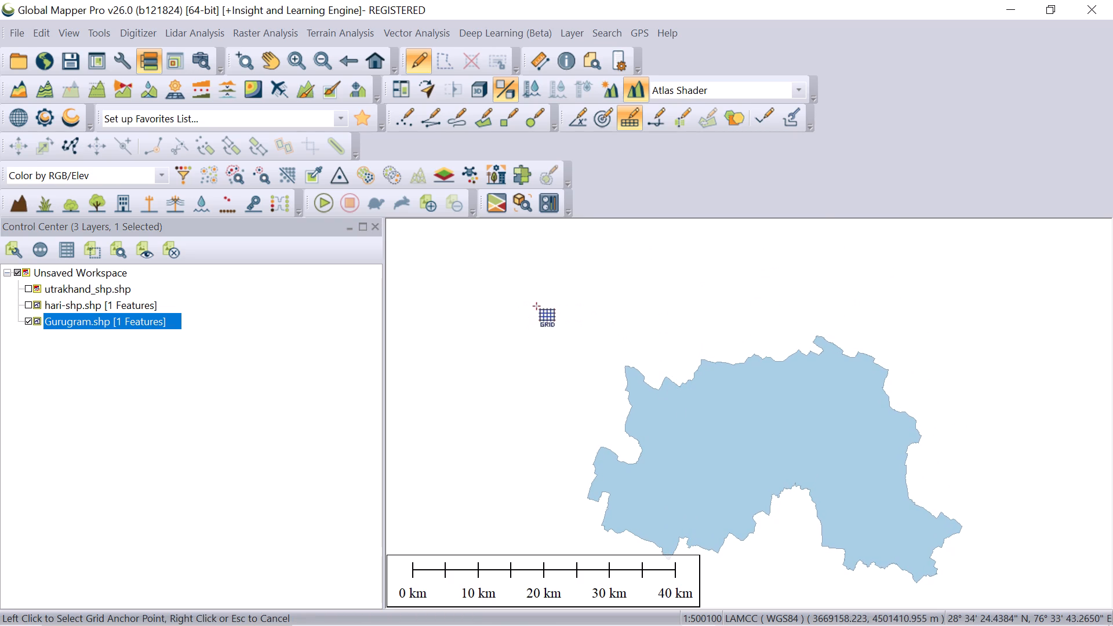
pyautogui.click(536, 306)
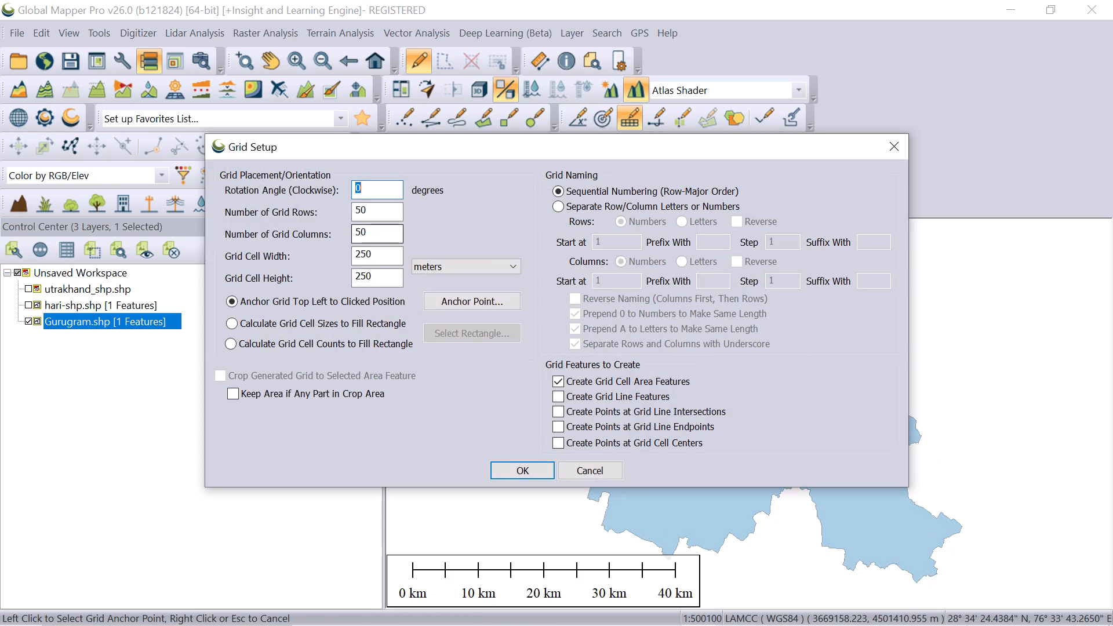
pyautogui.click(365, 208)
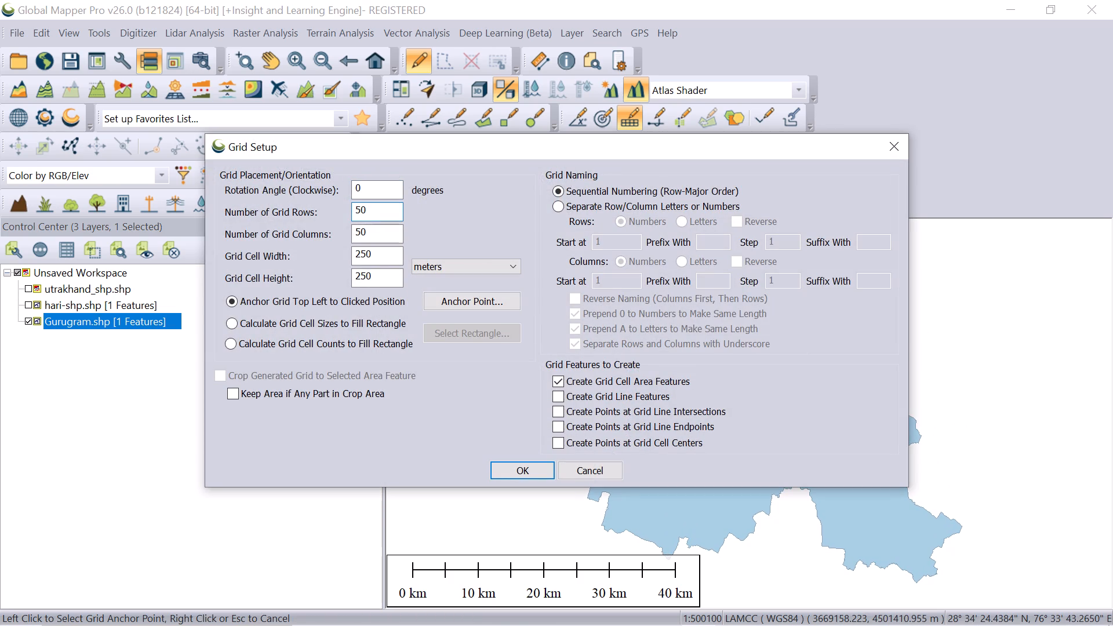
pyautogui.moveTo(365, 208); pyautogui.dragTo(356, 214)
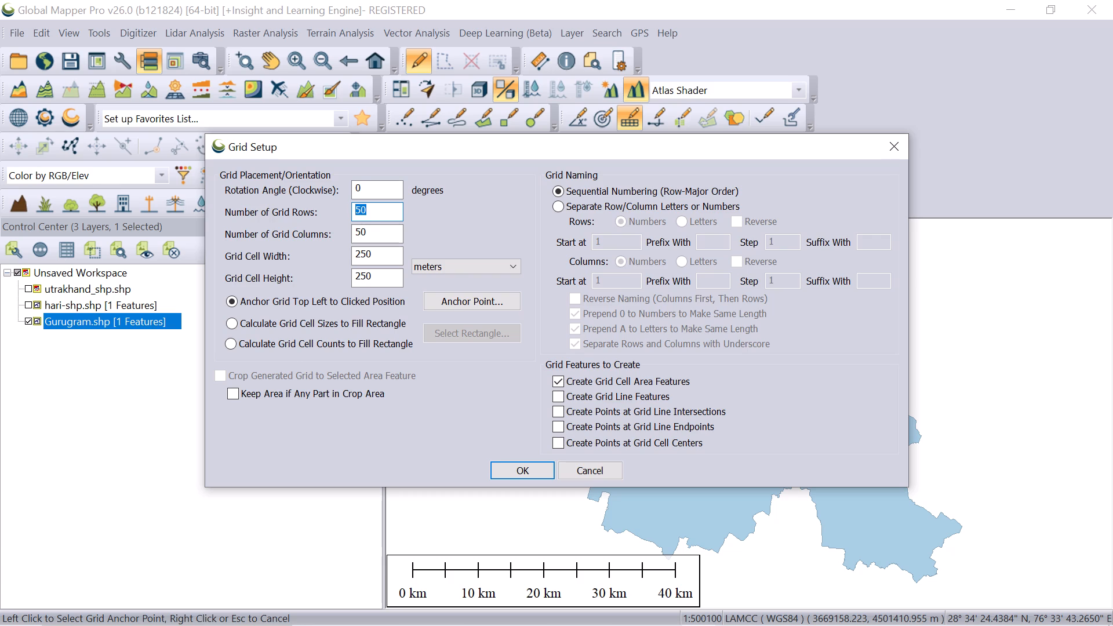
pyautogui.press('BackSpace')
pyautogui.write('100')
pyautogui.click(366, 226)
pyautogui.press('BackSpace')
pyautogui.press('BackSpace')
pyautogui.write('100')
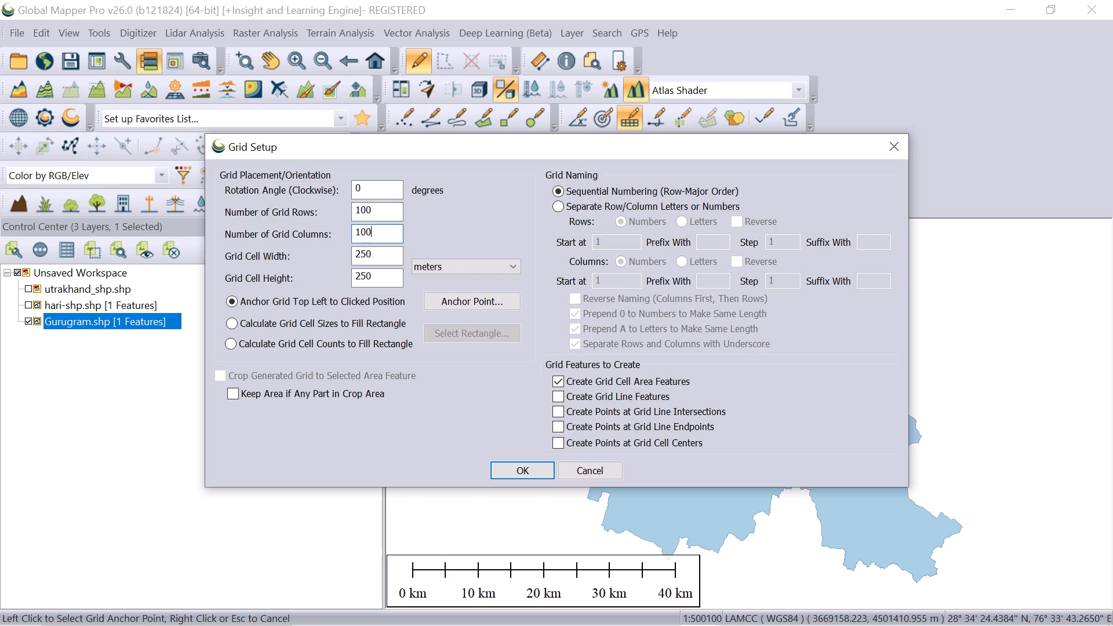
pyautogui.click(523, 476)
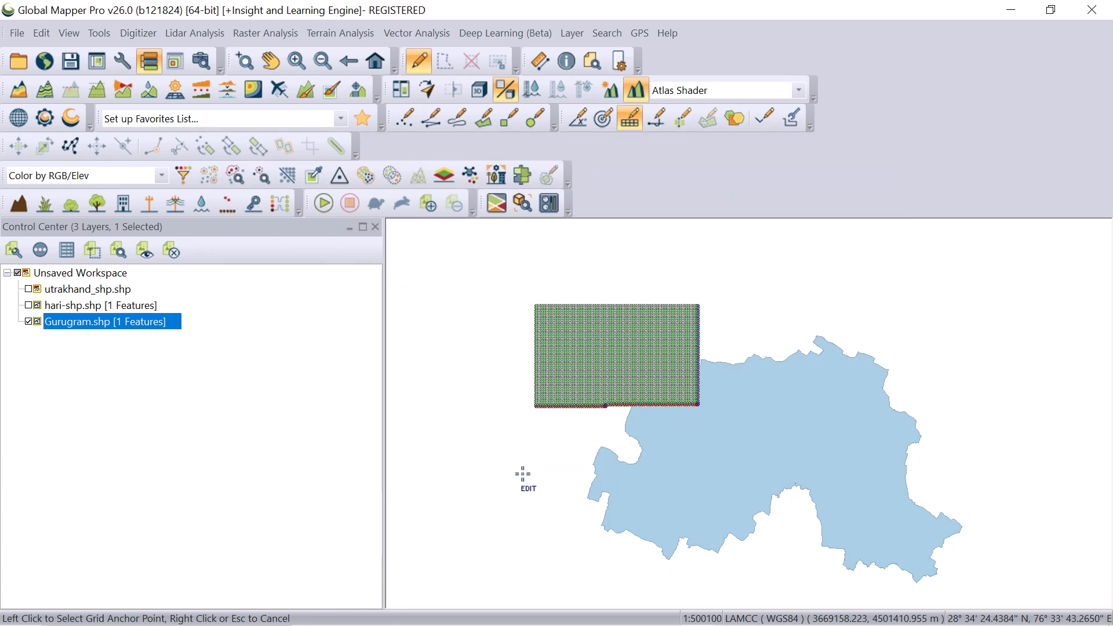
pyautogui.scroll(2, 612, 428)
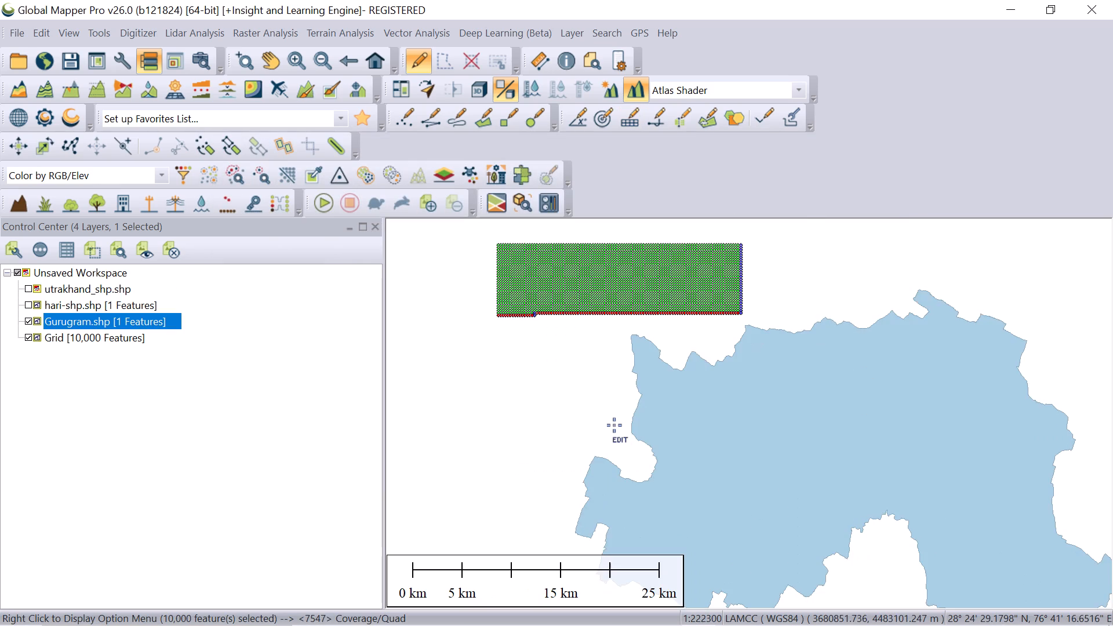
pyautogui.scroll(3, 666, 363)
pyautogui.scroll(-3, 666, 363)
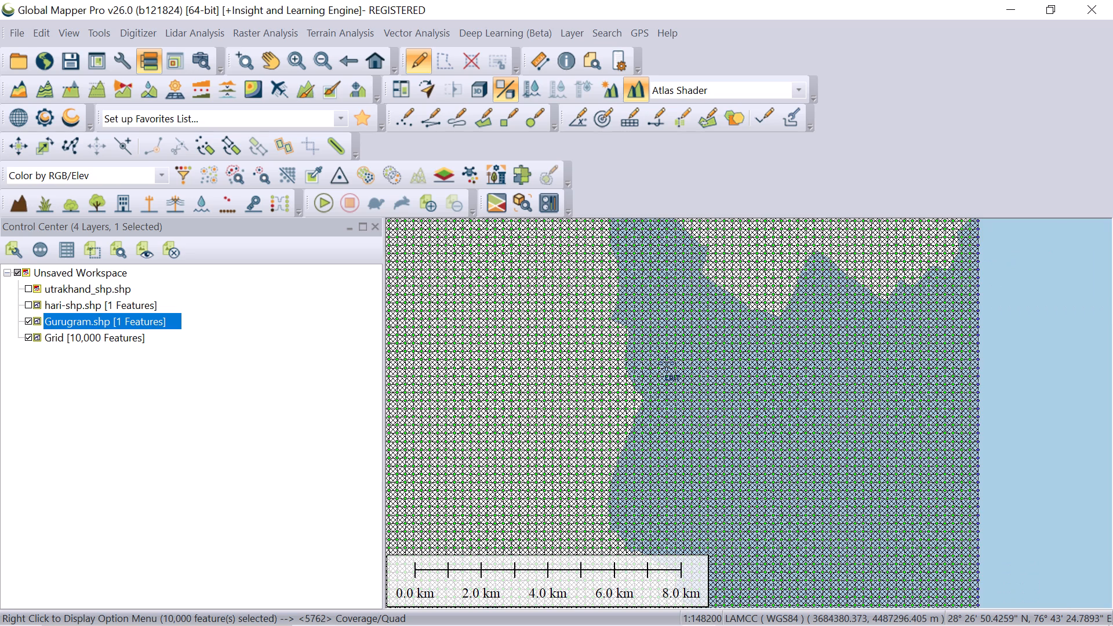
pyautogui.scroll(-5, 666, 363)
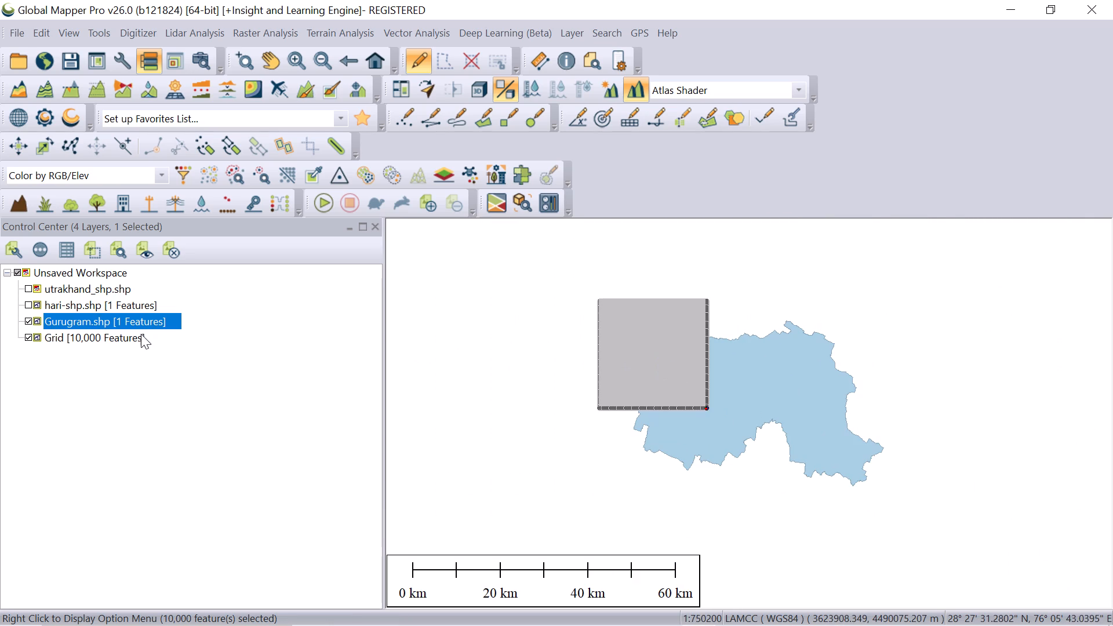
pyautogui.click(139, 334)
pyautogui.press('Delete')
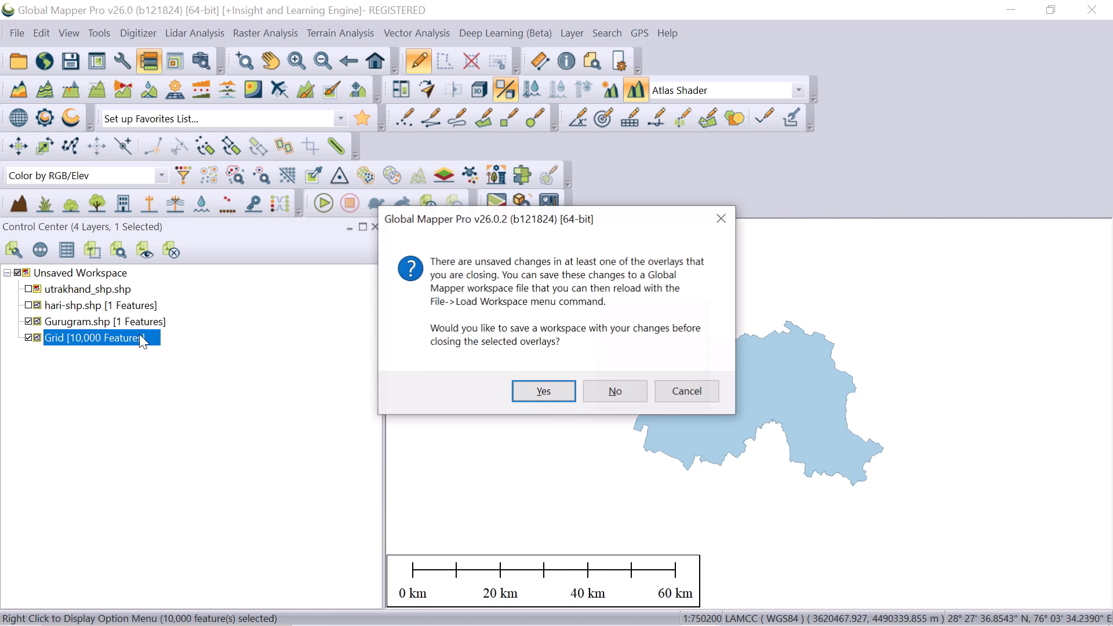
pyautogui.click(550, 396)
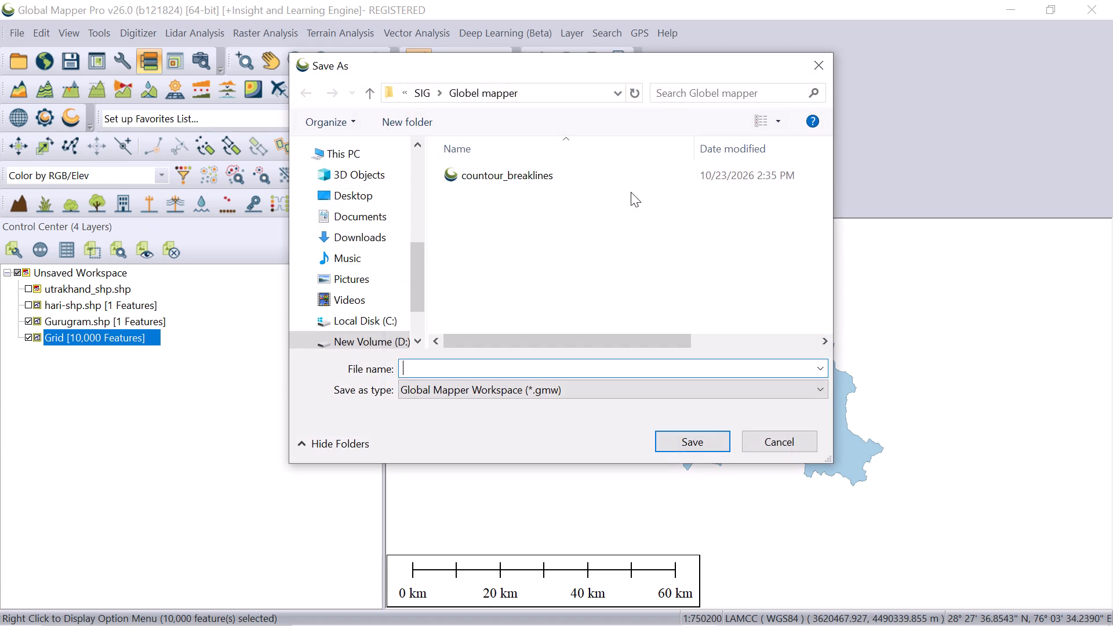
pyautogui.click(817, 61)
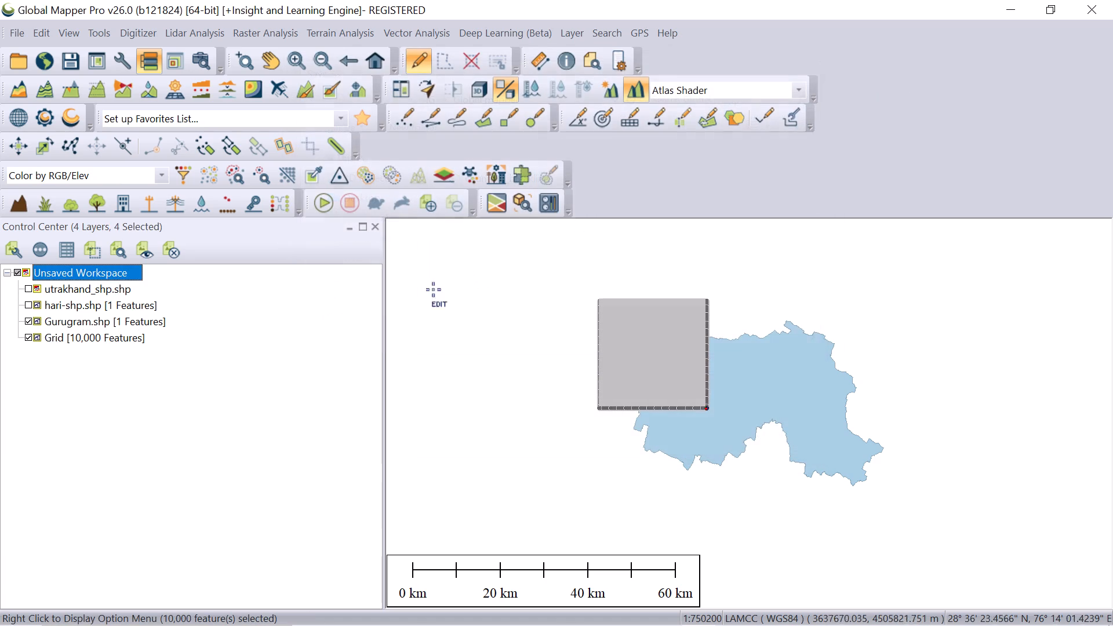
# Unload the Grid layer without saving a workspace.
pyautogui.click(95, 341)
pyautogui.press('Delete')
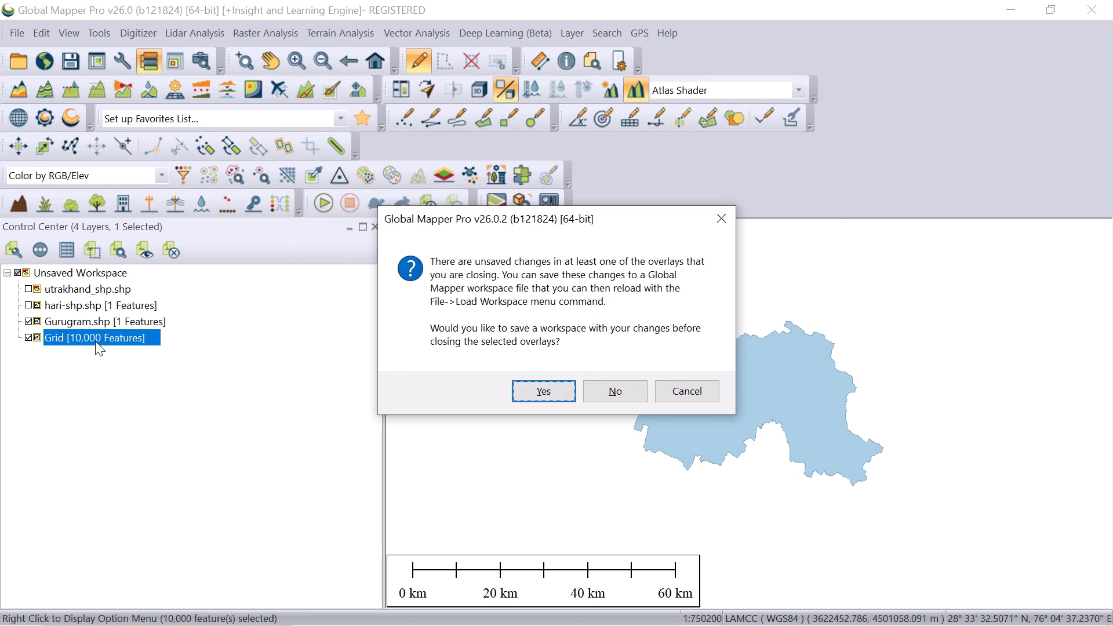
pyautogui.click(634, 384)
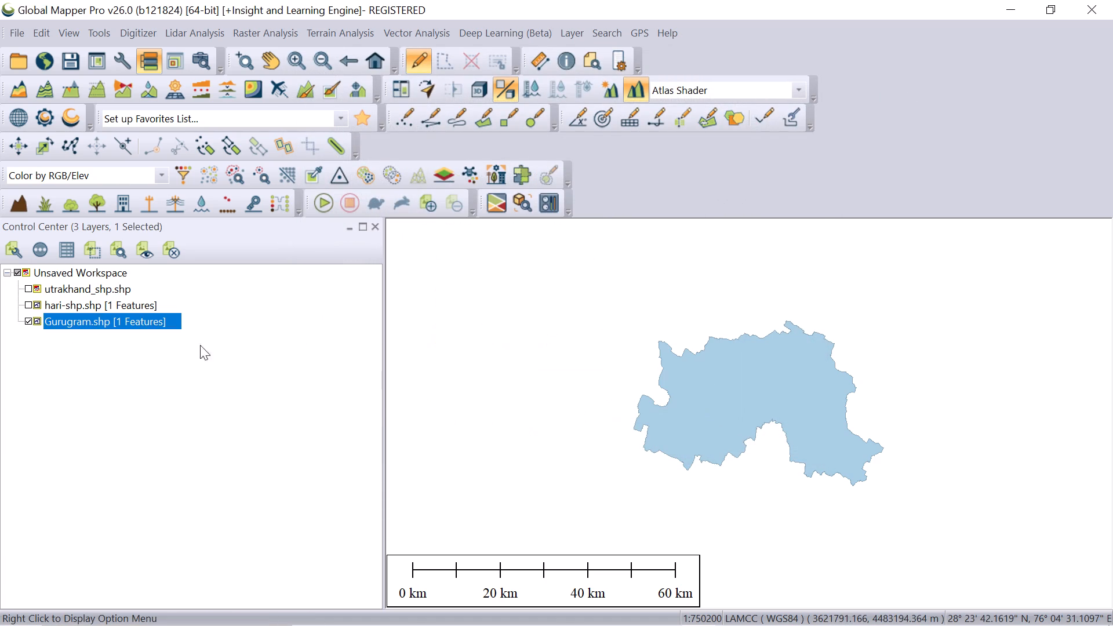
# Anchor a new grid at a point northwest of the Gurugram boundary.
pyautogui.click(628, 111)
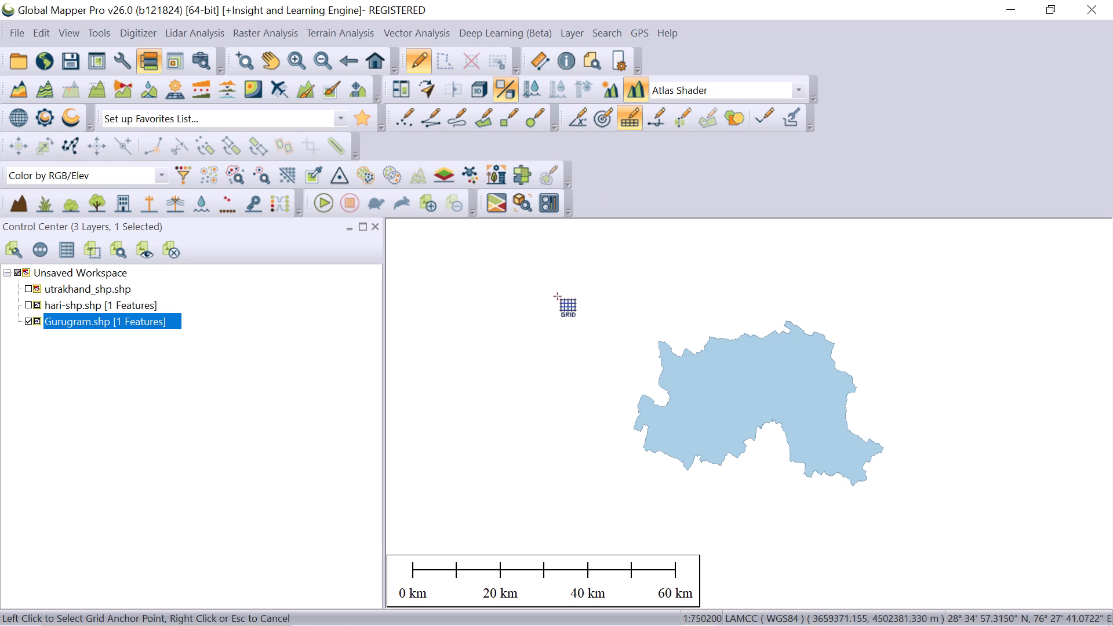
pyautogui.click(590, 274)
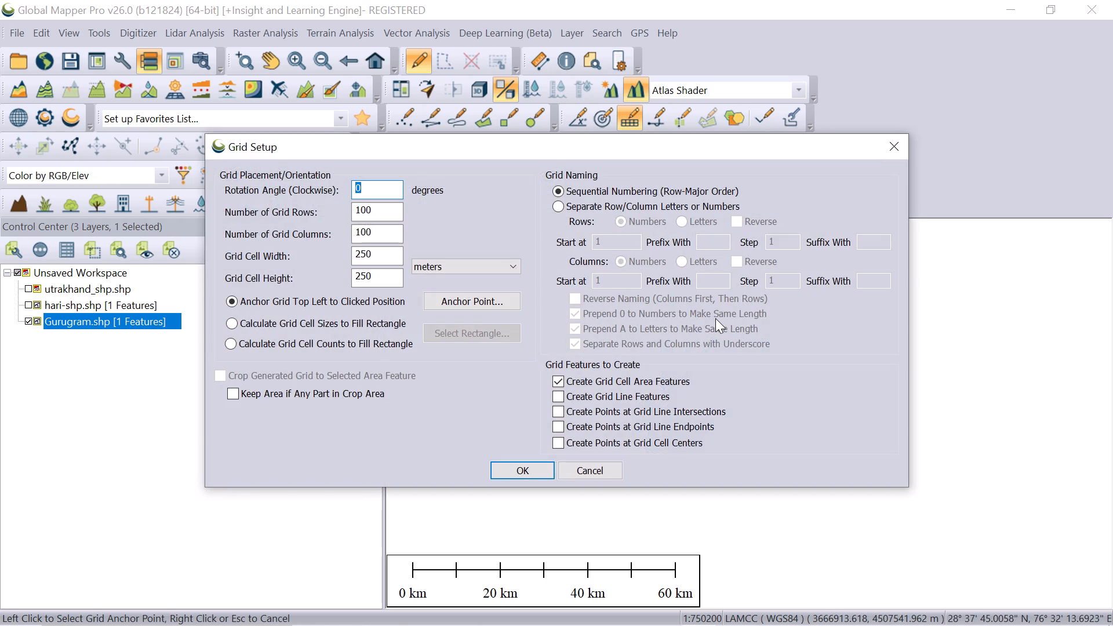
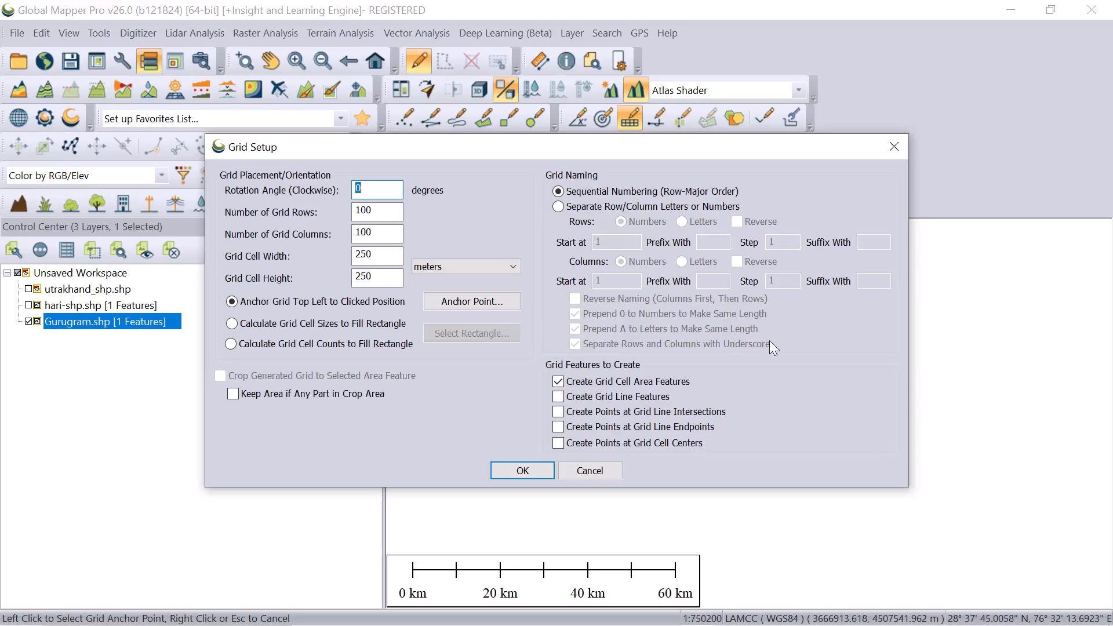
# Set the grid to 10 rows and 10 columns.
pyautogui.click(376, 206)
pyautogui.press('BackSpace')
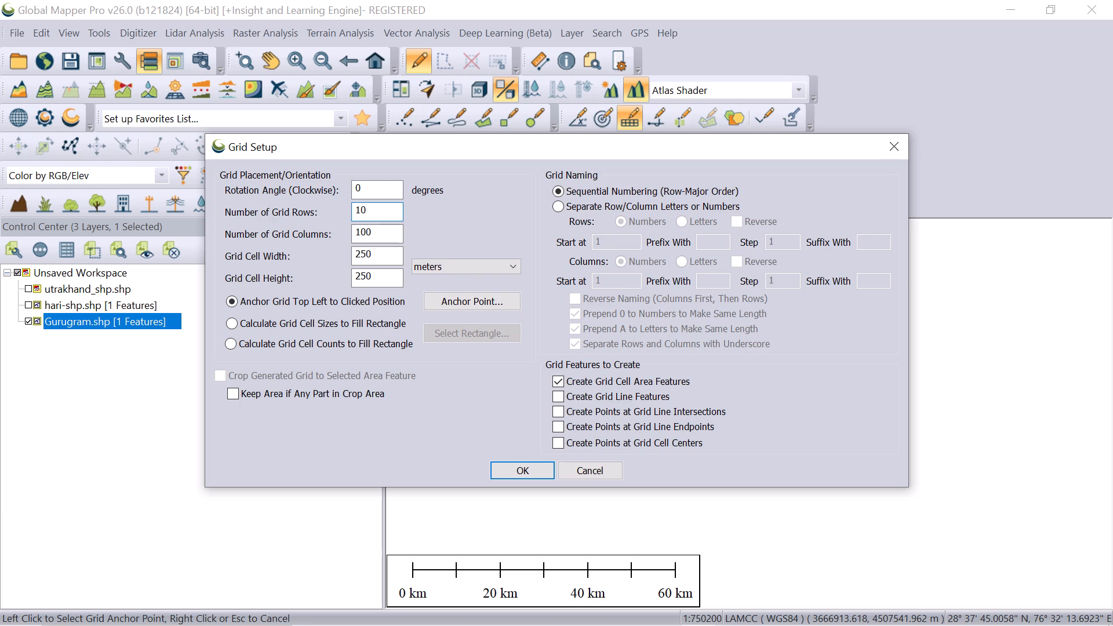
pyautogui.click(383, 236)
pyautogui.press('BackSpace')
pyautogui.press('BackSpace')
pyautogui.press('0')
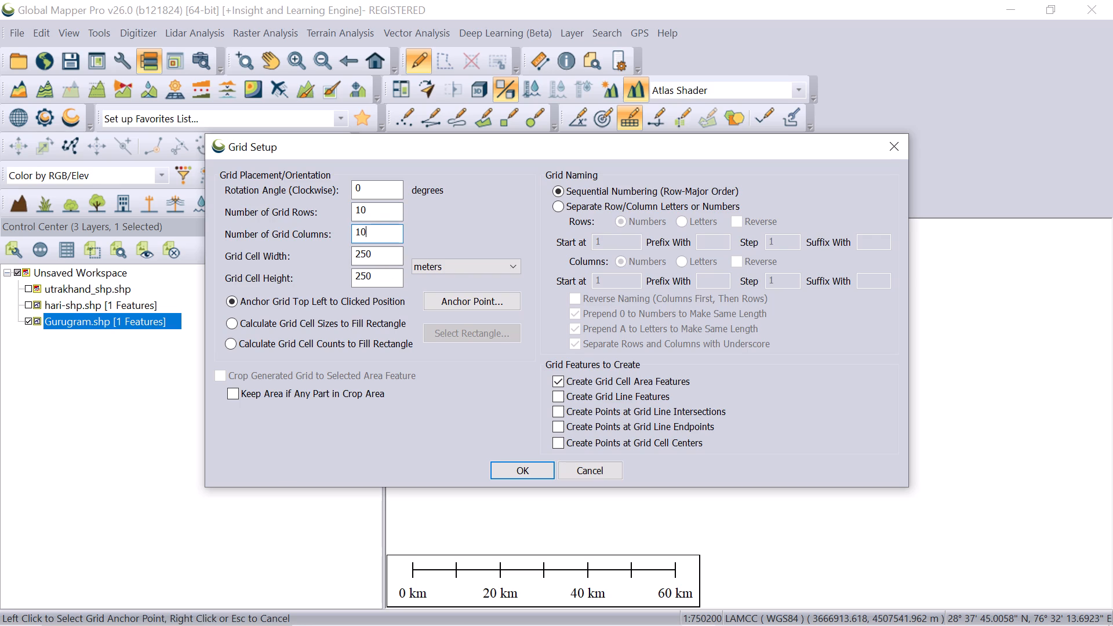
# Set the grid cell width and height to 5 kilometers and generate the grid.
pyautogui.click(376, 250)
pyautogui.press('BackSpace')
pyautogui.press('BackSpace')
pyautogui.press('BackSpace')
pyautogui.press('5')
pyautogui.click(373, 271)
pyautogui.press('BackSpace')
pyautogui.press('BackSpace')
pyautogui.press('BackSpace')
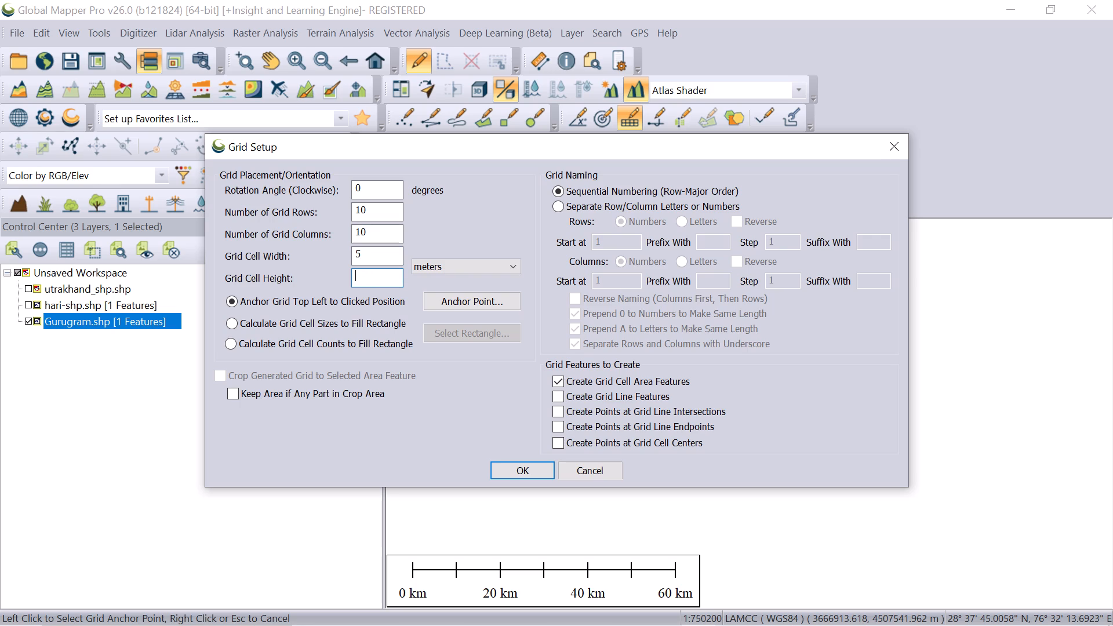
pyautogui.press('5')
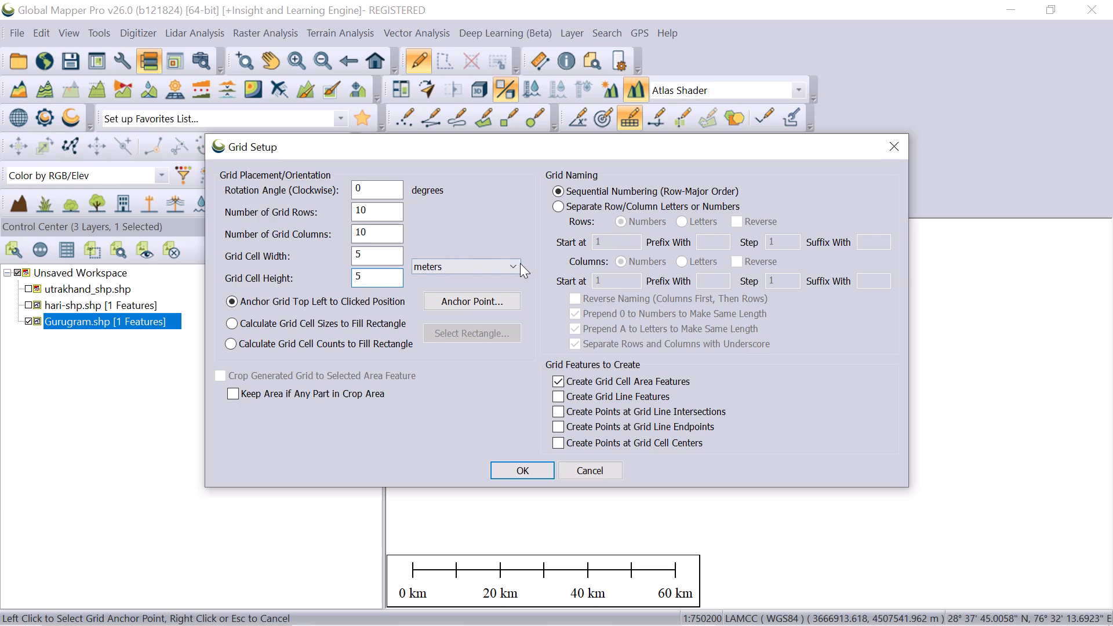
pyautogui.click(520, 263)
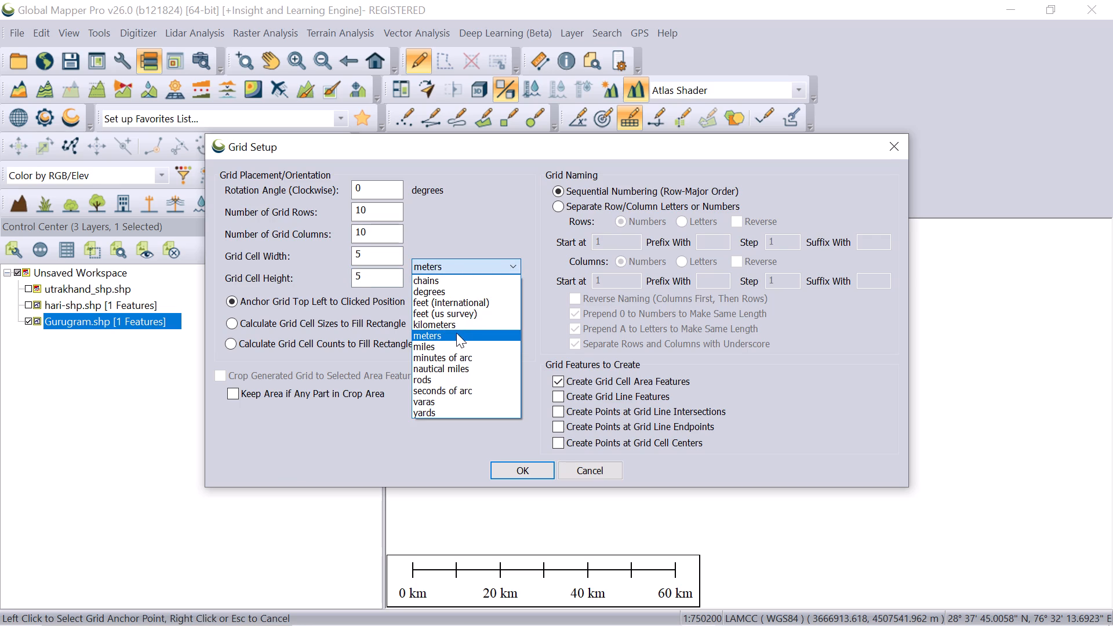
pyautogui.click(457, 326)
pyautogui.click(526, 472)
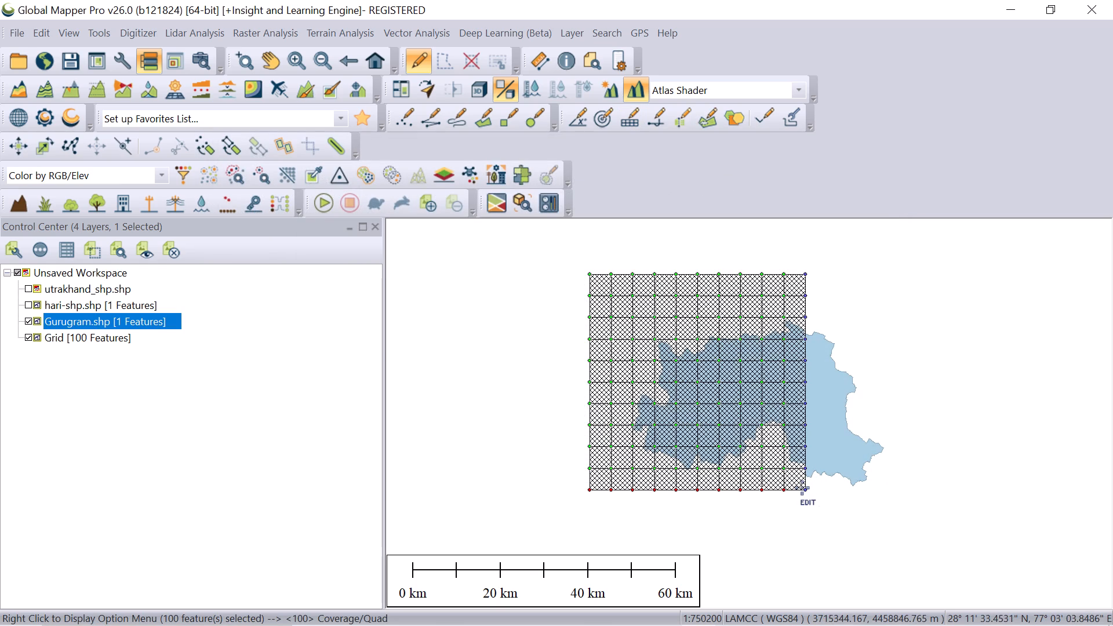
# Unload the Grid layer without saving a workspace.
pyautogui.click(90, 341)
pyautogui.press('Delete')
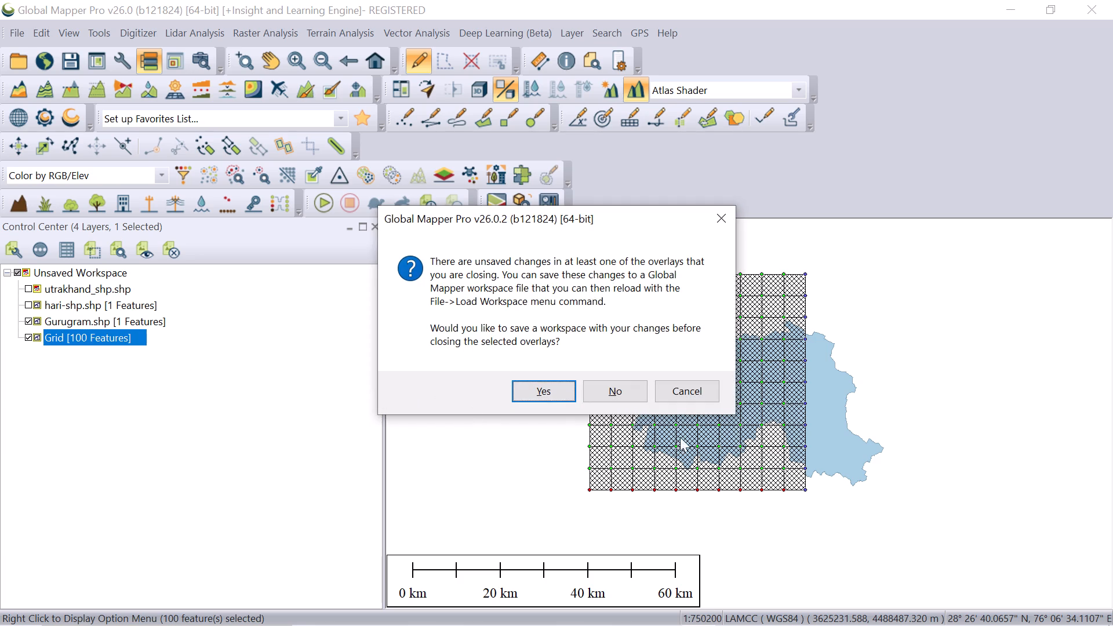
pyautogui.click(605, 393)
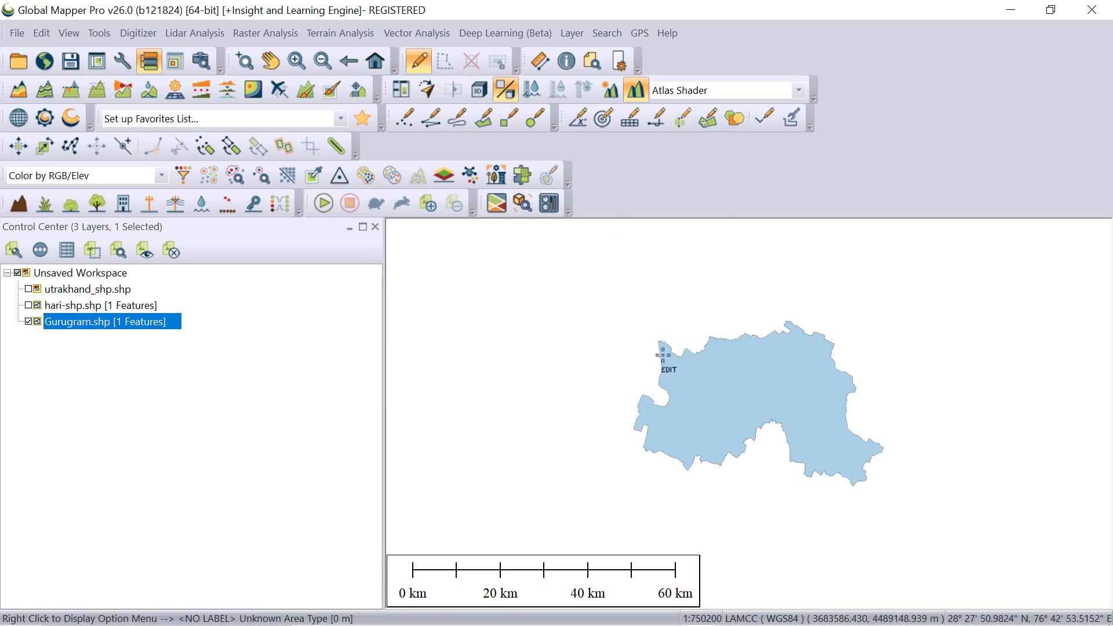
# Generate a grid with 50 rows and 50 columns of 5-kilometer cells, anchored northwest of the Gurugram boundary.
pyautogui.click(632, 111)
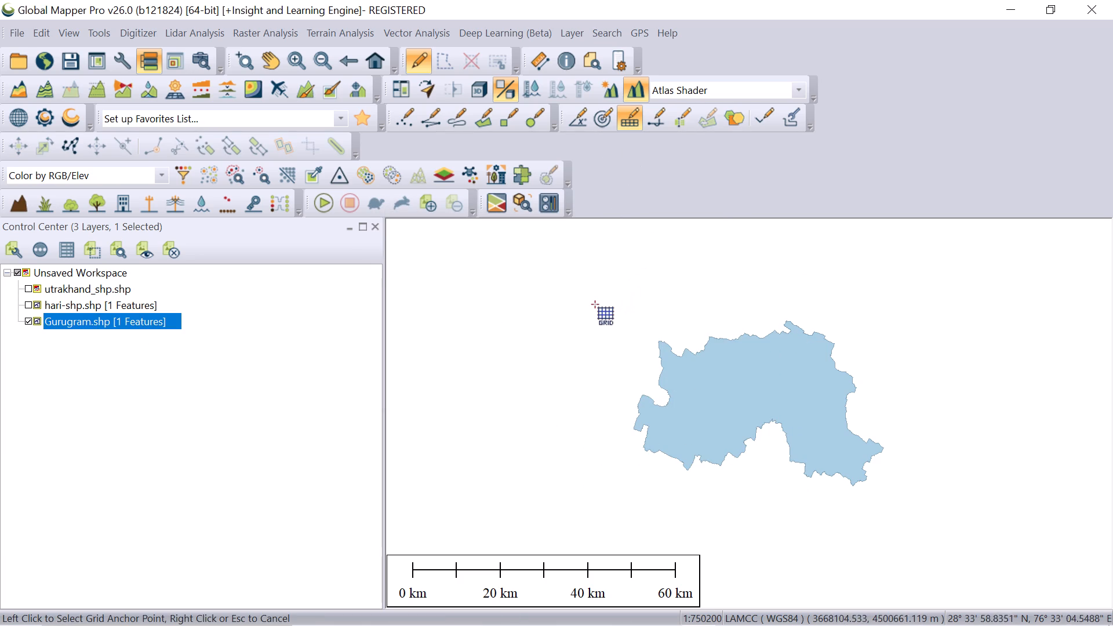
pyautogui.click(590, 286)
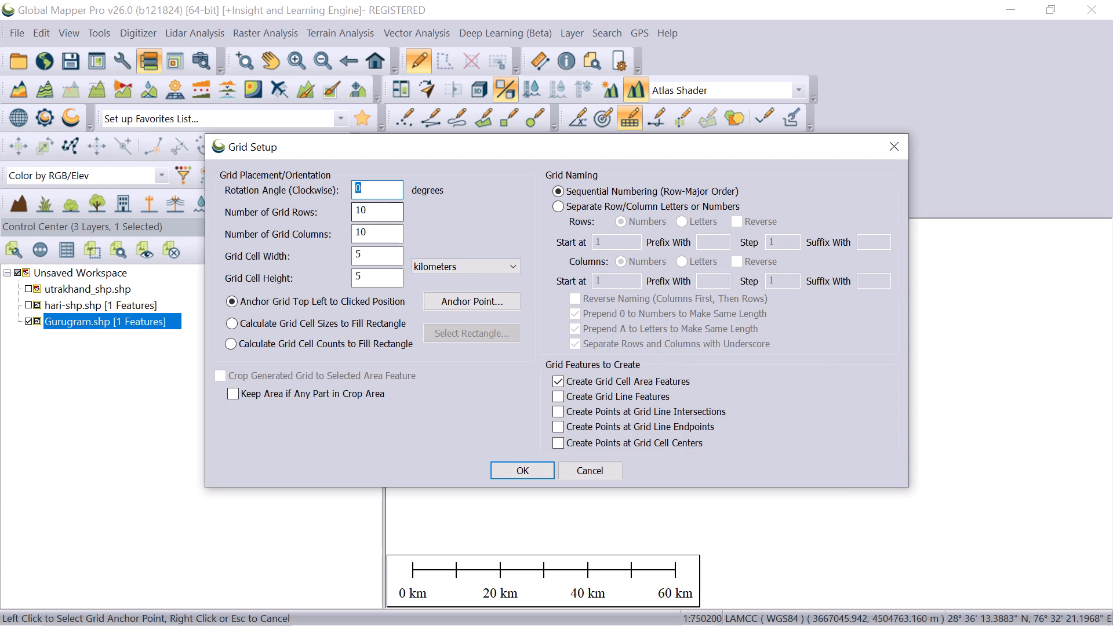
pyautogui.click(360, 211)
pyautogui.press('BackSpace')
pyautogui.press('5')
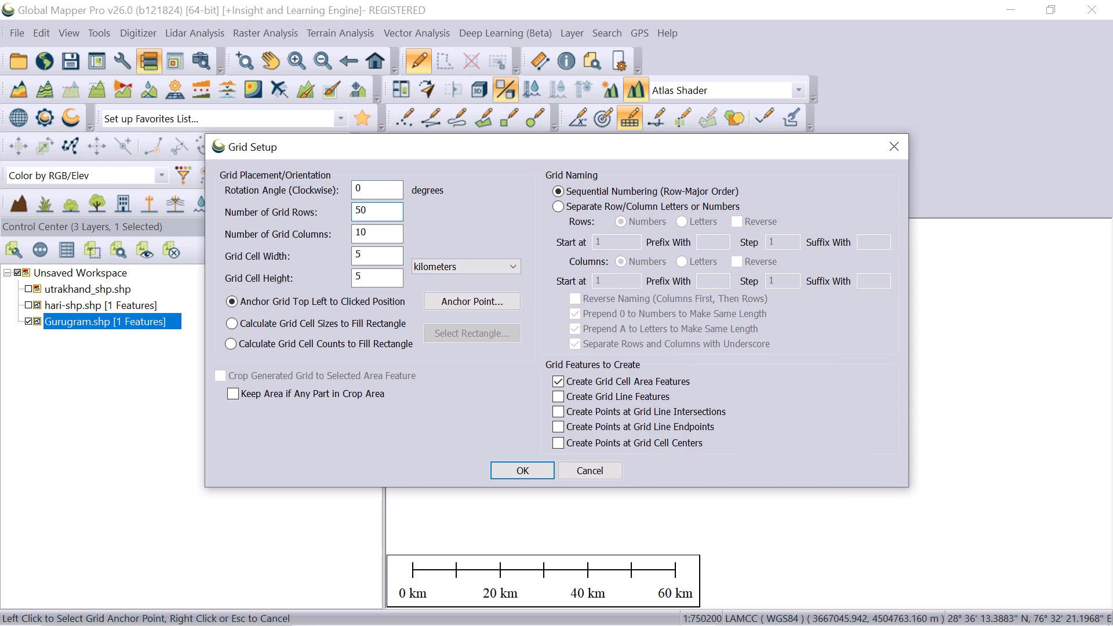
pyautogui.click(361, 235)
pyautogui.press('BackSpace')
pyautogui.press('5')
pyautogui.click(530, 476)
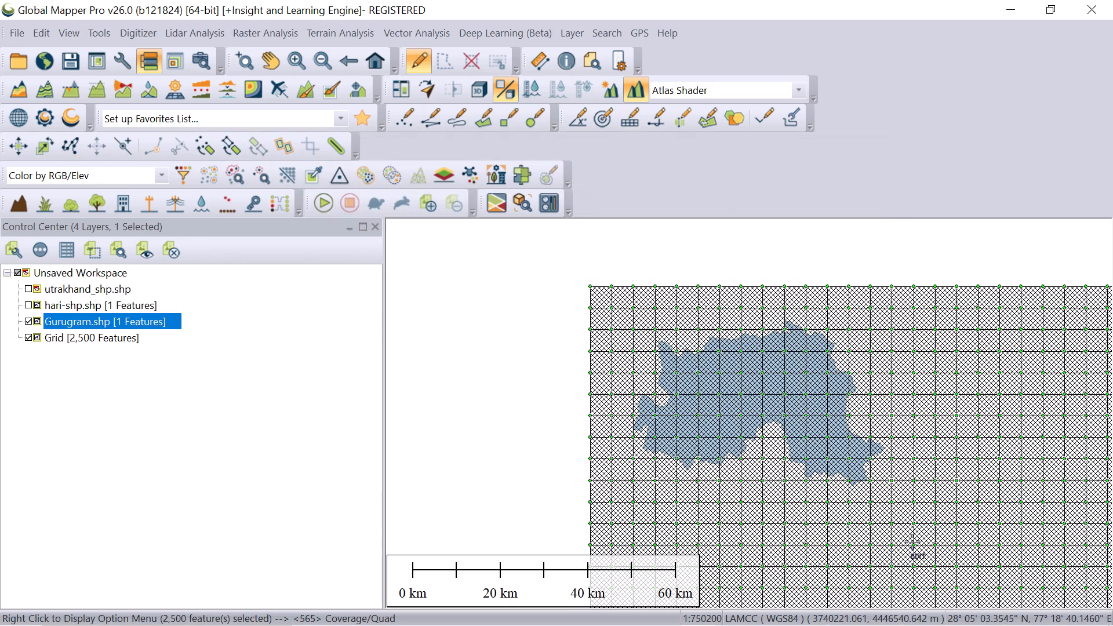
# Examine the generated grid's full extent and cell numbering relative to the Gurugram boundary.
pyautogui.scroll(-1, 914, 541)
pyautogui.moveTo(671, 427); pyautogui.dragTo(663, 402)
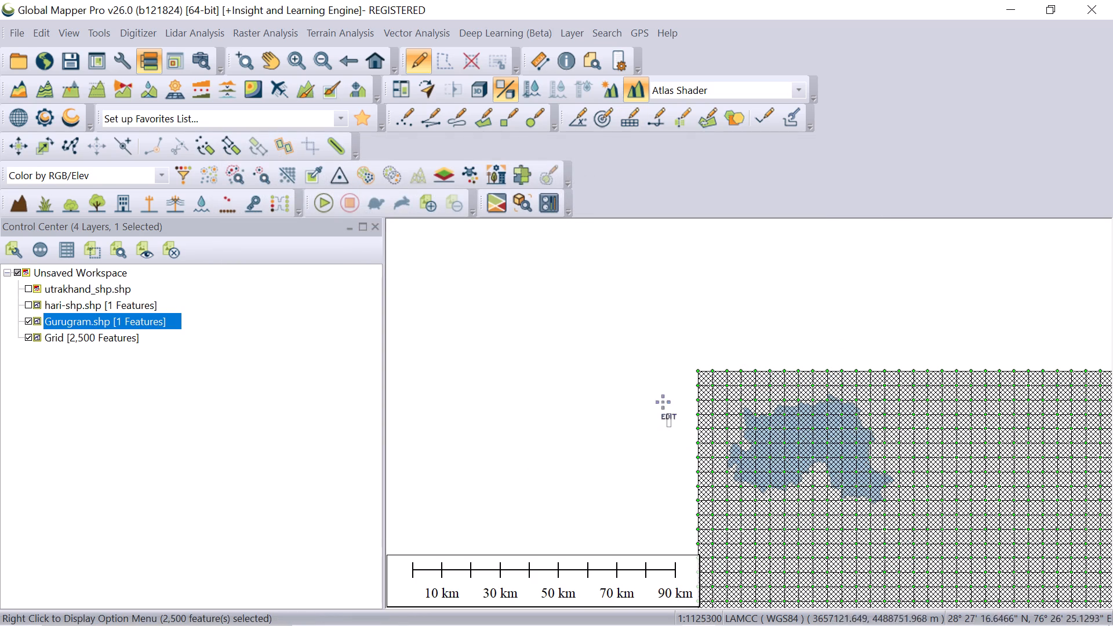
pyautogui.moveTo(663, 402); pyautogui.dragTo(623, 367)
pyautogui.scroll(-2, 808, 459)
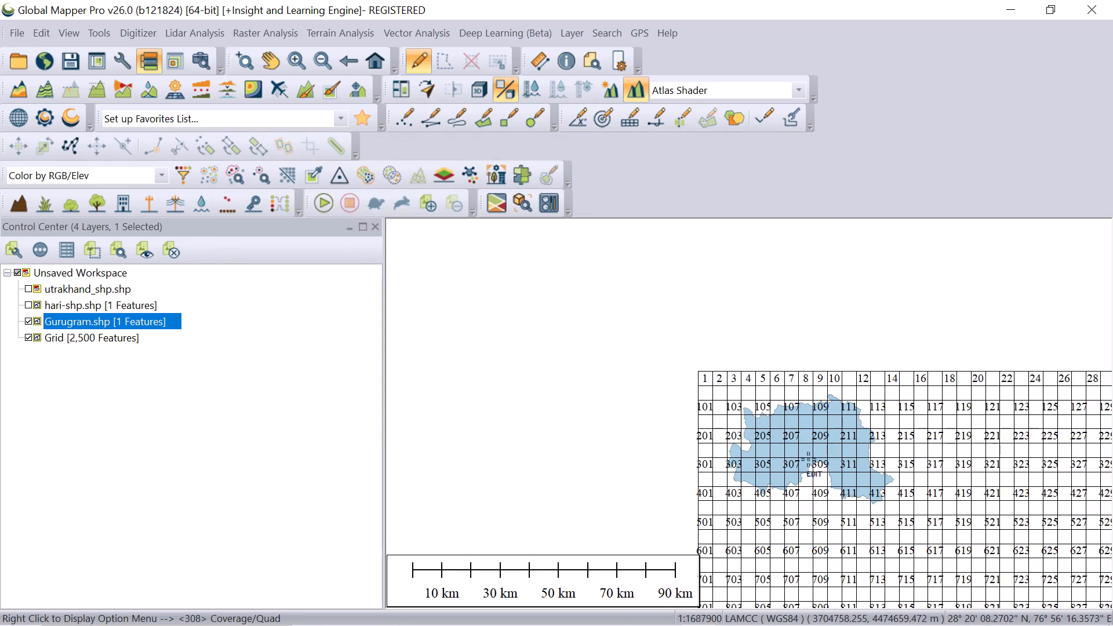
pyautogui.scroll(-1, 808, 459)
pyautogui.moveTo(1013, 489); pyautogui.dragTo(904, 339)
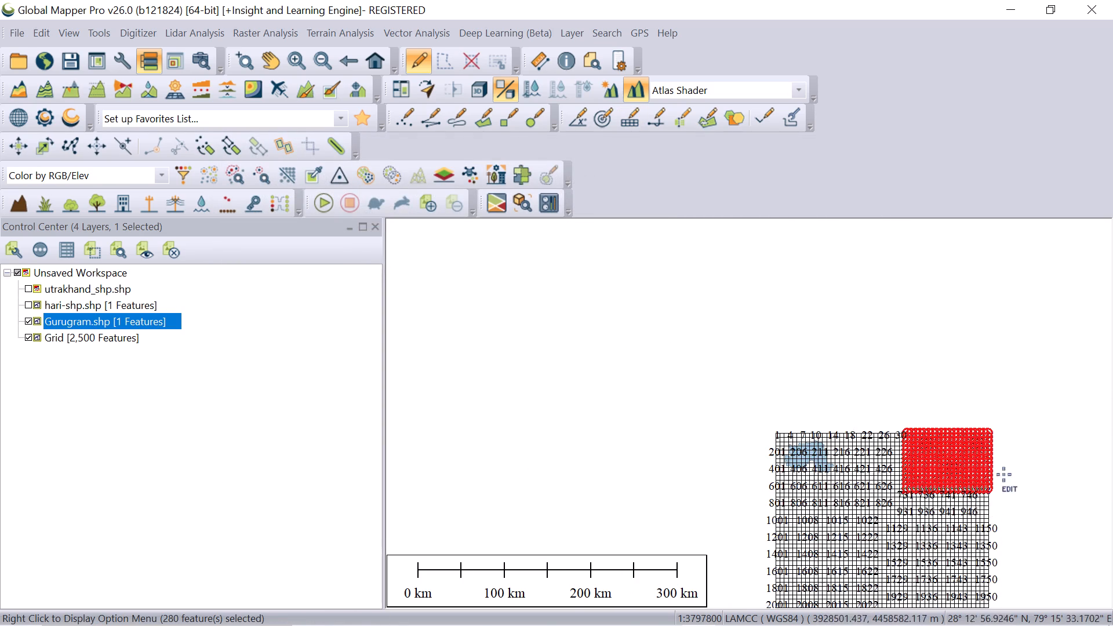
pyautogui.scroll(-2, 1062, 494)
pyautogui.click(1062, 482)
pyautogui.scroll(-1, 1049, 565)
pyautogui.scroll(4, 1049, 566)
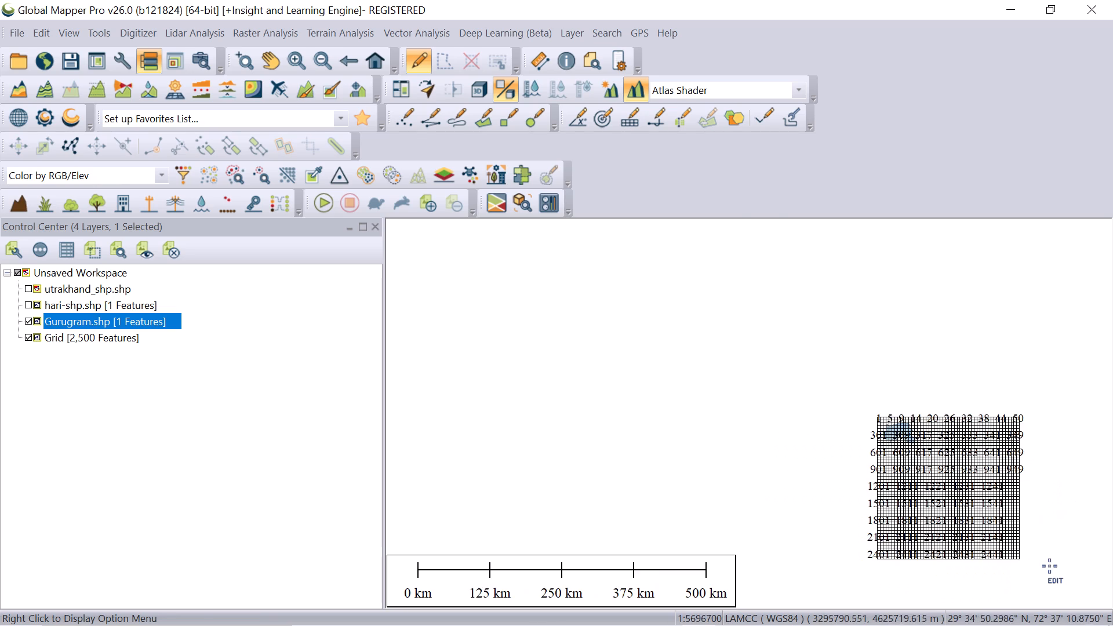
pyautogui.scroll(3, 1036, 556)
pyautogui.scroll(-2, 806, 454)
pyautogui.scroll(3, 698, 281)
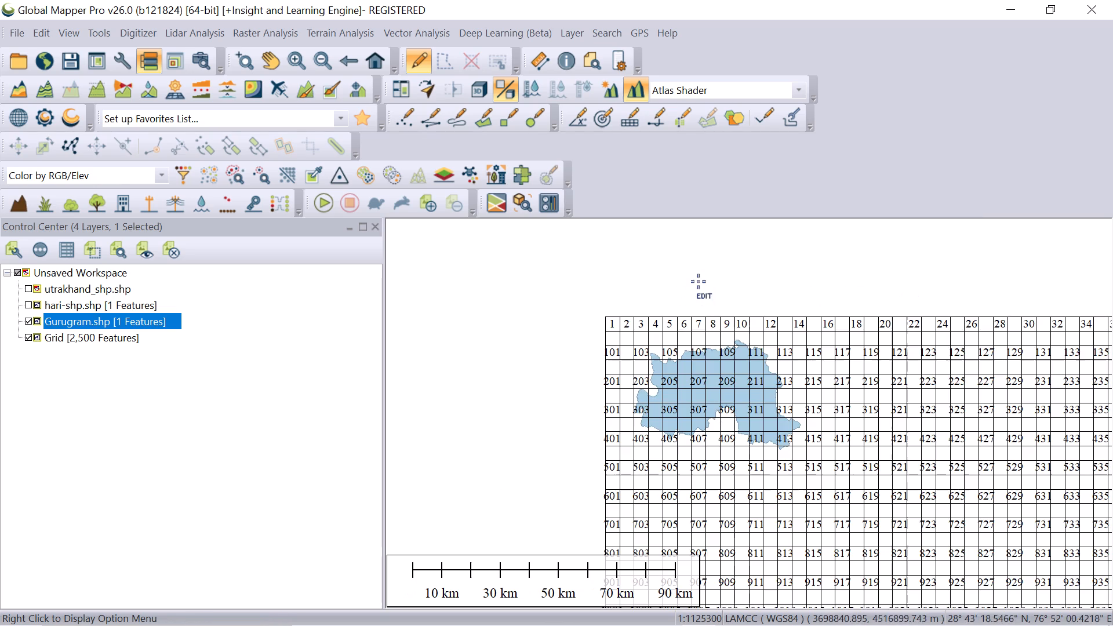
pyautogui.scroll(1, 706, 413)
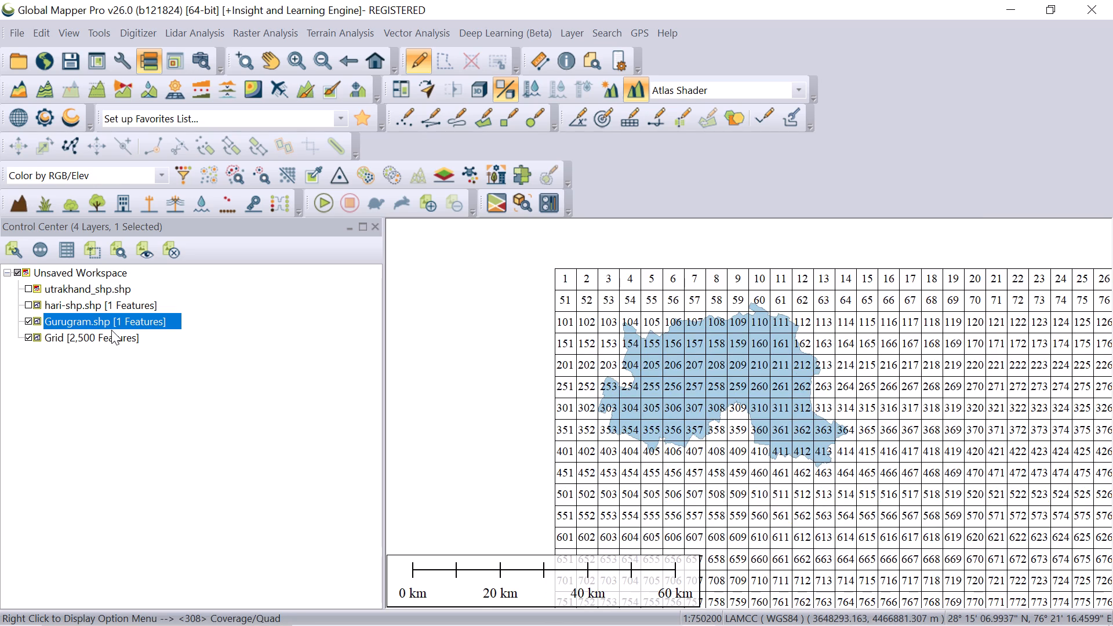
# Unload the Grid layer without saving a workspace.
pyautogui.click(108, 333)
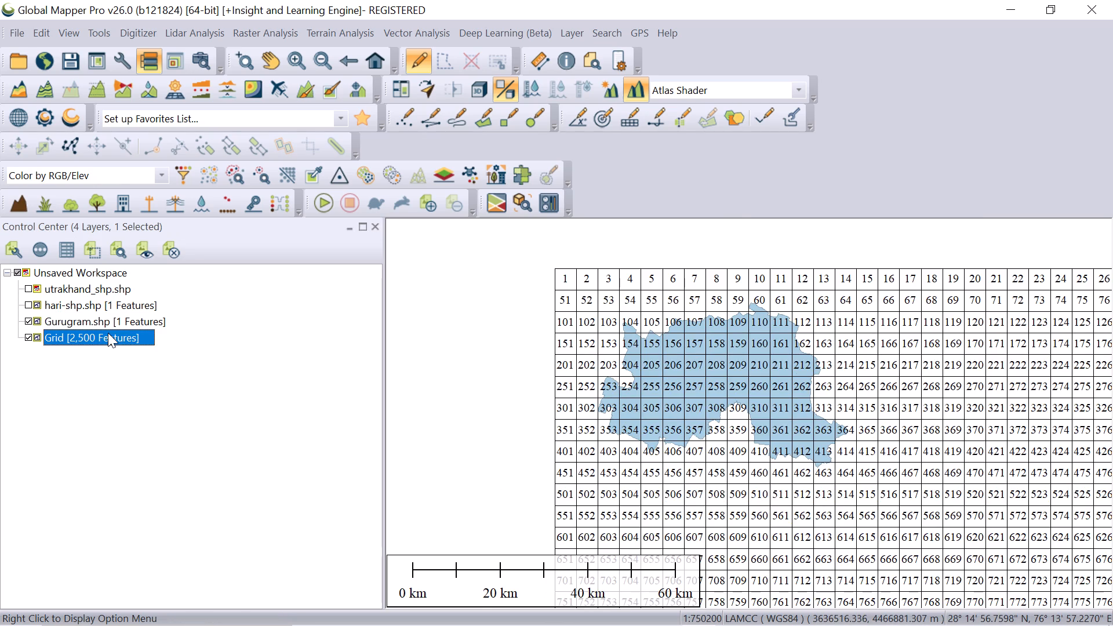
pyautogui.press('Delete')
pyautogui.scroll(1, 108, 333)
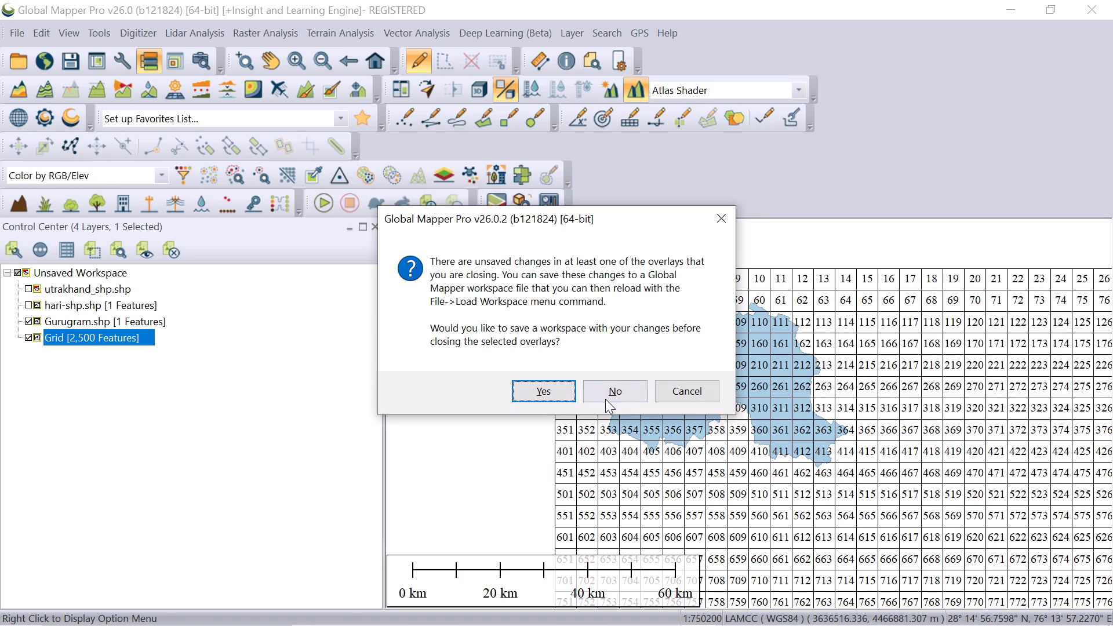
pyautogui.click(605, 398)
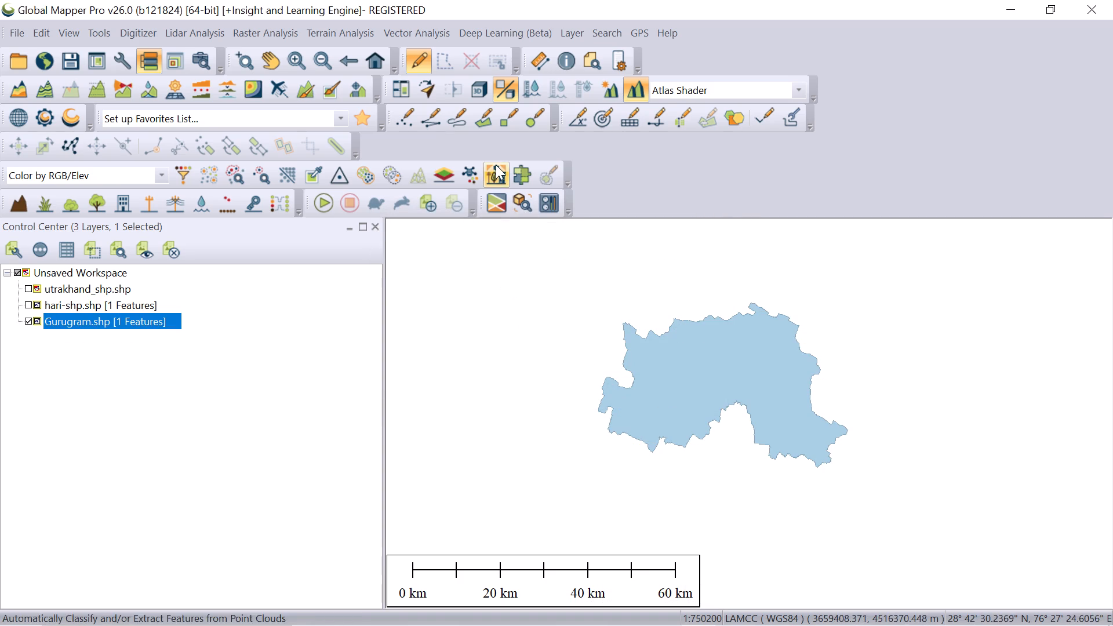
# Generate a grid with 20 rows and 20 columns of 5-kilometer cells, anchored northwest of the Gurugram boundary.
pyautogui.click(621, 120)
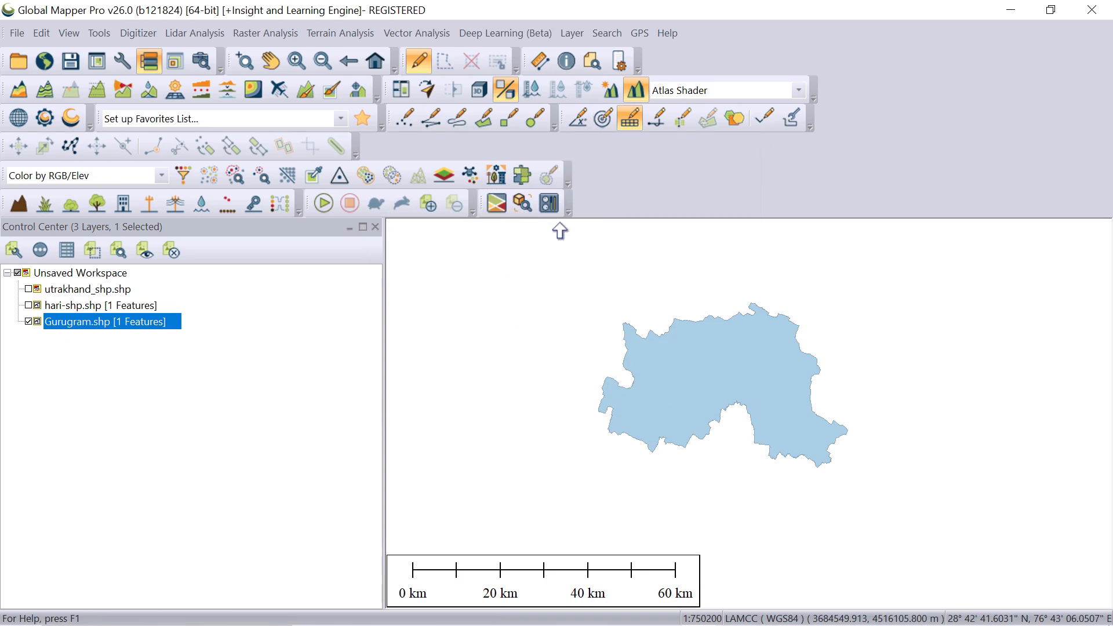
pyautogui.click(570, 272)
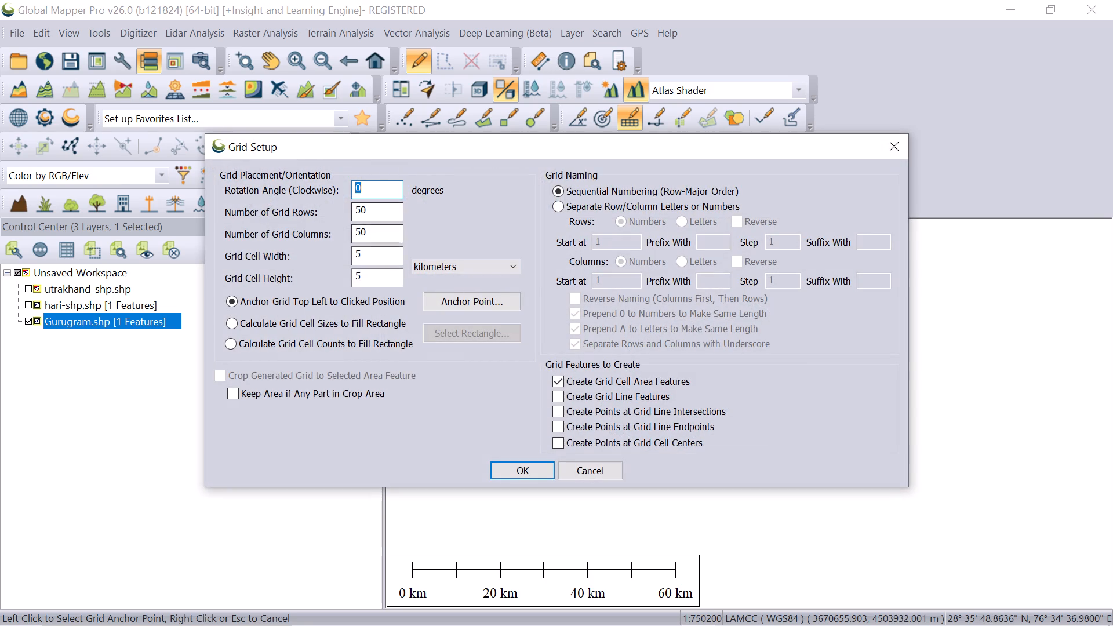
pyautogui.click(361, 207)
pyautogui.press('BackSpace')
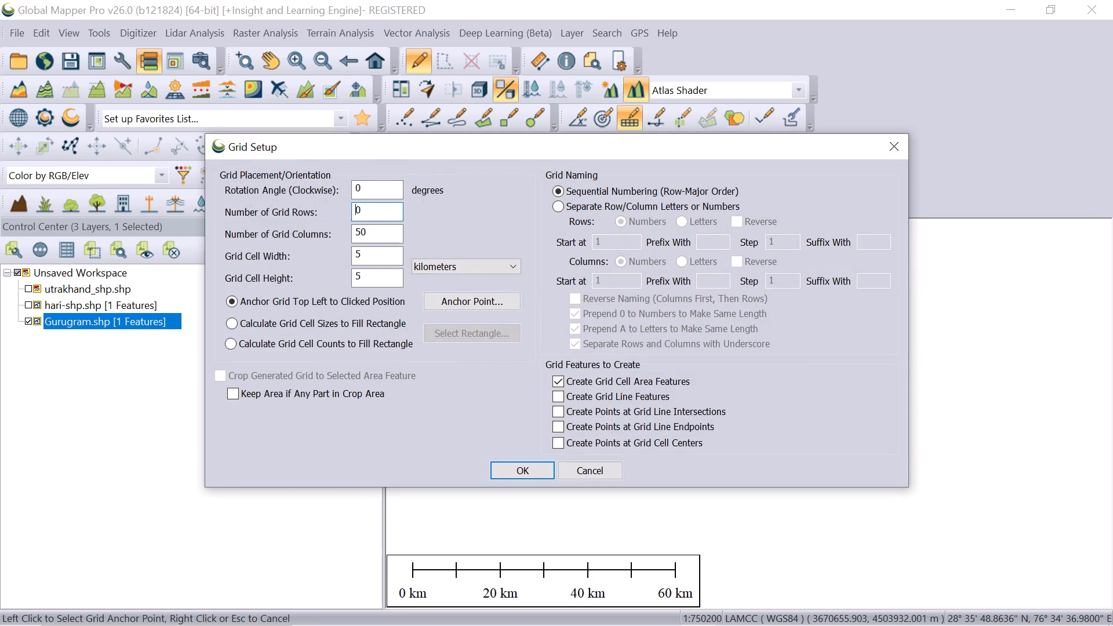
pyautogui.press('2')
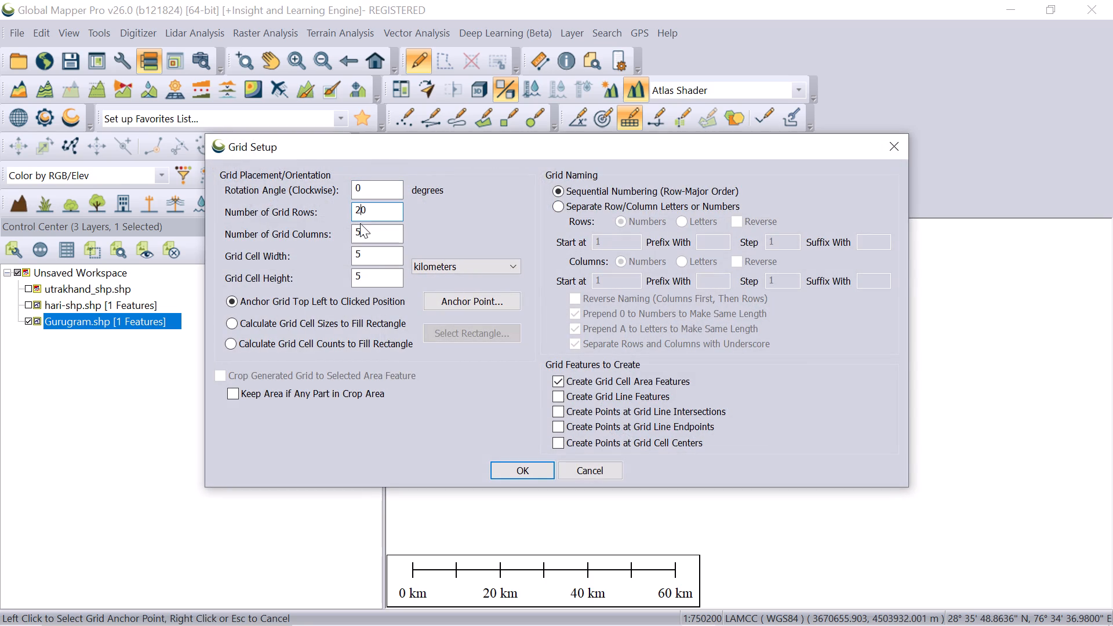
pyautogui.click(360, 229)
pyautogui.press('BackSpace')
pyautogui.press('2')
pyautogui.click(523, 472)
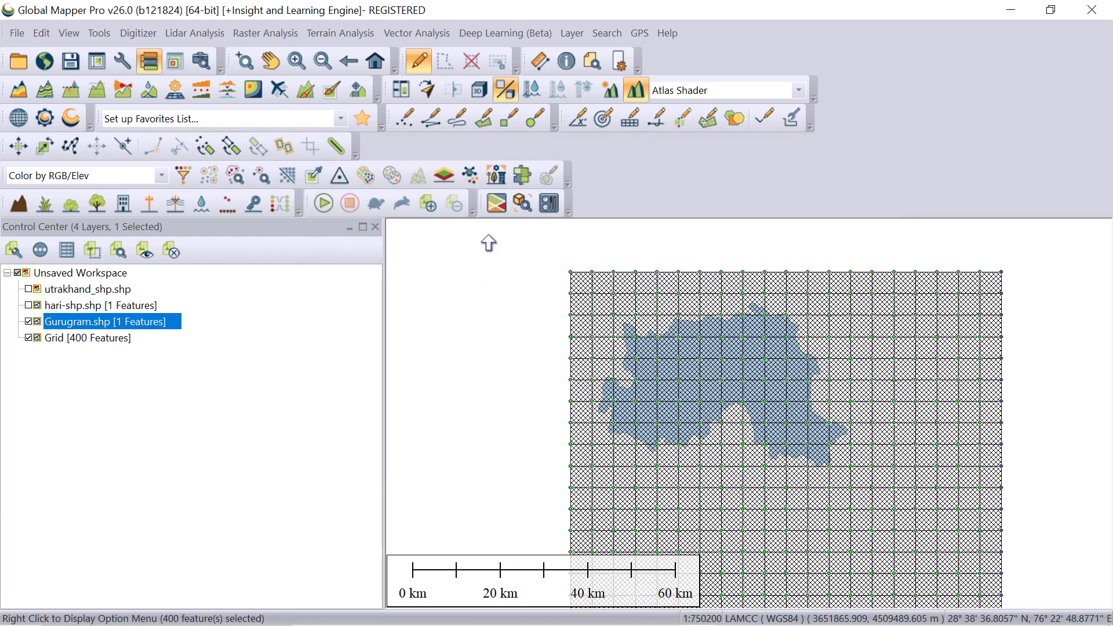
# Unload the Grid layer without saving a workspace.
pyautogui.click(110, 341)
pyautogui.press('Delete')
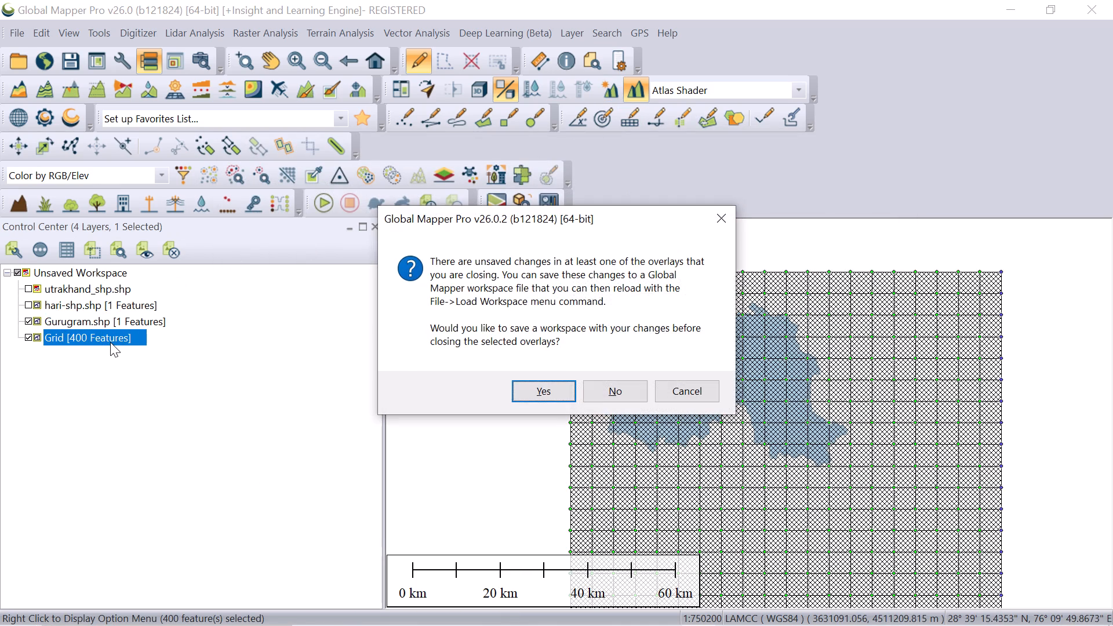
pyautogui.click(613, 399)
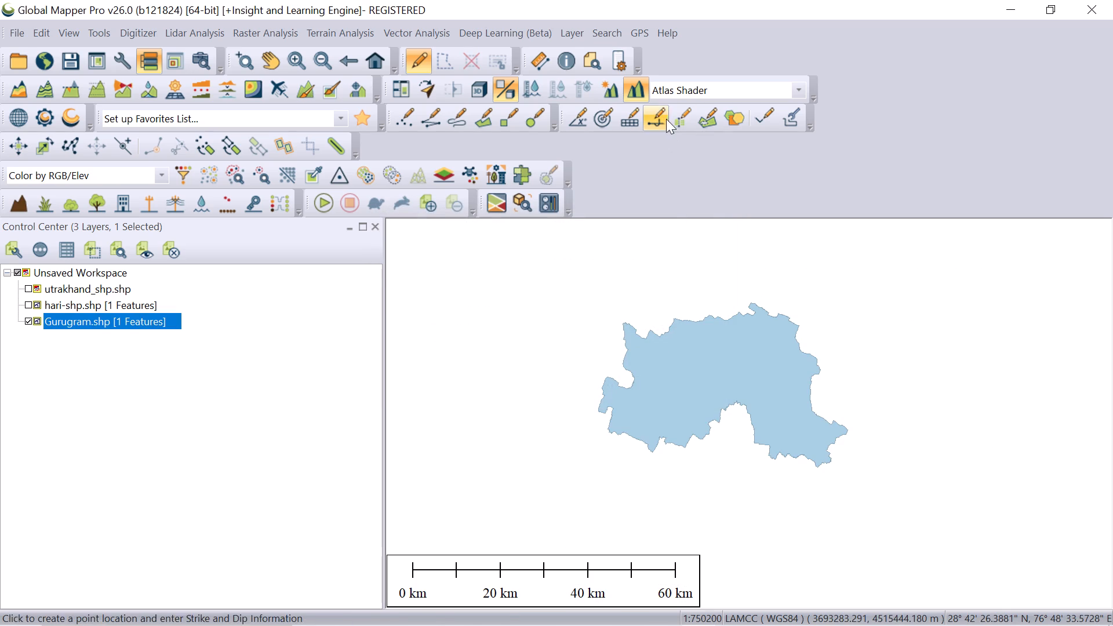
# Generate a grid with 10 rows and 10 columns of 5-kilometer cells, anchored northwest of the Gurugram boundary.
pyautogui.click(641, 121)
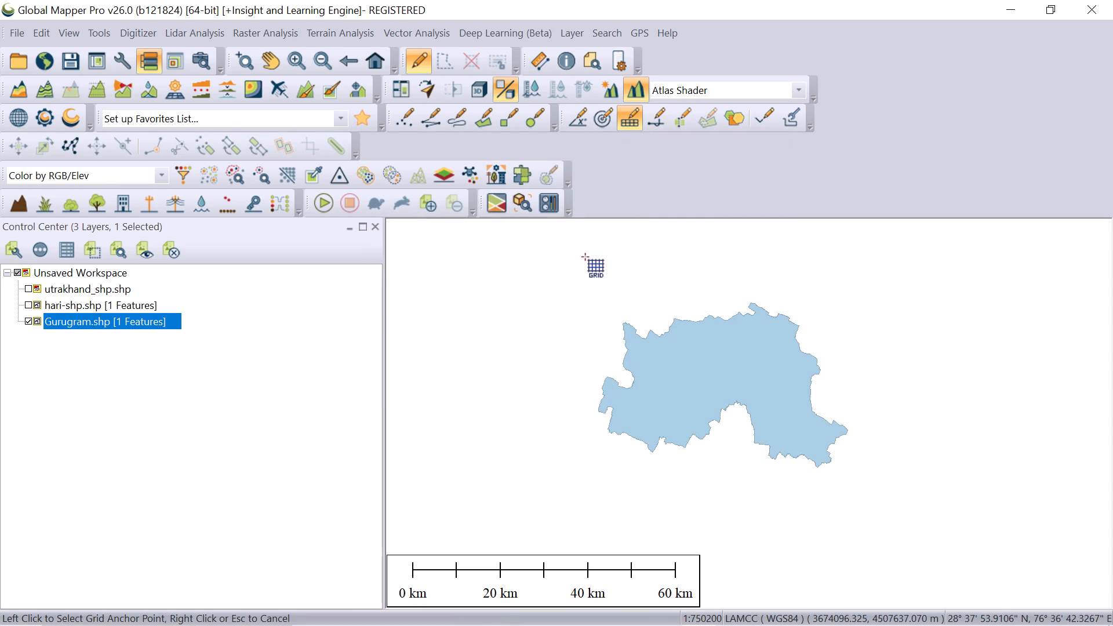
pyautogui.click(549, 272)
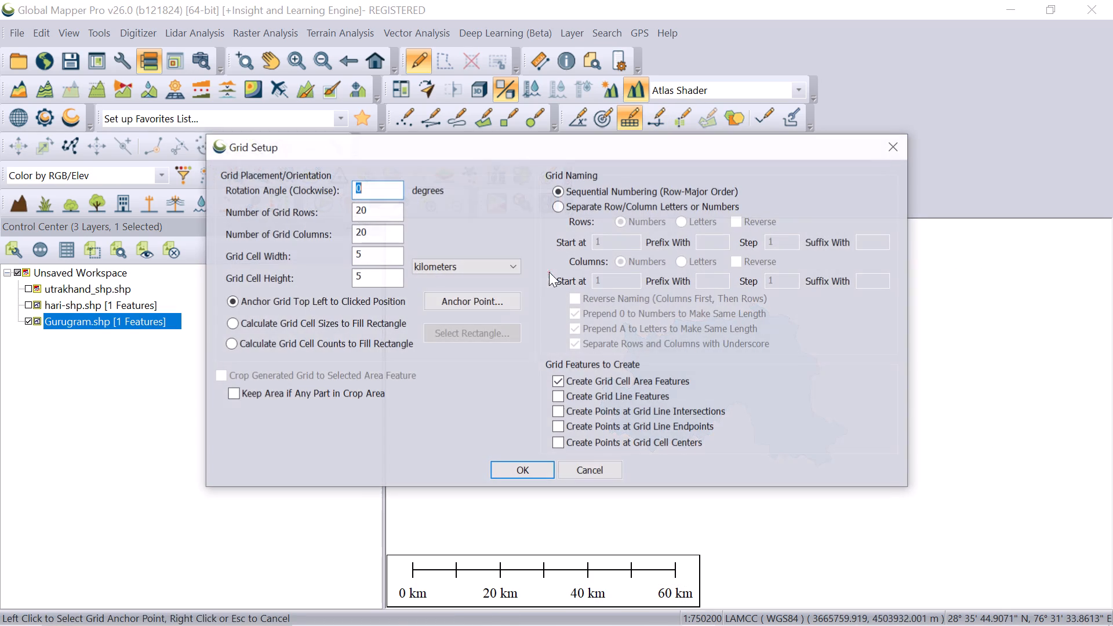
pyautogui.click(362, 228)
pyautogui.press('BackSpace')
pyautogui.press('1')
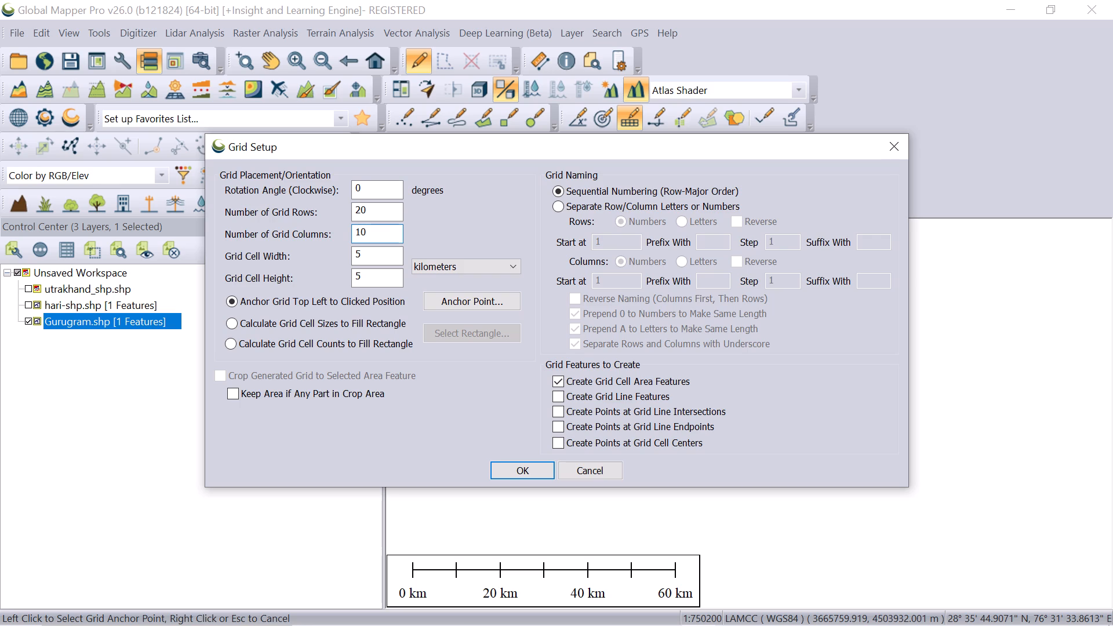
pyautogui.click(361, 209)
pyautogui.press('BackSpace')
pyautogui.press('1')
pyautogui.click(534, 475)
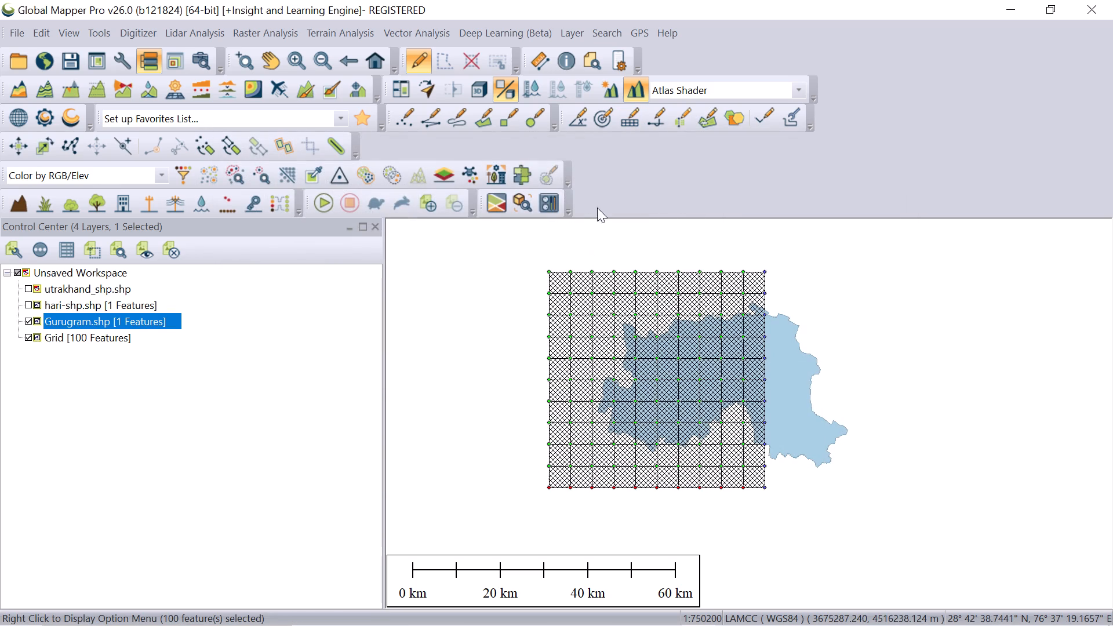
# Generate another grid with 20 rows and 20 columns of 5-kilometer cells, anchored near the existing grid's northwest corner.
pyautogui.click(631, 128)
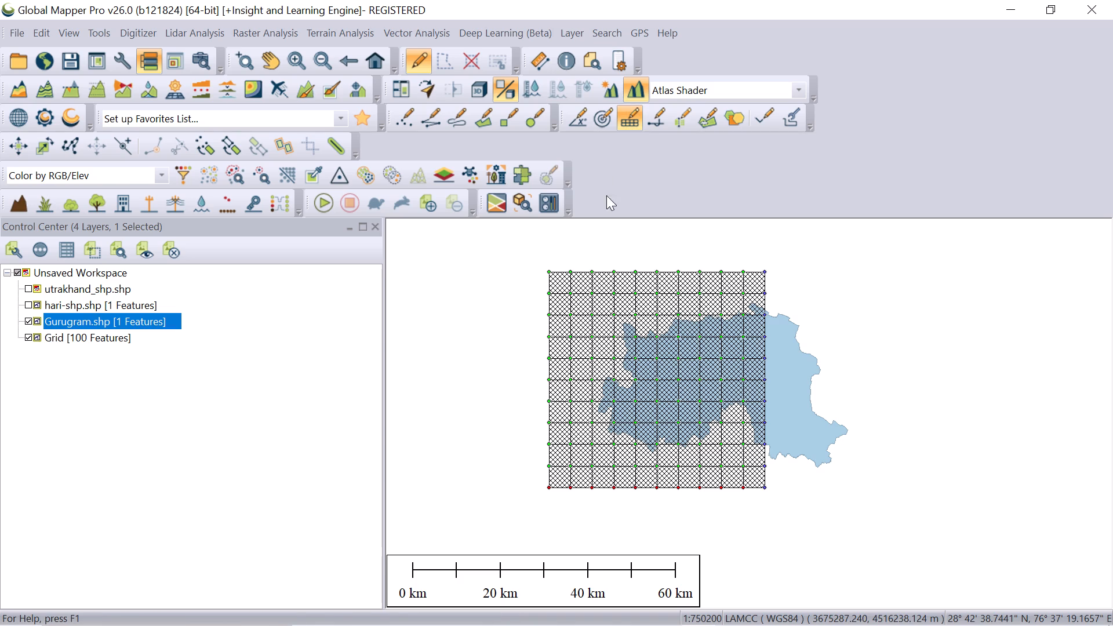
pyautogui.click(539, 263)
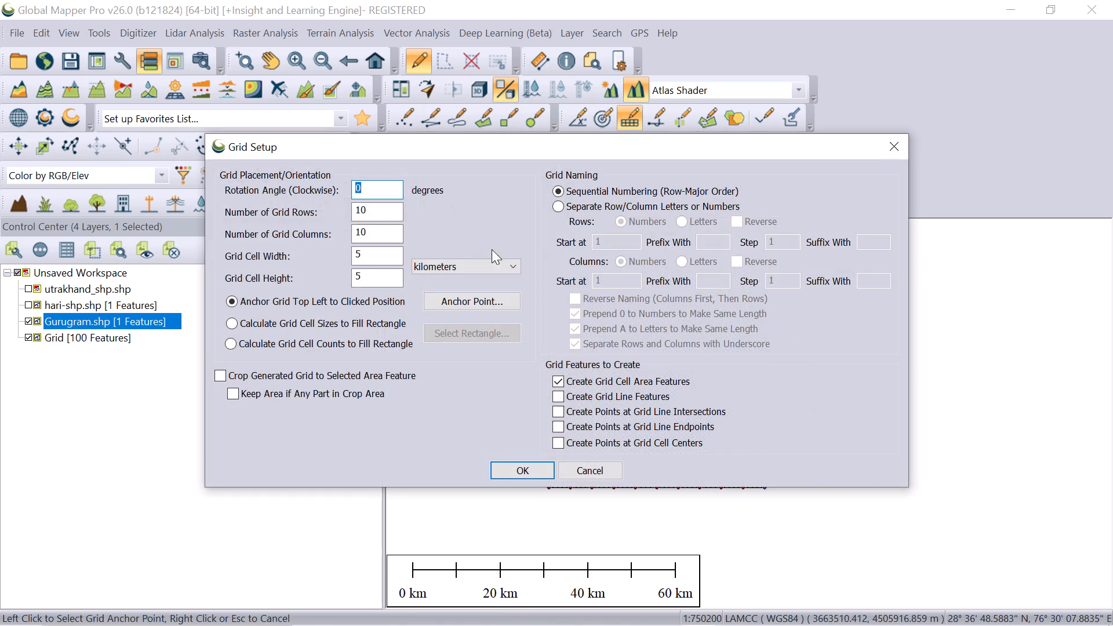
pyautogui.click(359, 213)
pyautogui.press('BackSpace')
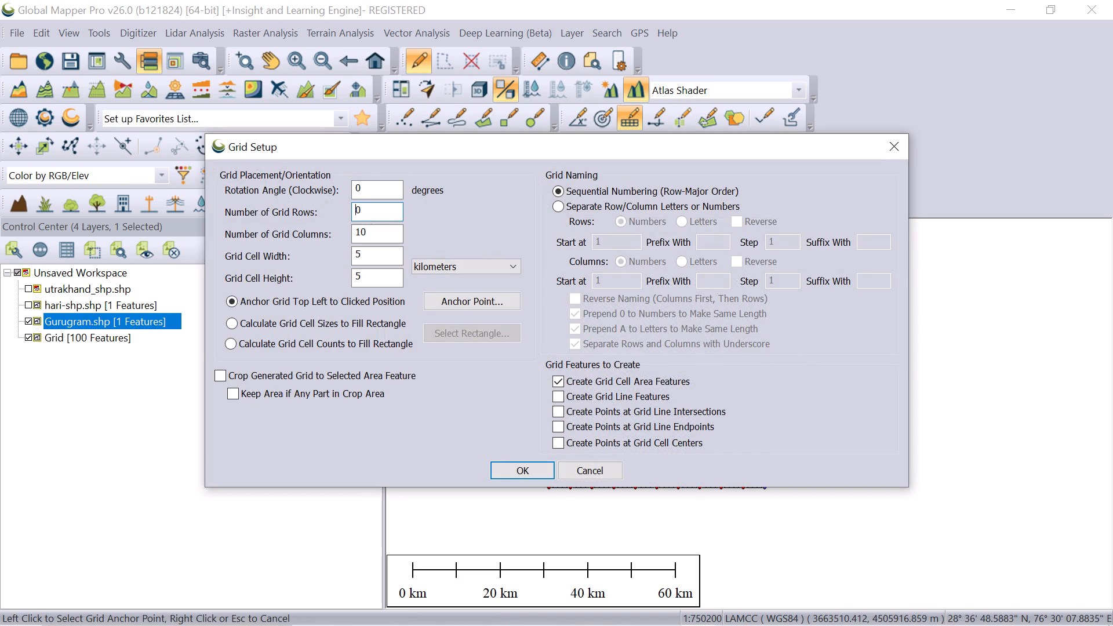
pyautogui.press('2')
pyautogui.click(359, 231)
pyautogui.press('BackSpace')
pyautogui.press('2')
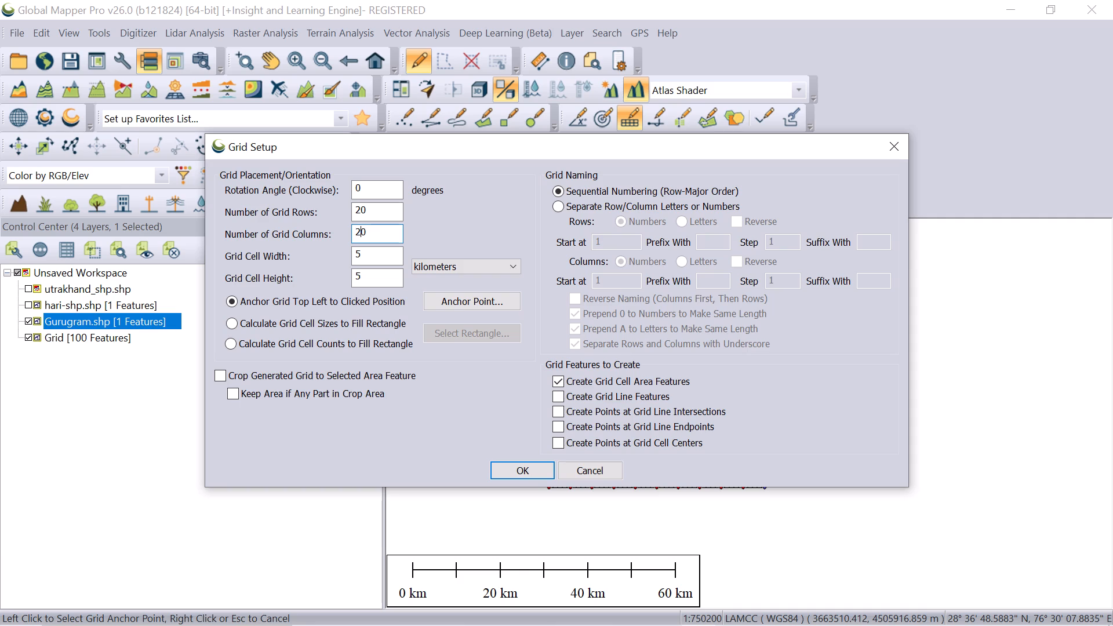
pyautogui.click(519, 463)
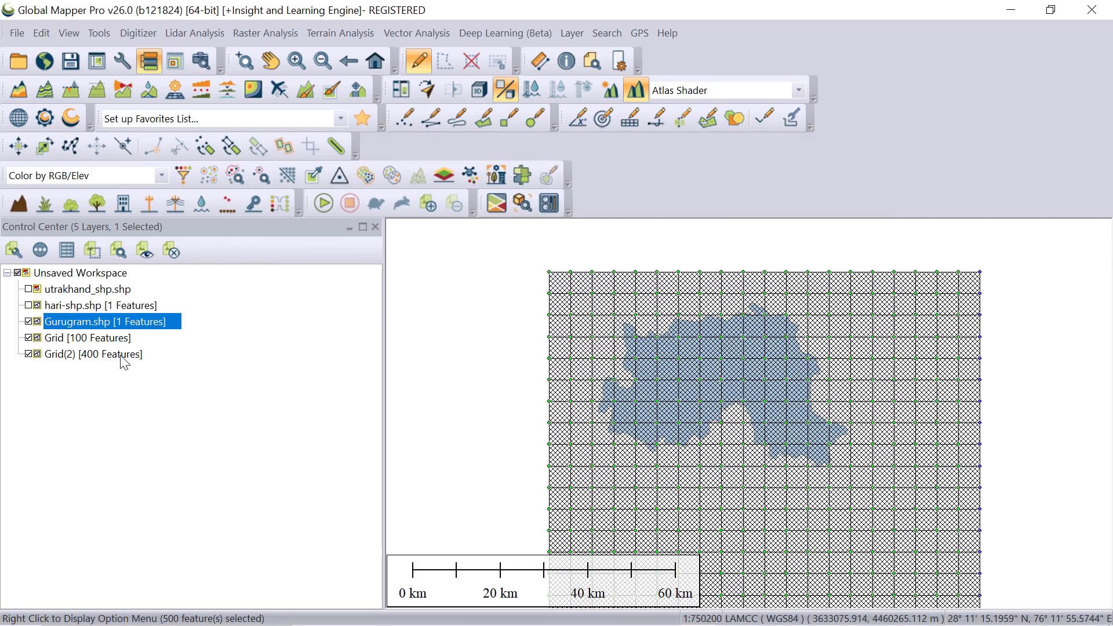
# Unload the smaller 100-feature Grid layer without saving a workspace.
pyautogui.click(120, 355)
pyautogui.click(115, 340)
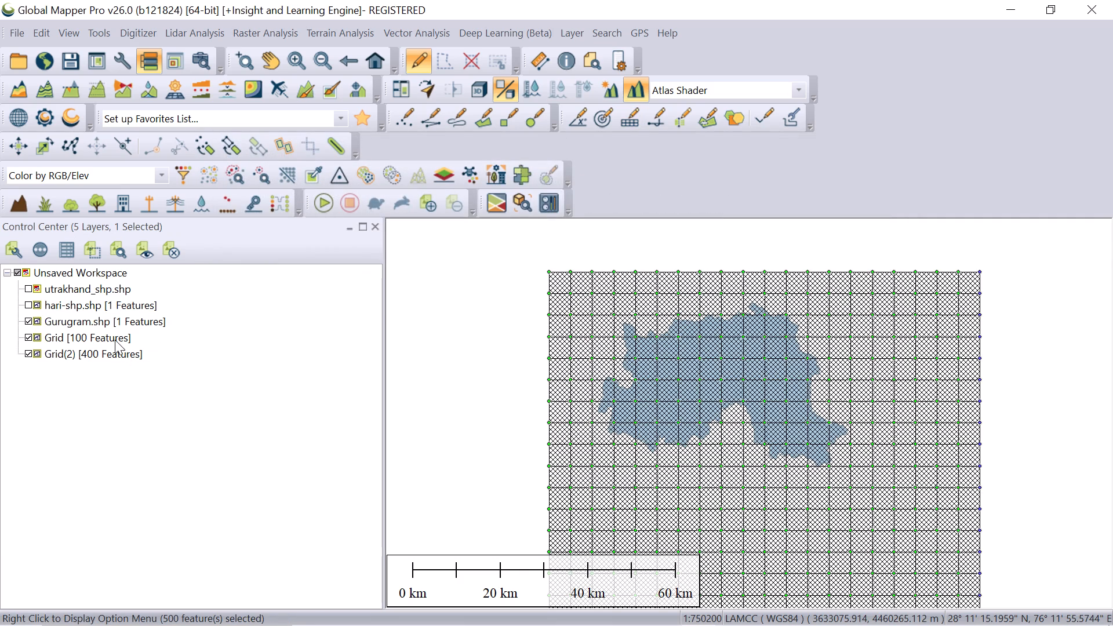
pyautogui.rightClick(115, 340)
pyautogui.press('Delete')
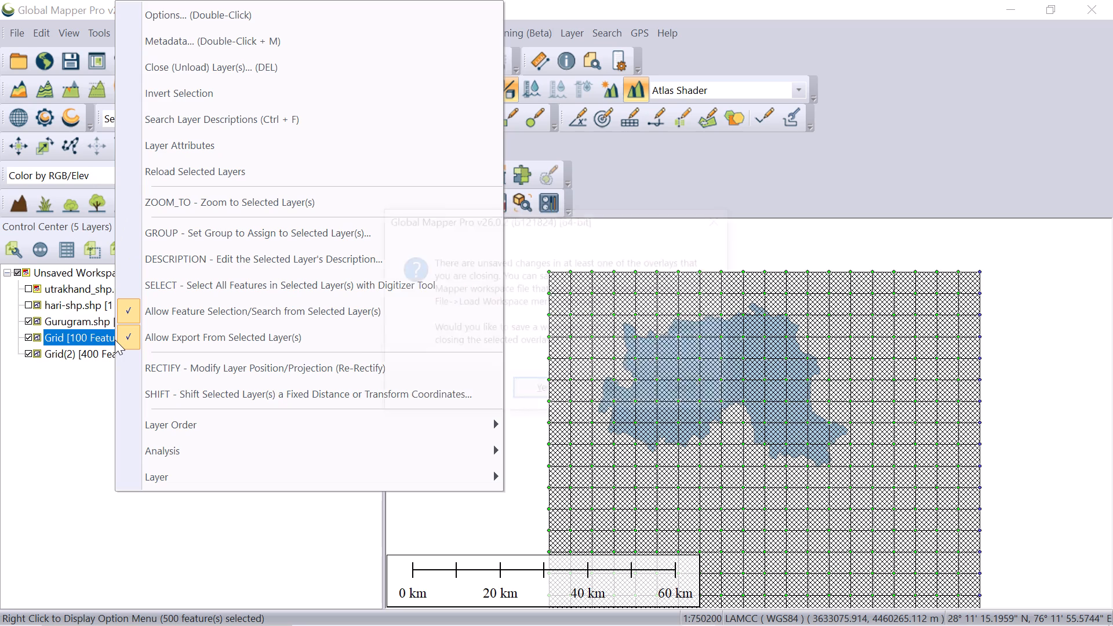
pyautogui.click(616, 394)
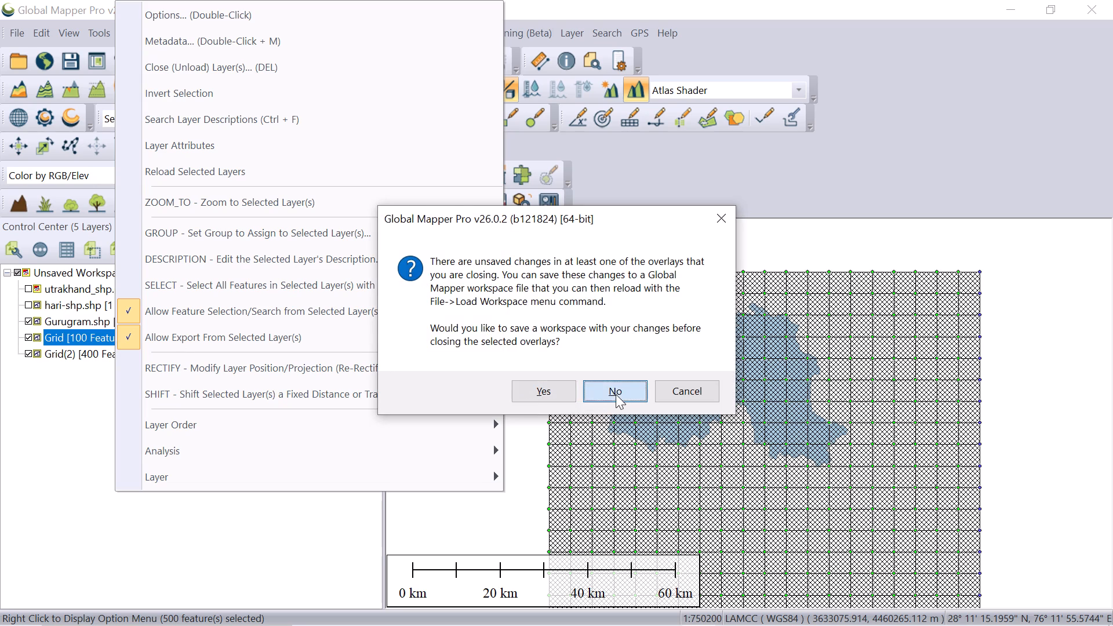
# With the Digitizer tool, delete the two easternmost columns of Grid(2) cells from 79–80 down to 199–200.
pyautogui.click(576, 241)
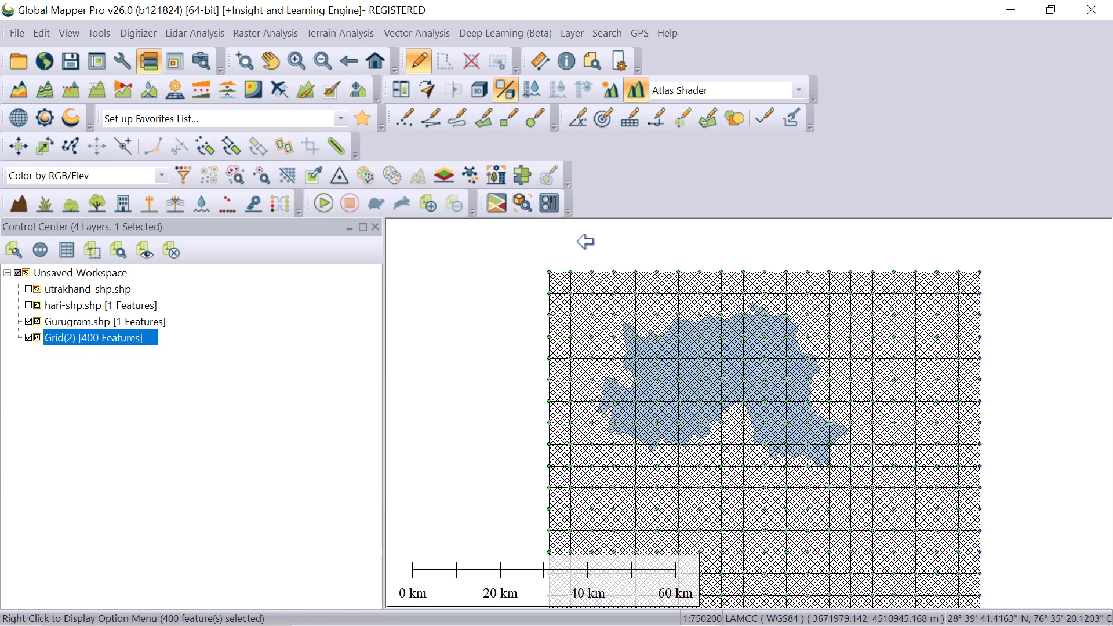
pyautogui.scroll(-1, 832, 420)
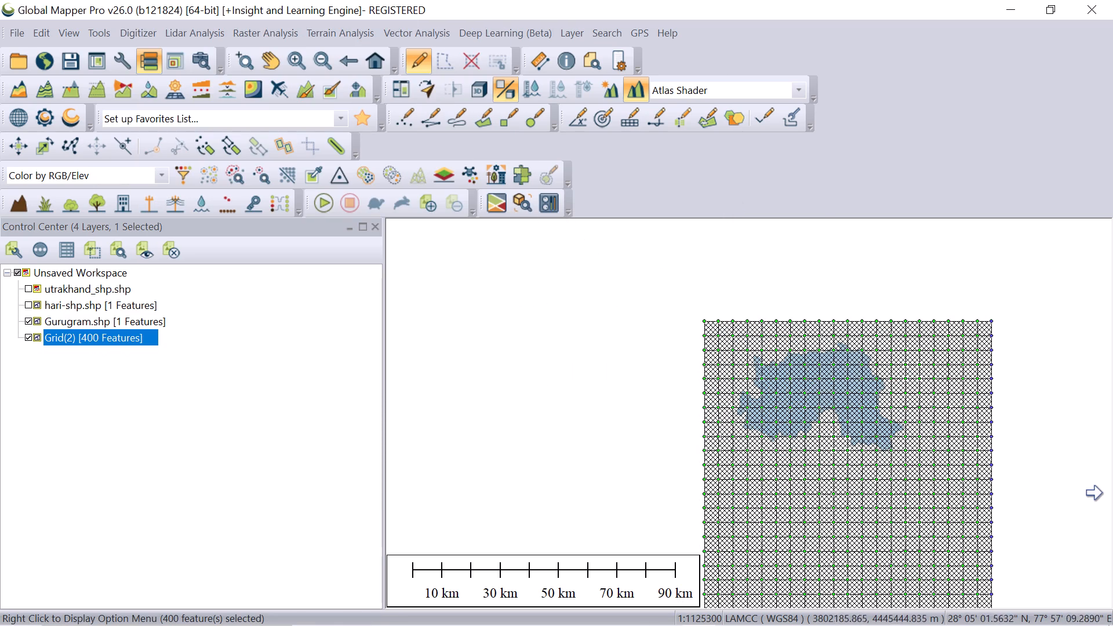
pyautogui.scroll(2, 1065, 483)
pyautogui.scroll(-1, 1000, 445)
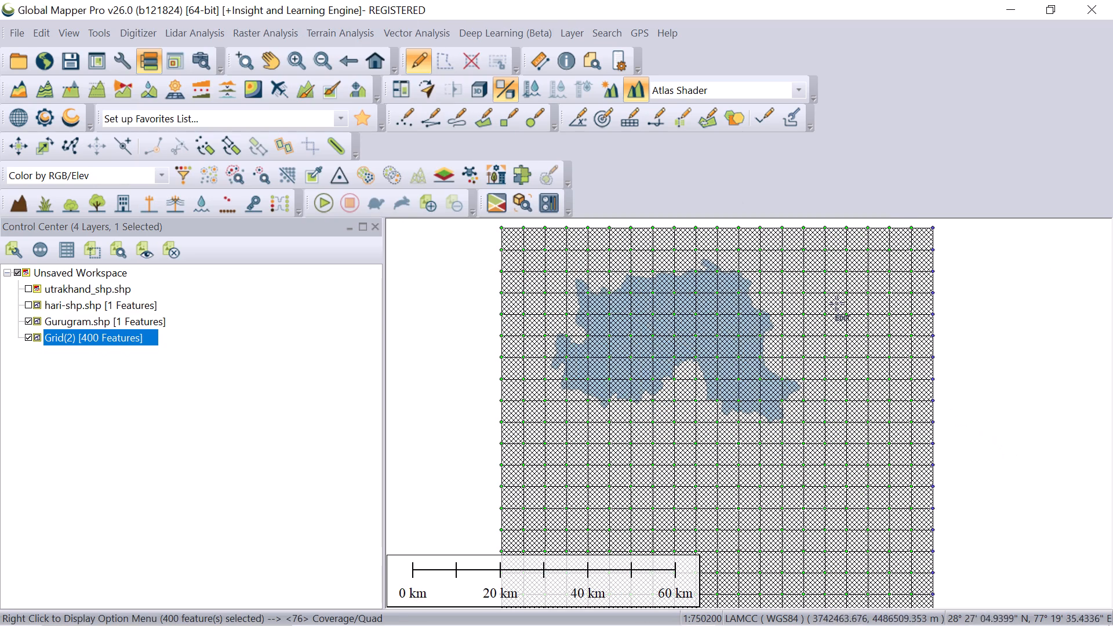
pyautogui.click(426, 58)
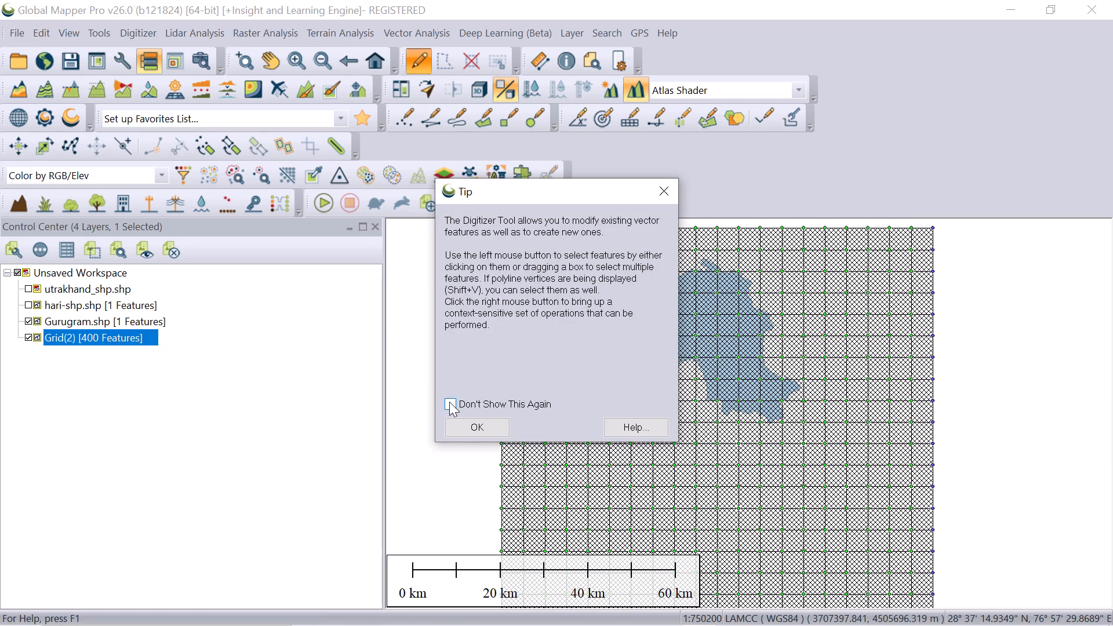
pyautogui.click(463, 427)
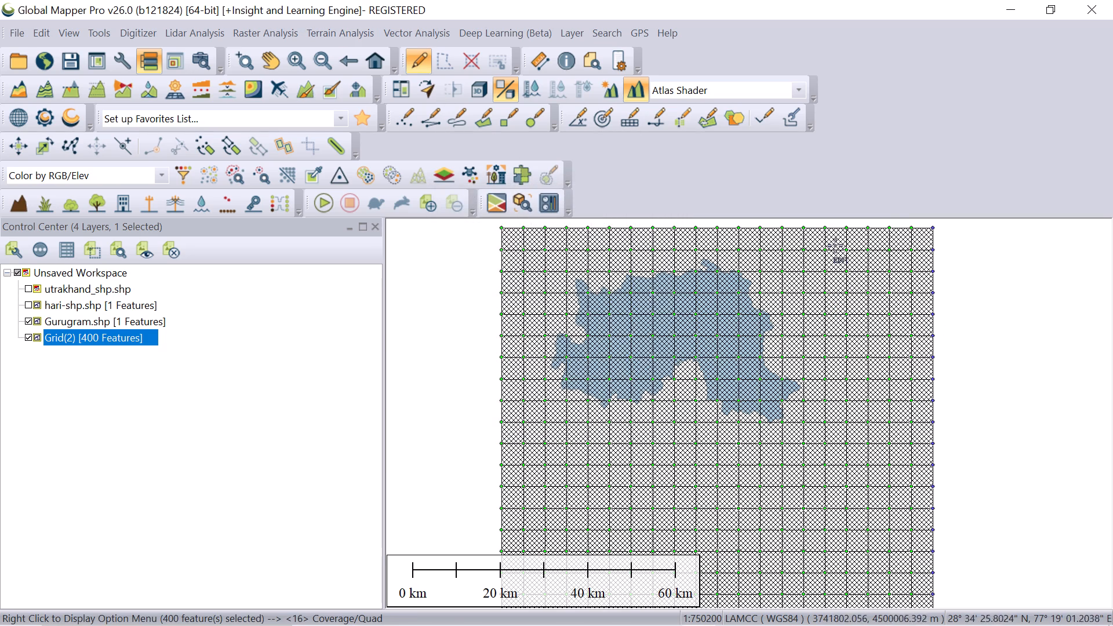
pyautogui.moveTo(835, 242); pyautogui.dragTo(871, 281)
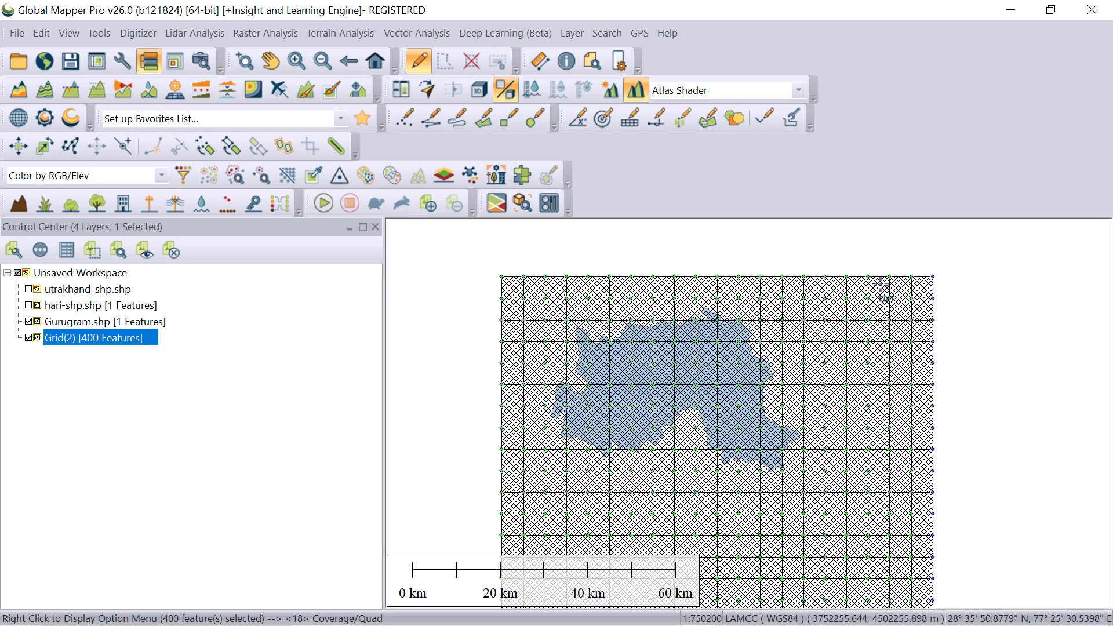
pyautogui.moveTo(881, 284); pyautogui.dragTo(890, 324)
pyautogui.moveTo(890, 324); pyautogui.dragTo(897, 352)
pyautogui.moveTo(897, 352); pyautogui.dragTo(899, 361)
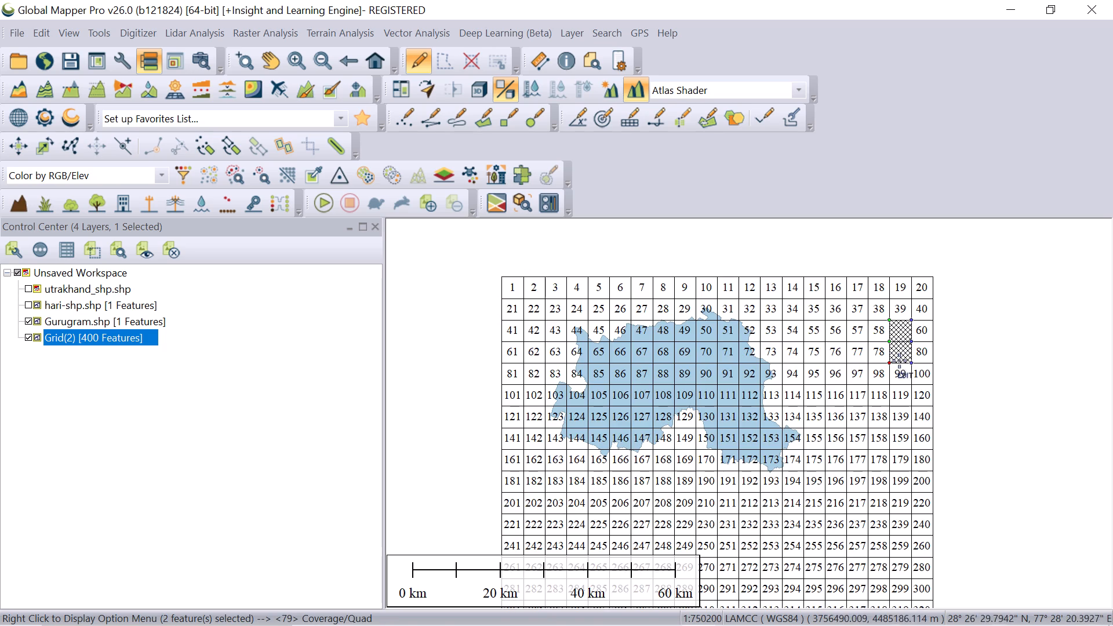
pyautogui.moveTo(899, 361); pyautogui.dragTo(923, 480)
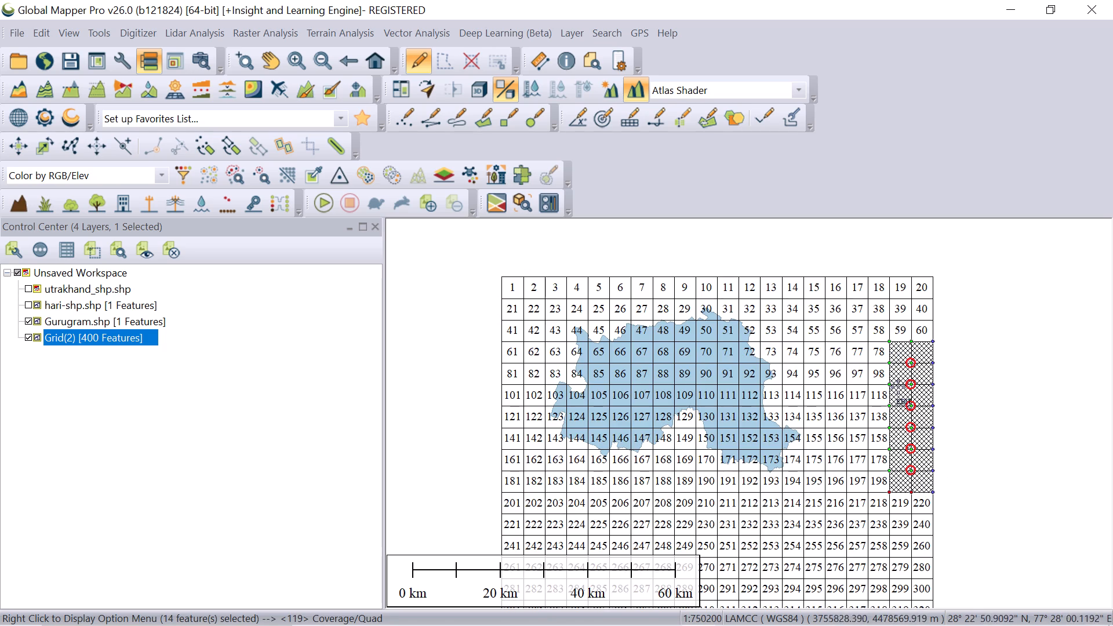
pyautogui.press('Delete')
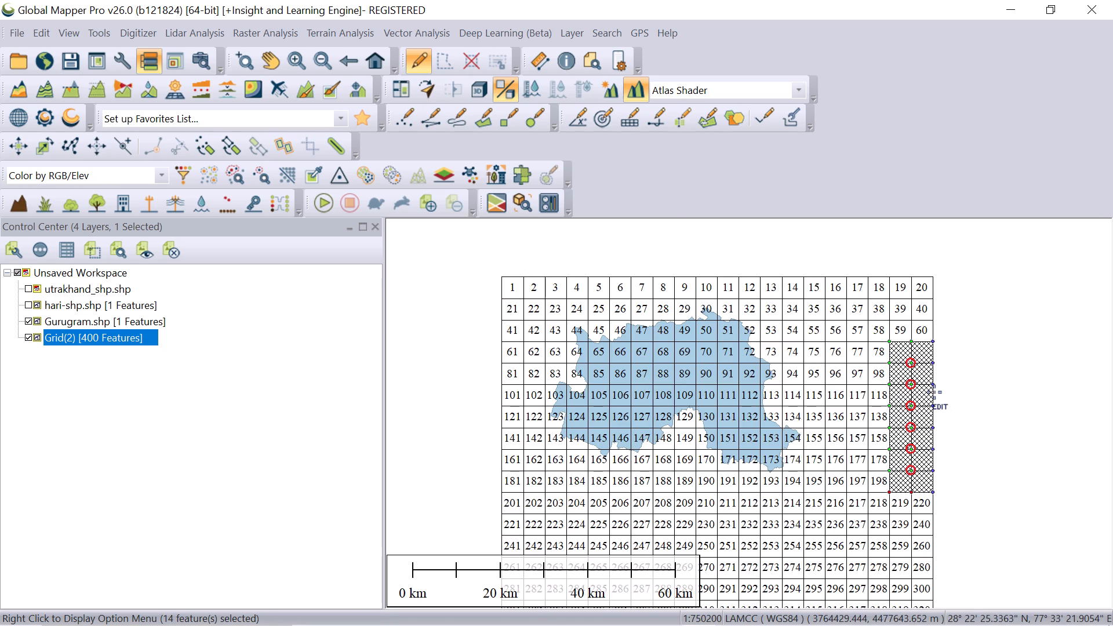
pyautogui.click(477, 428)
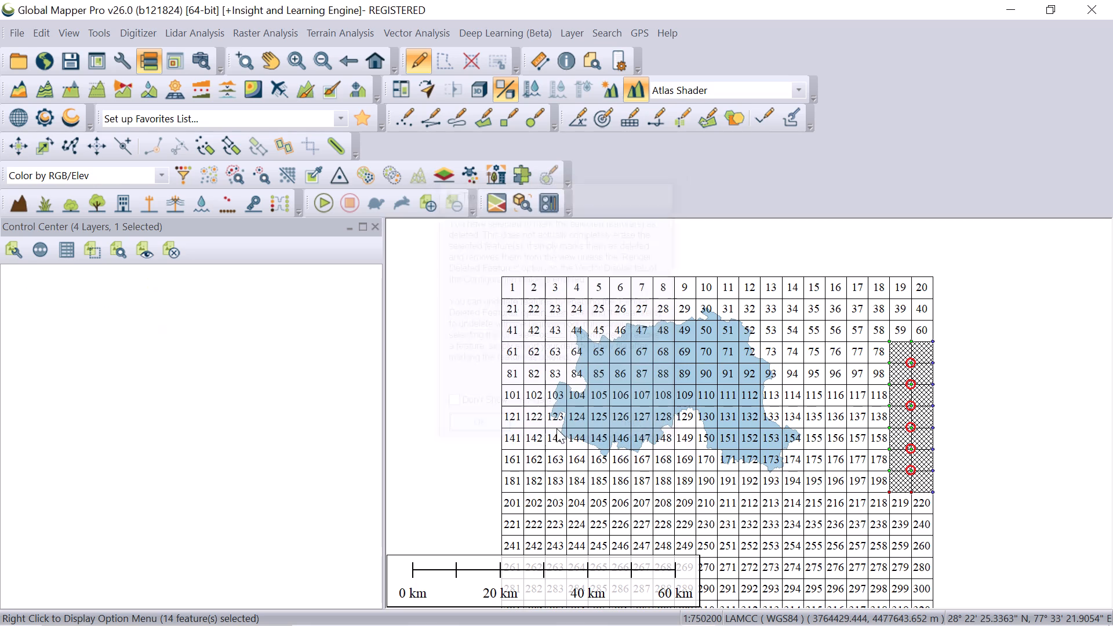
# Delete the block of grid cells from 75–78 down to 195–198 east of Gurugram and disable the deletion tip.
pyautogui.scroll(1, 857, 438)
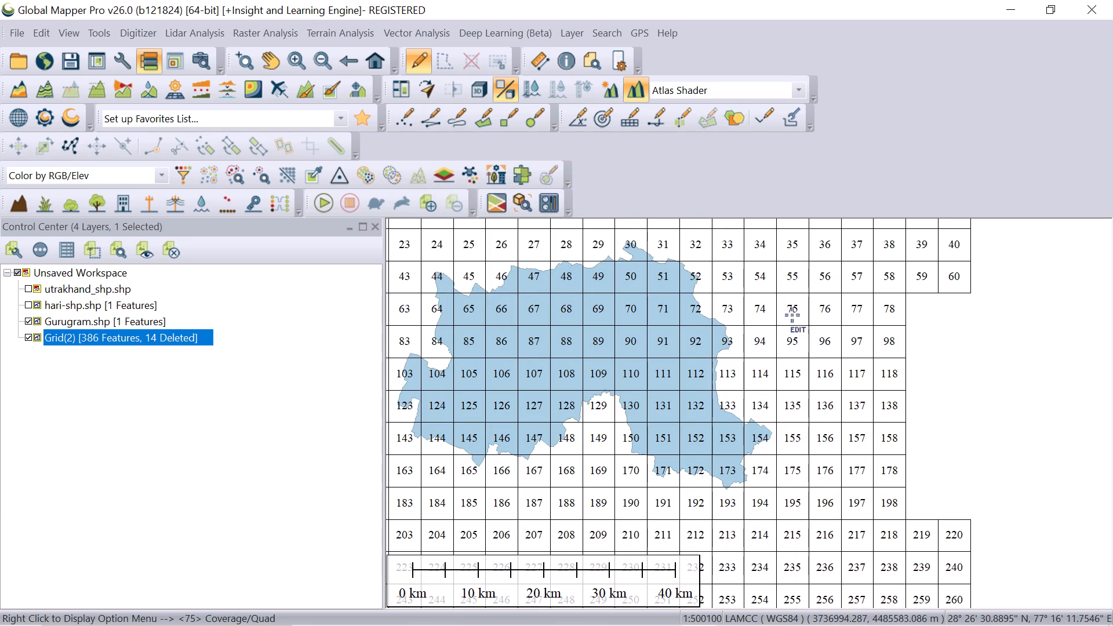
pyautogui.moveTo(791, 310); pyautogui.dragTo(922, 500)
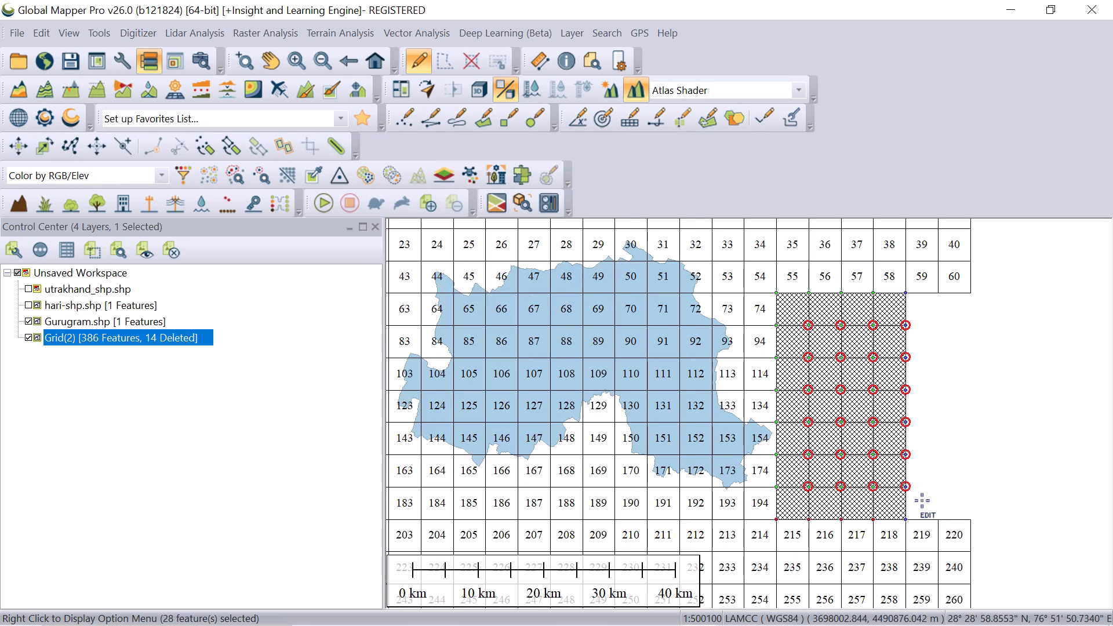
pyautogui.press('Delete')
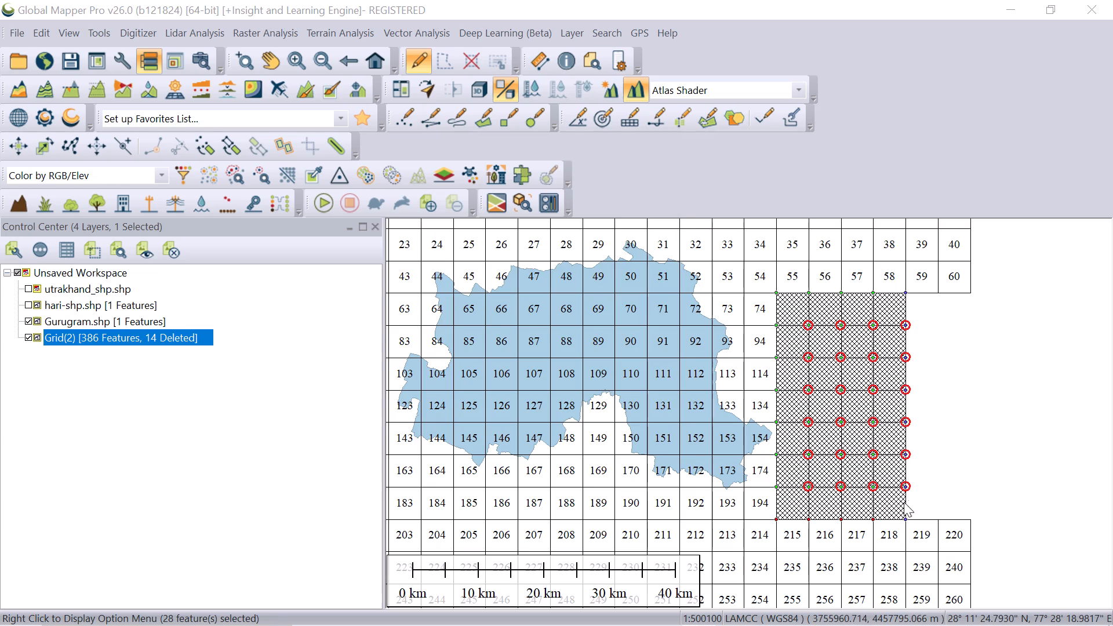
pyautogui.click(449, 405)
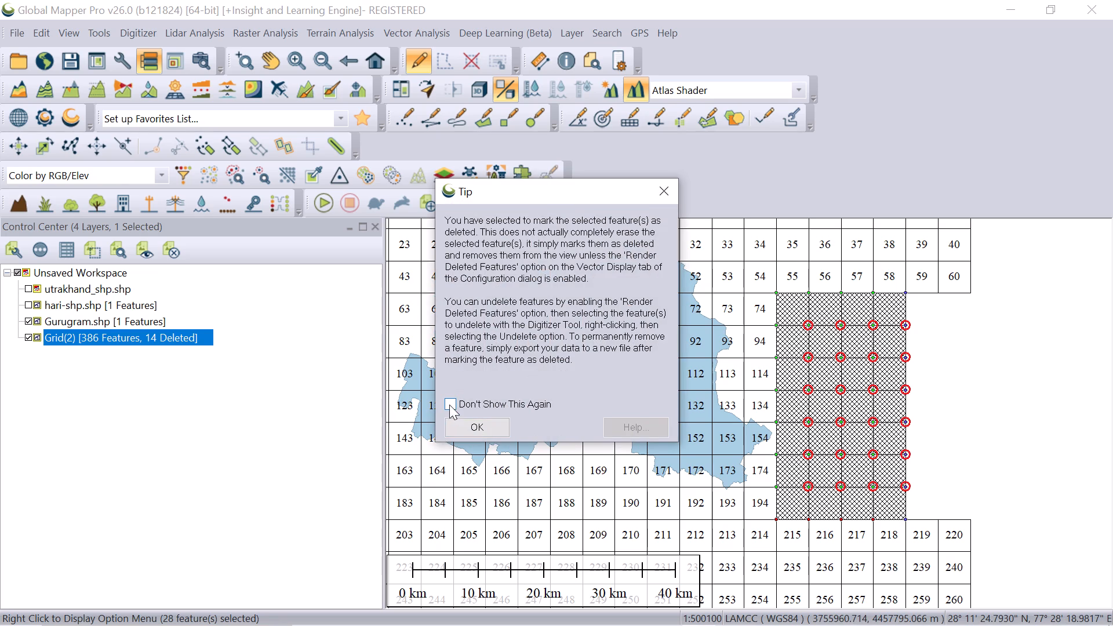
pyautogui.click(463, 423)
# Delete grid cells 214–220 and 234–240 southeast of the Gurugram boundary.
pyautogui.moveTo(759, 533); pyautogui.dragTo(939, 579)
pyautogui.press('Delete')
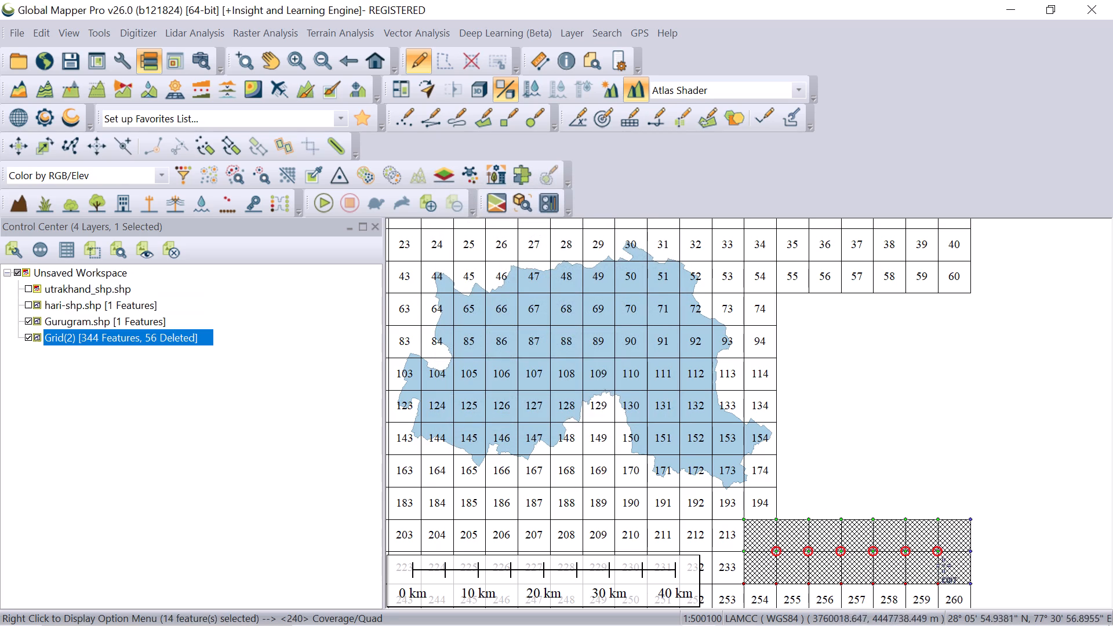
pyautogui.press('Delete')
# Delete all remaining grid cells south of the Gurugram boundary, from the row starting at 201 down to the last row.
pyautogui.scroll(-2, 936, 499)
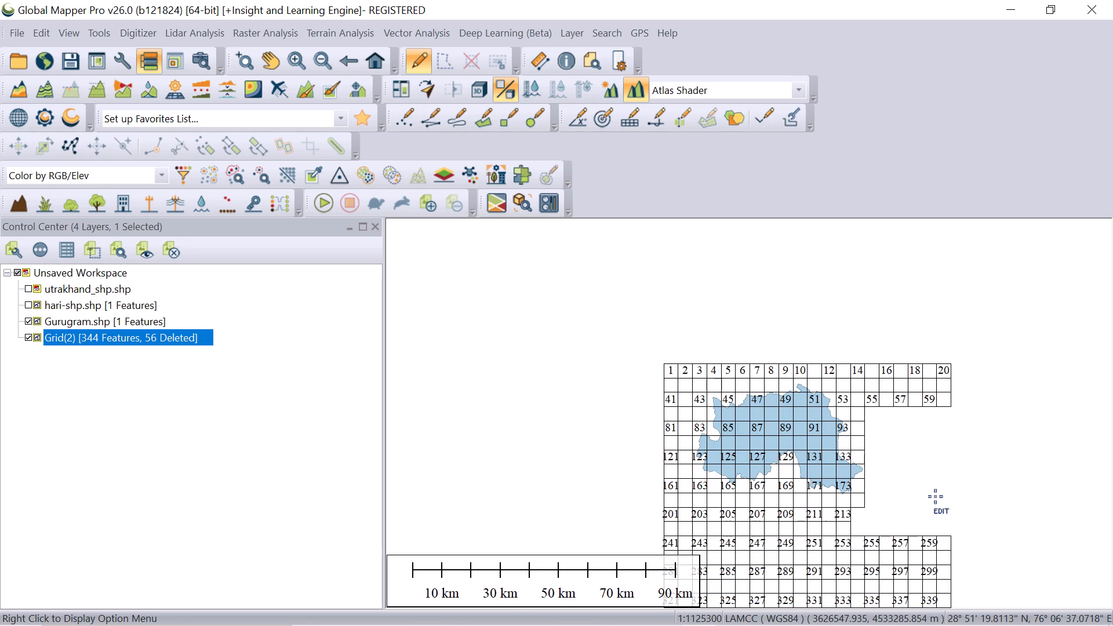
pyautogui.scroll(-1, 935, 496)
pyautogui.moveTo(966, 478); pyautogui.dragTo(963, 421)
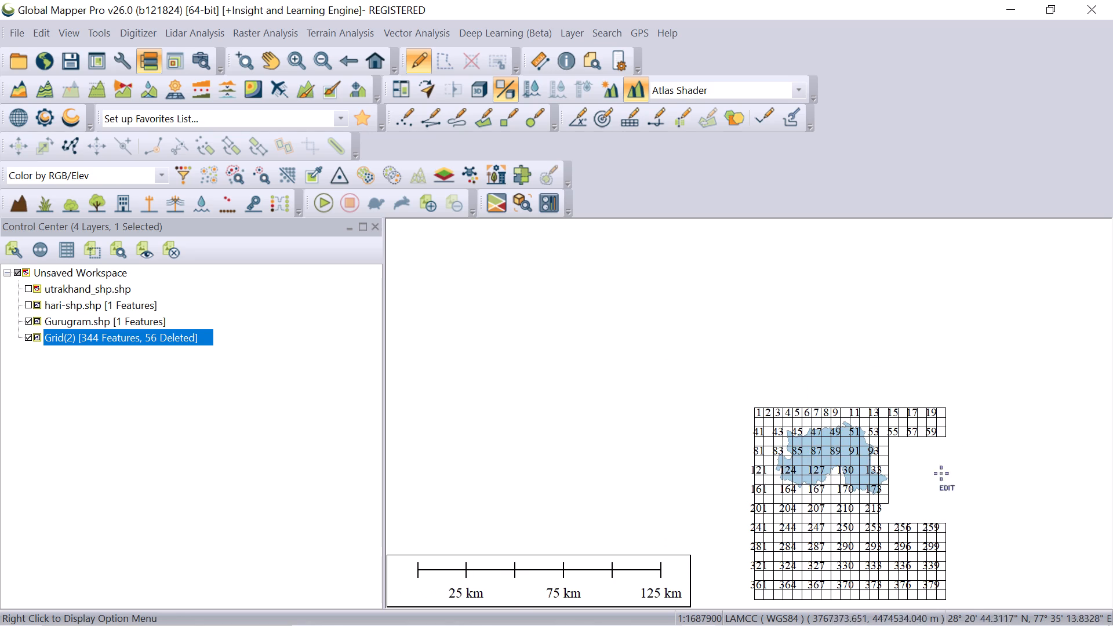
pyautogui.moveTo(836, 350); pyautogui.dragTo(824, 310)
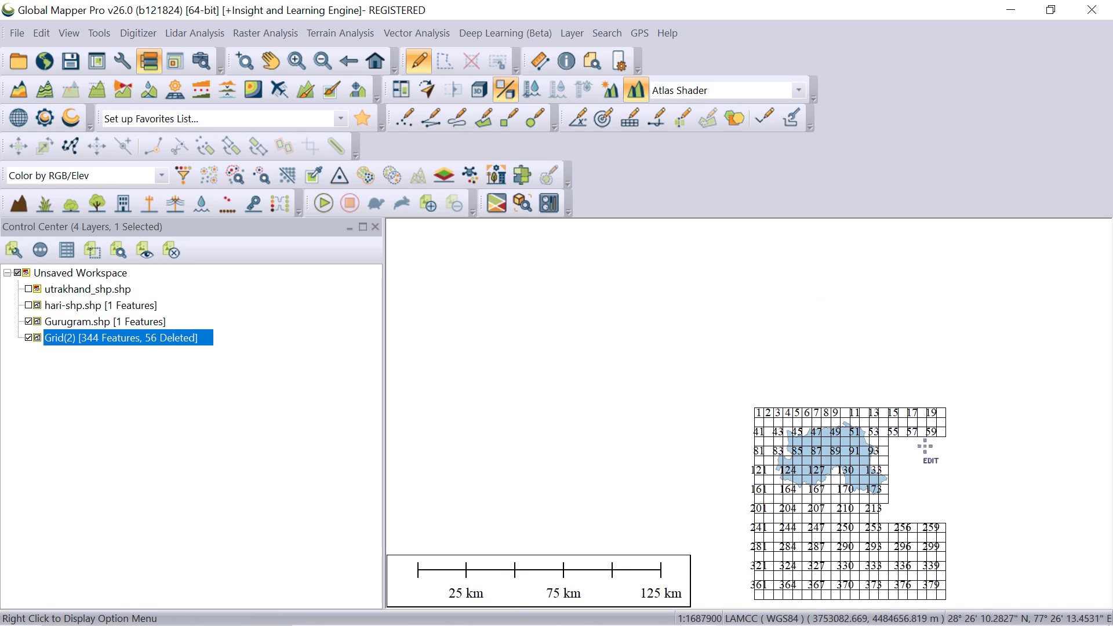
pyautogui.moveTo(927, 446); pyautogui.dragTo(861, 318, button='middle')
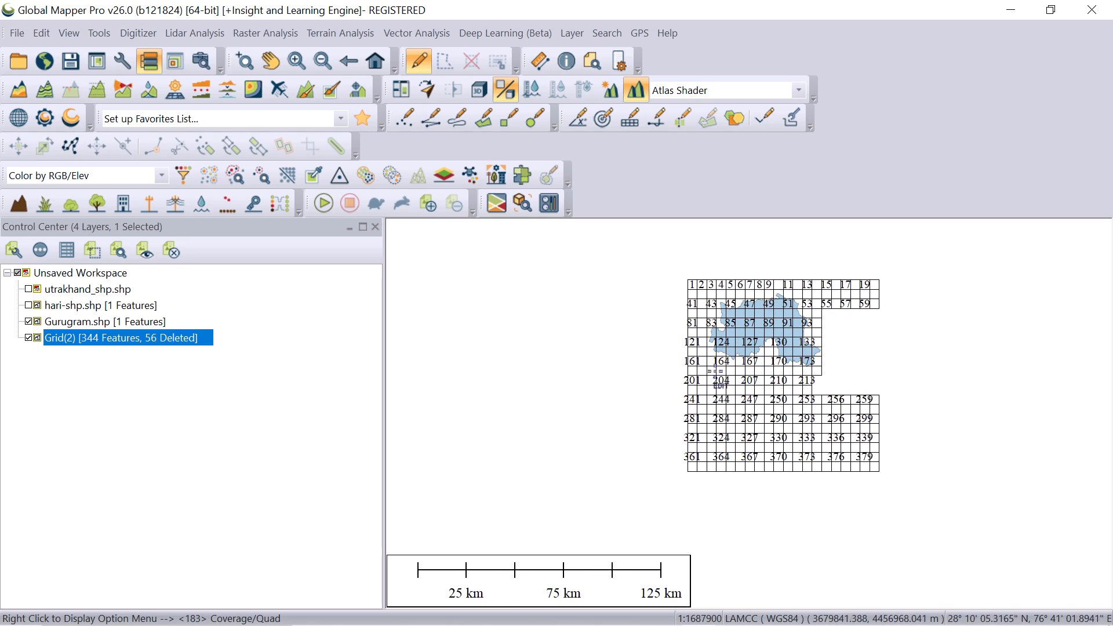
pyautogui.moveTo(692, 377); pyautogui.dragTo(894, 481)
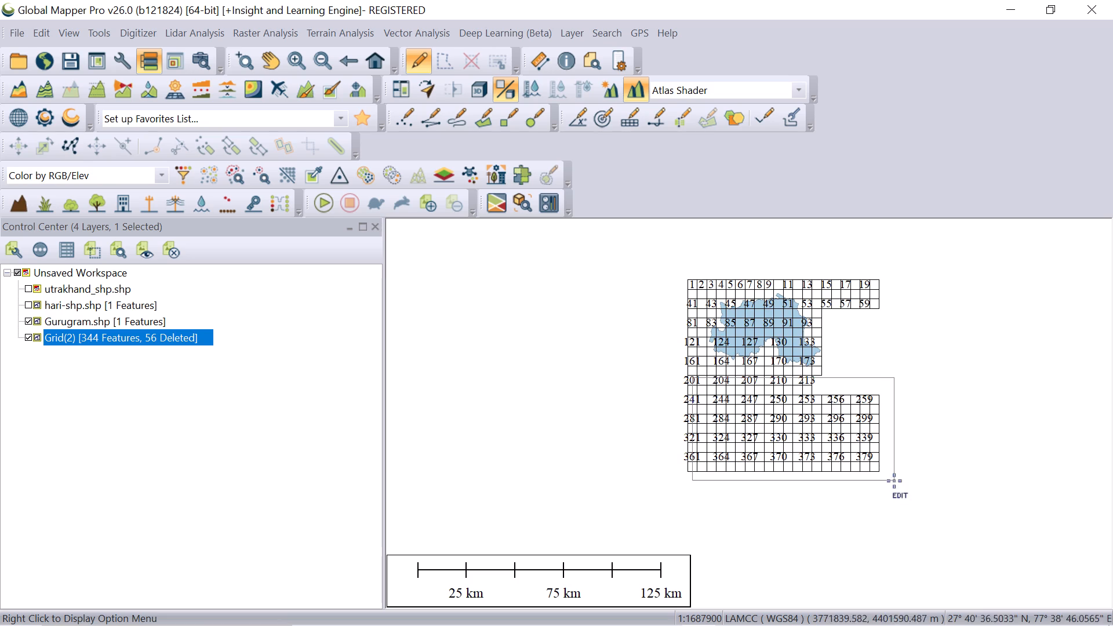
pyautogui.moveTo(894, 481); pyautogui.dragTo(903, 504)
pyautogui.press('Delete')
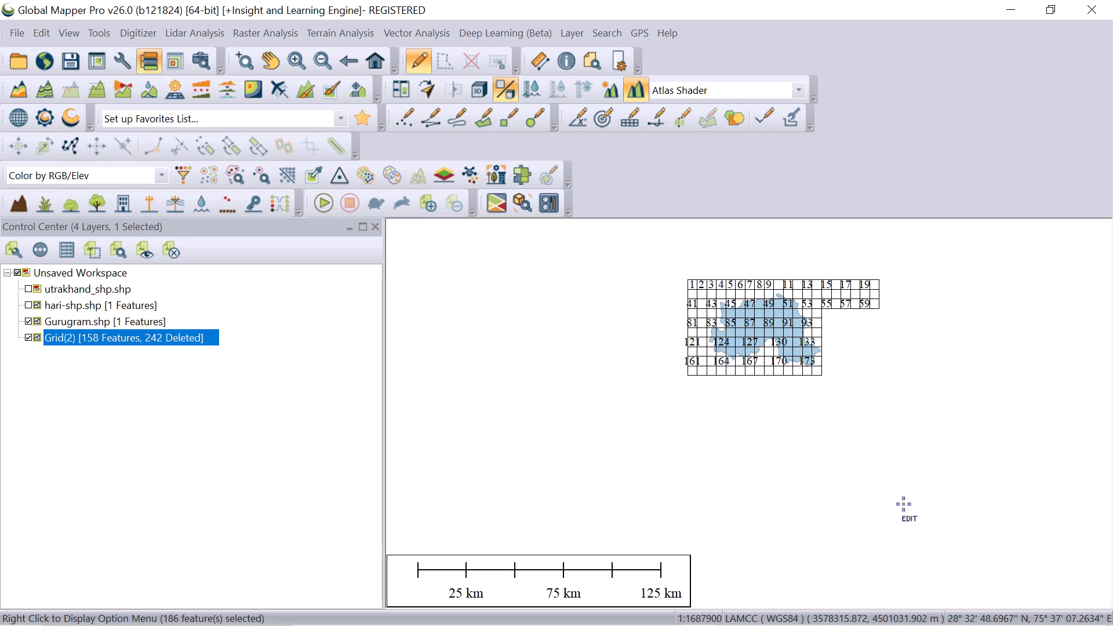
# Delete grid cells 181–192 and 194 from the southernmost row, keeping cell 193 at Gurugram's southern tip.
pyautogui.scroll(2, 863, 401)
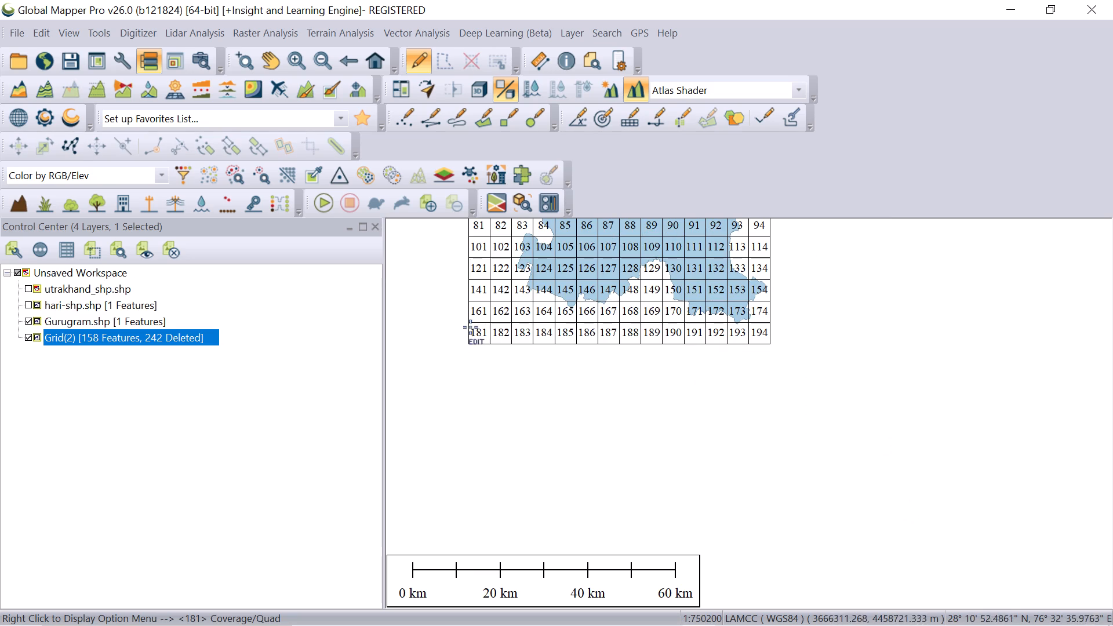
pyautogui.scroll(2, 700, 343)
pyautogui.scroll(-1, 700, 343)
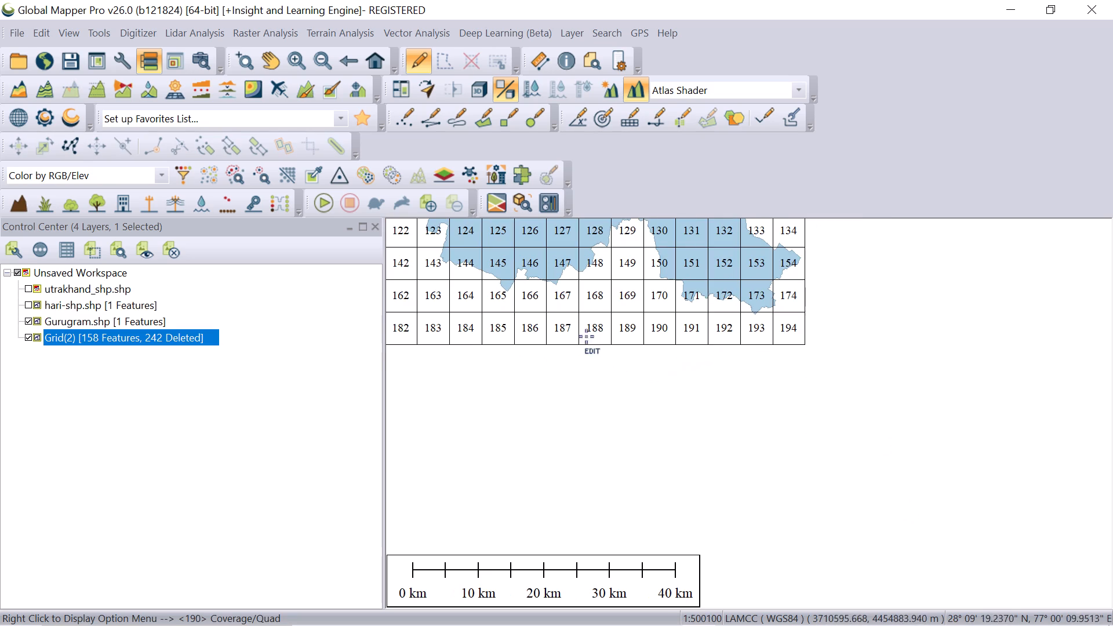
pyautogui.scroll(-2, 560, 325)
pyautogui.click(463, 313)
pyautogui.moveTo(463, 313); pyautogui.dragTo(465, 314)
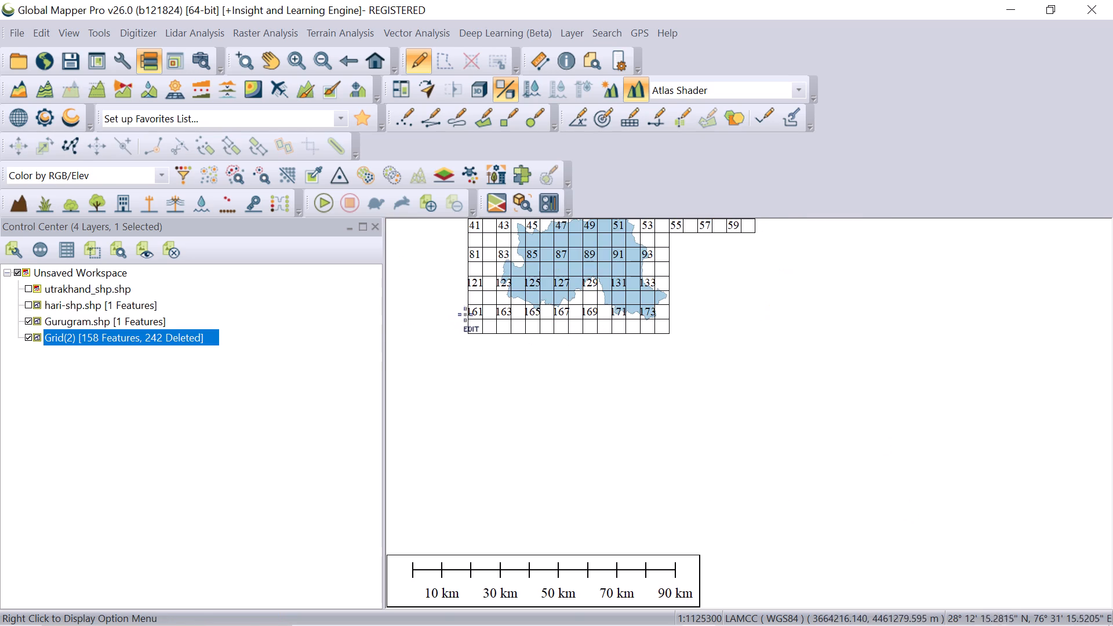
pyautogui.moveTo(465, 314); pyautogui.dragTo(561, 334)
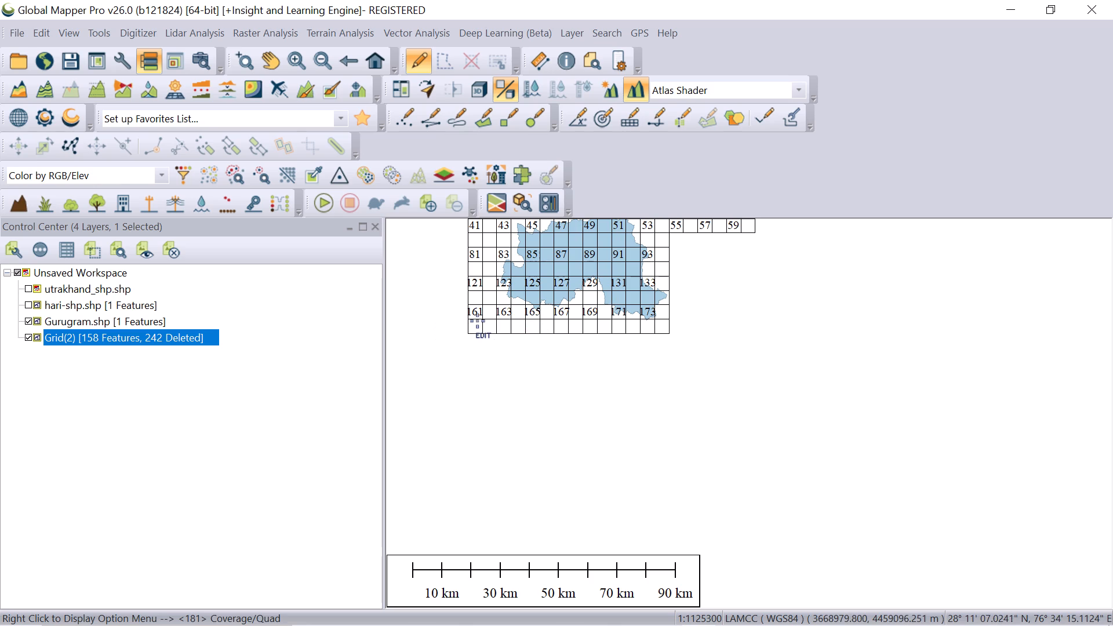
pyautogui.moveTo(477, 323); pyautogui.dragTo(636, 331)
pyautogui.press('Delete')
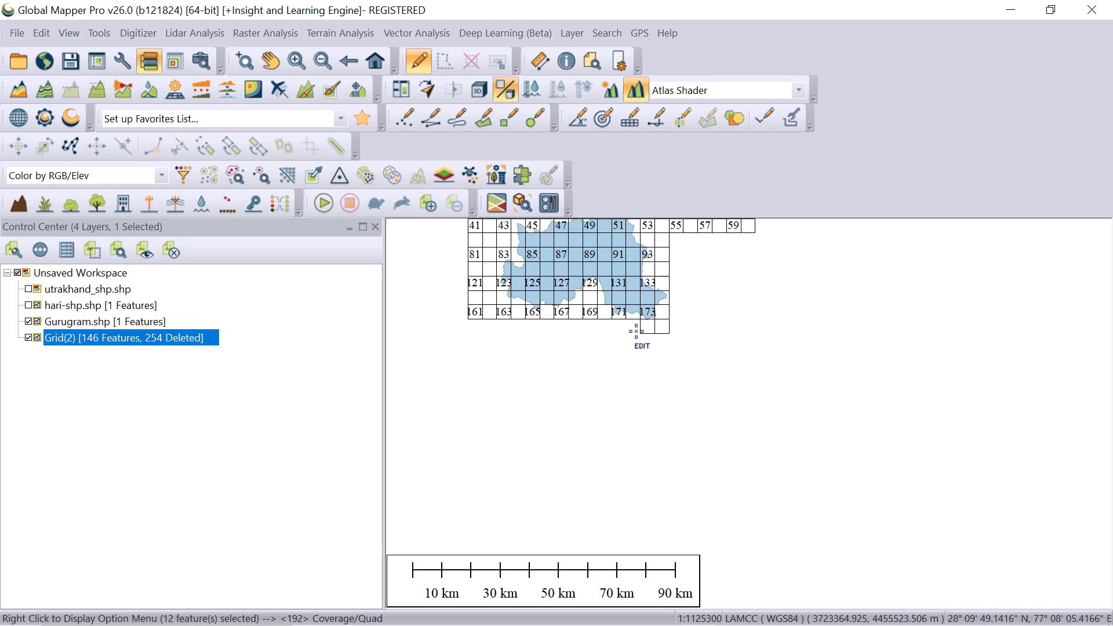
pyautogui.scroll(4, 694, 320)
pyautogui.click(545, 350)
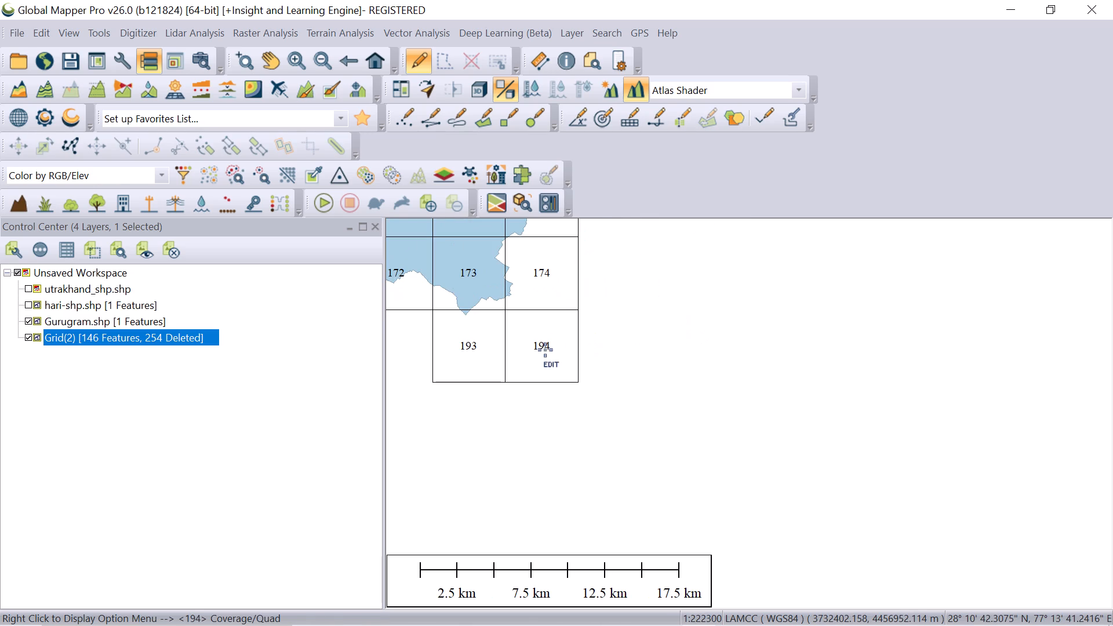
pyautogui.press('Delete')
# Delete the empty grid cells 169, 149 and 168 in the notch of Gurugram's southern boundary.
pyautogui.scroll(-3, 583, 370)
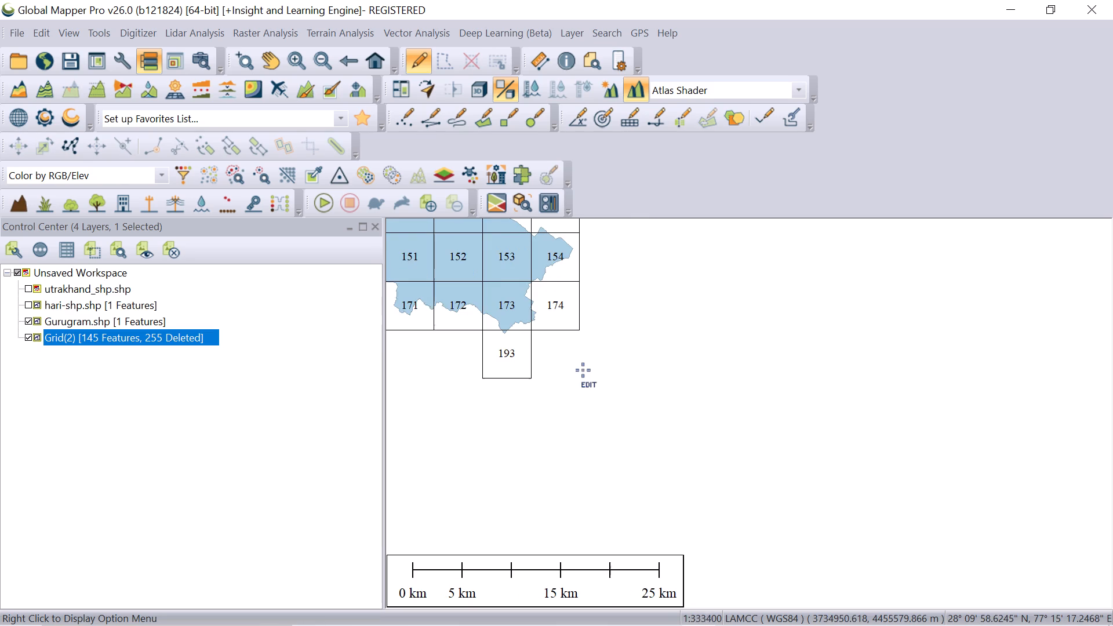
pyautogui.scroll(-2, 583, 370)
pyautogui.scroll(3, 514, 356)
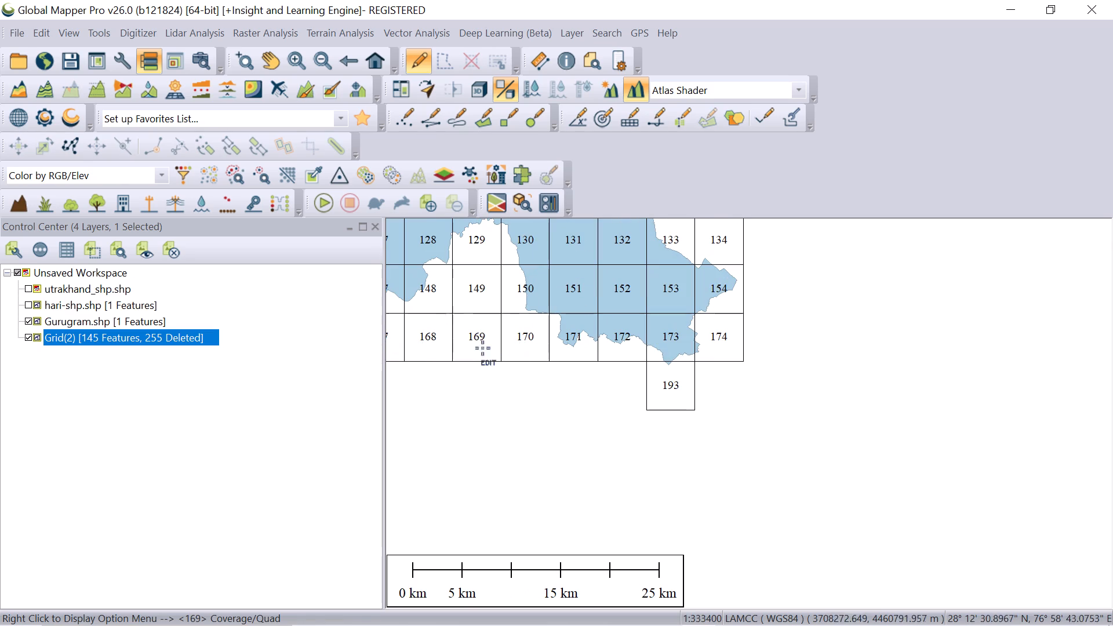
pyautogui.click(474, 337)
pyautogui.press('Delete')
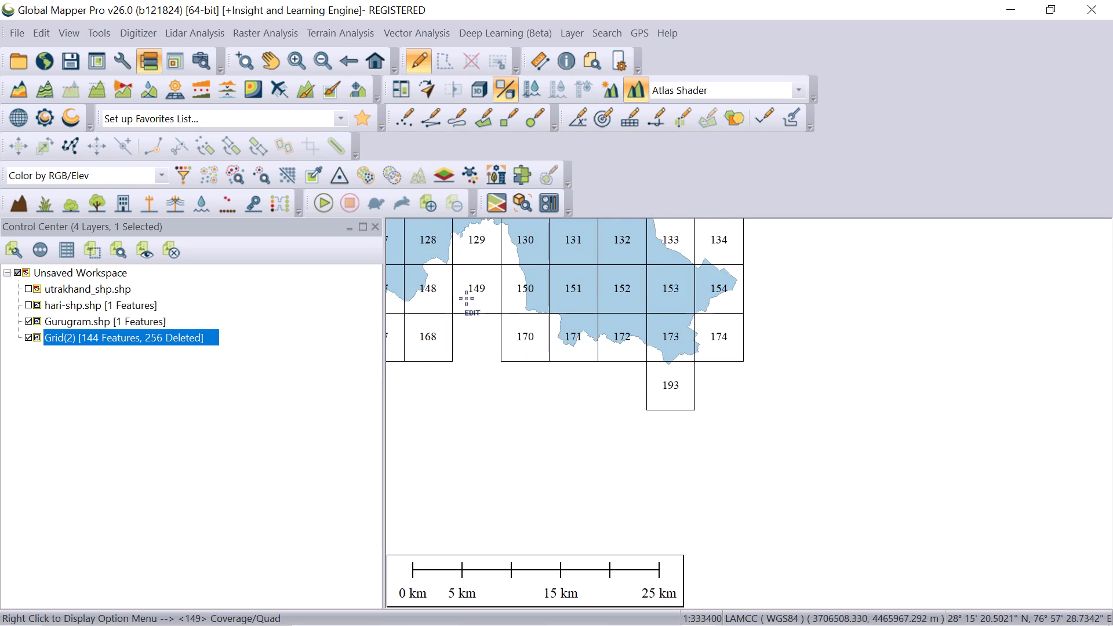
pyautogui.click(469, 290)
pyautogui.press('Delete')
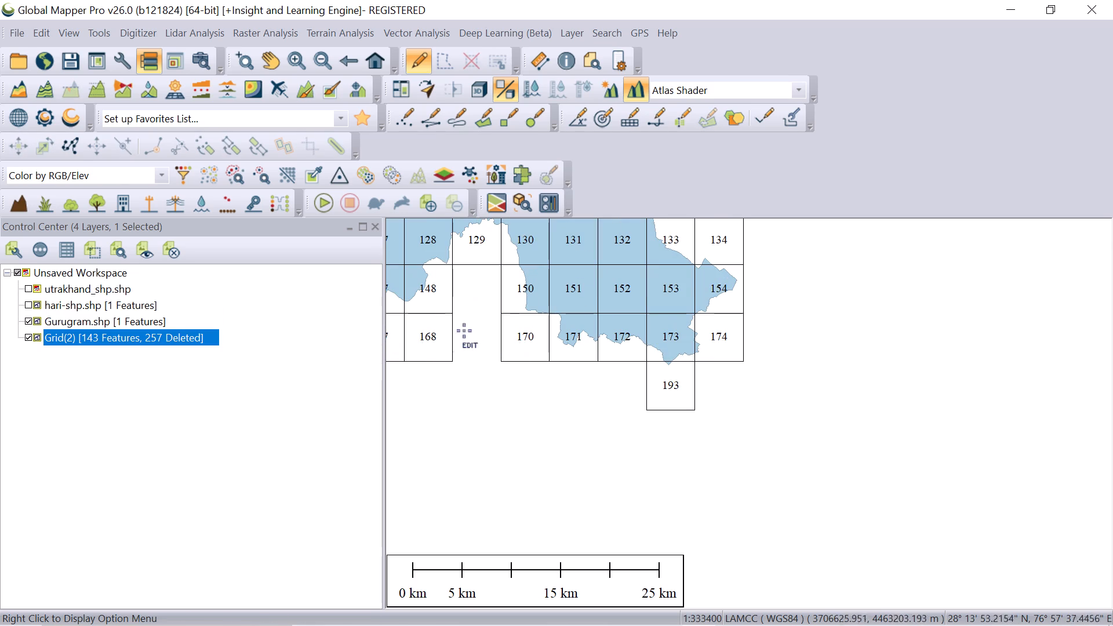
pyautogui.click(430, 351)
pyautogui.press('Delete')
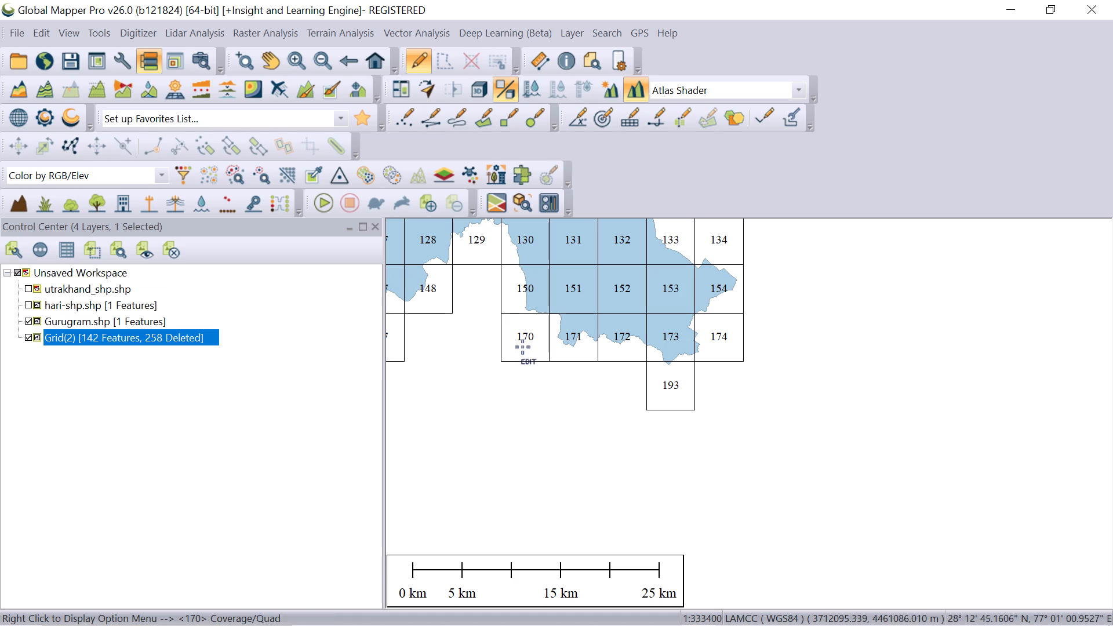
# Delete grid cells 164 and 161–163 southwest of the Gurugram boundary.
pyautogui.scroll(3, 523, 325)
pyautogui.scroll(-2, 524, 324)
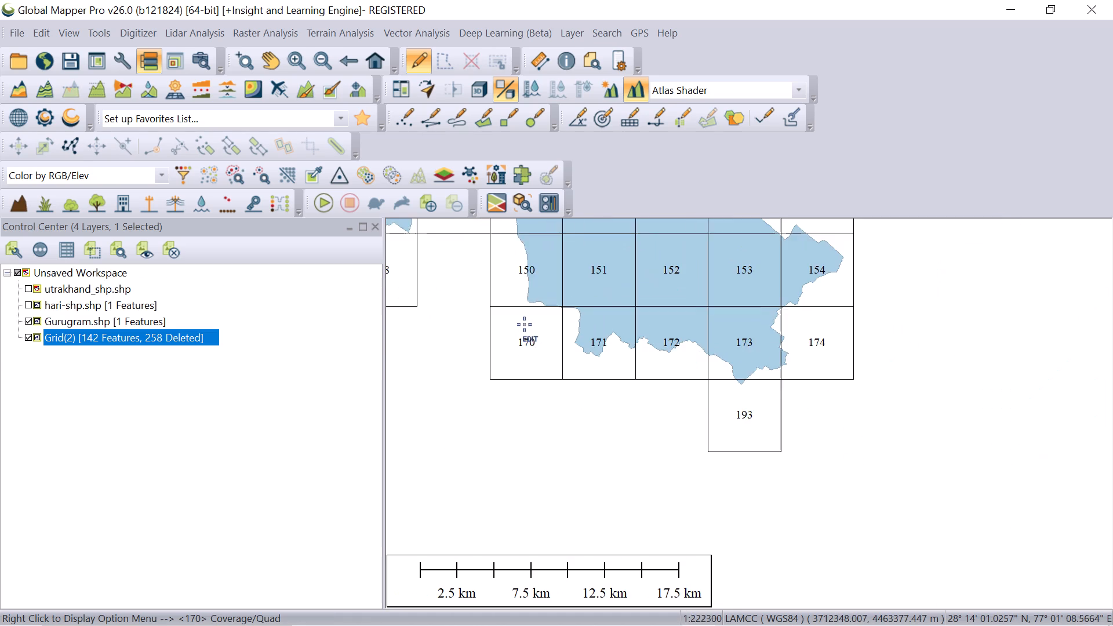
pyautogui.scroll(-2, 524, 324)
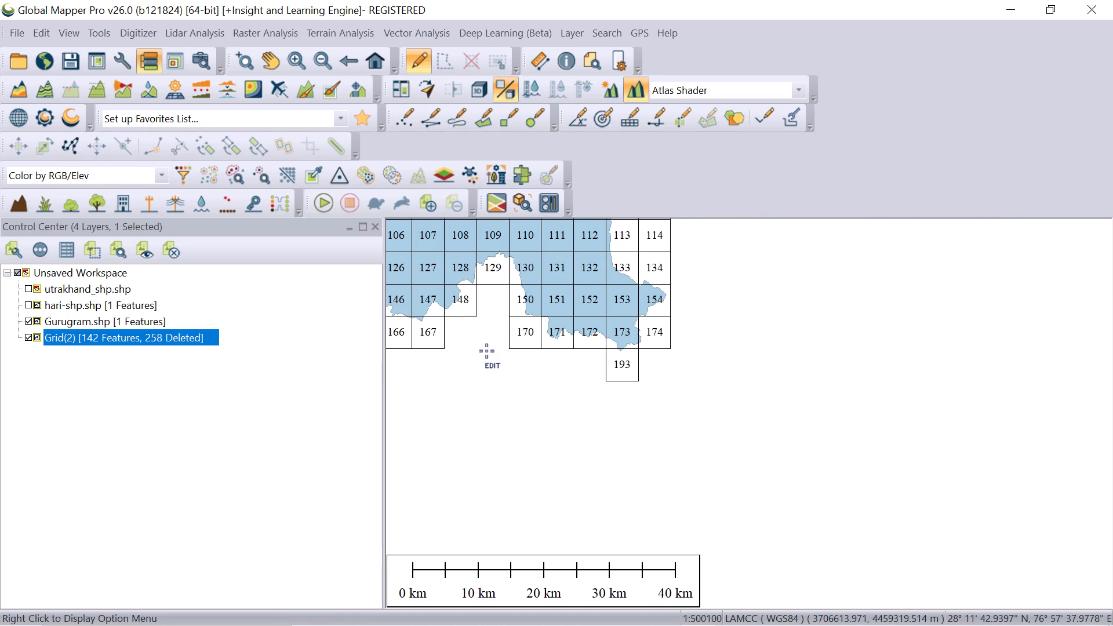
pyautogui.moveTo(486, 351); pyautogui.dragTo(645, 406, button='middle')
pyautogui.moveTo(548, 414); pyautogui.dragTo(888, 414, button='middle')
pyautogui.middleClick(888, 414)
pyautogui.click(696, 382)
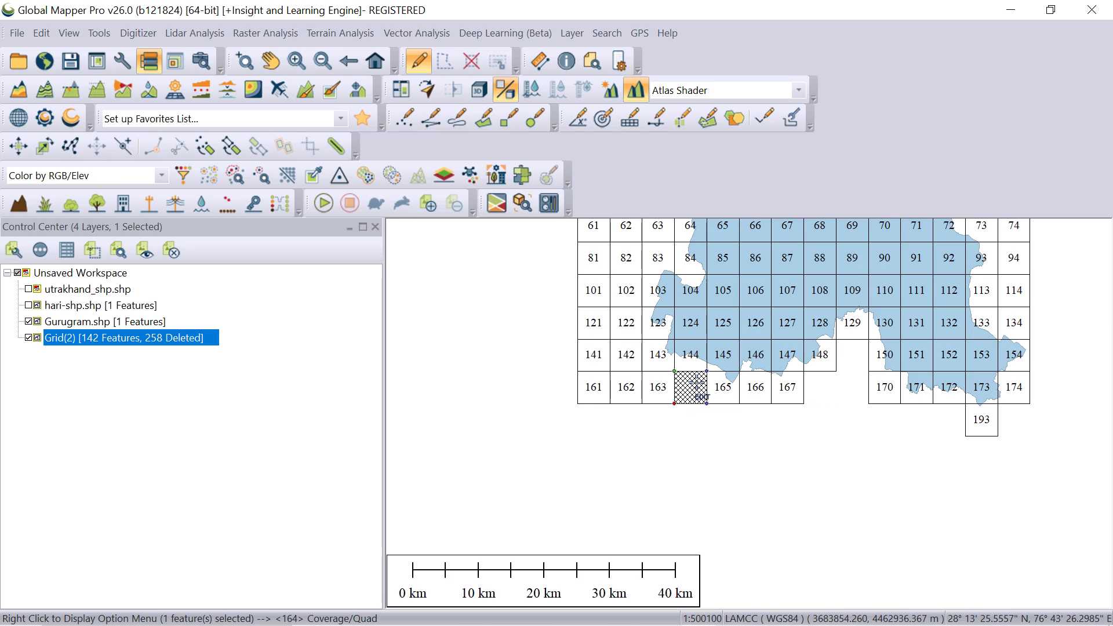
pyautogui.press('Delete')
pyautogui.moveTo(653, 385); pyautogui.dragTo(638, 384)
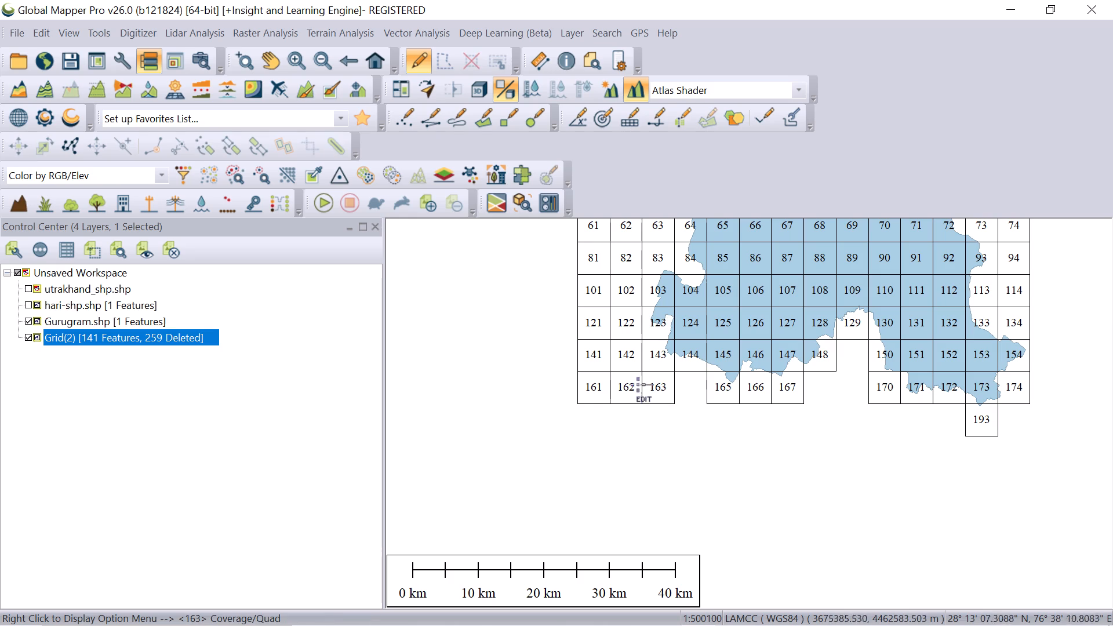
pyautogui.moveTo(638, 384); pyautogui.dragTo(569, 386)
pyautogui.press('Delete')
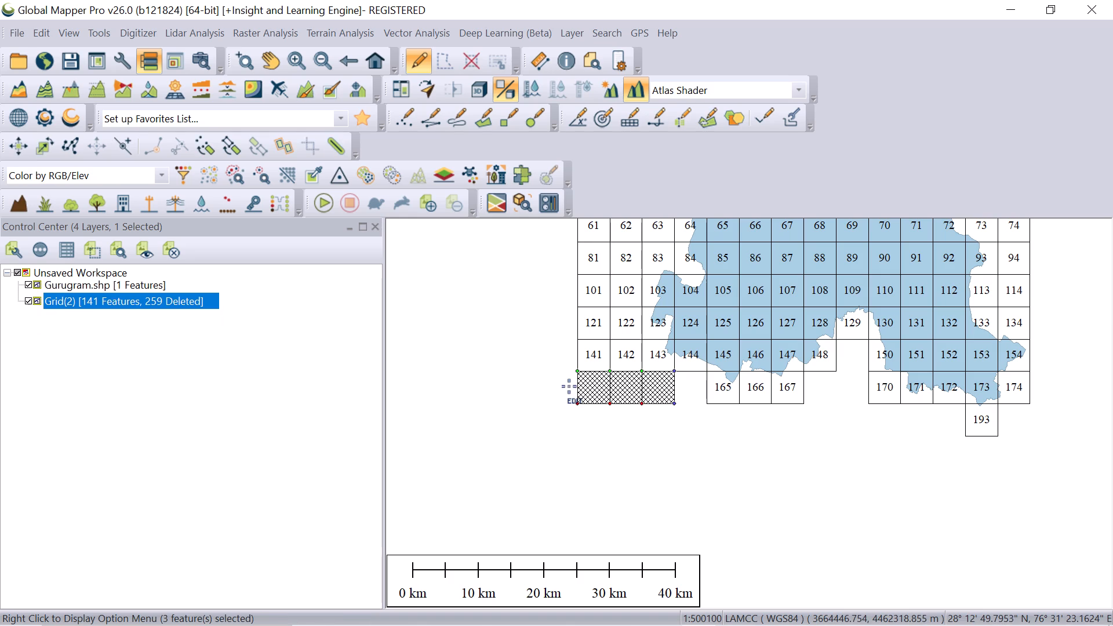
# Delete the two westernmost columns of grid cells from 61–62 down to 141–142.
pyautogui.moveTo(614, 359); pyautogui.dragTo(625, 245)
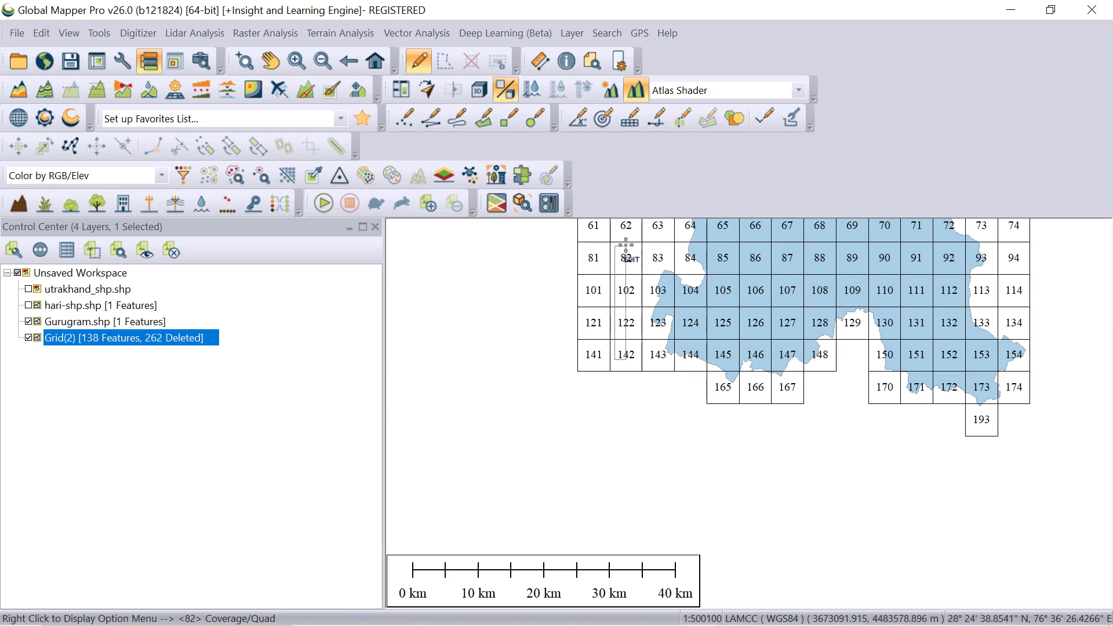
pyautogui.moveTo(625, 245); pyautogui.dragTo(596, 241)
pyautogui.press('Delete')
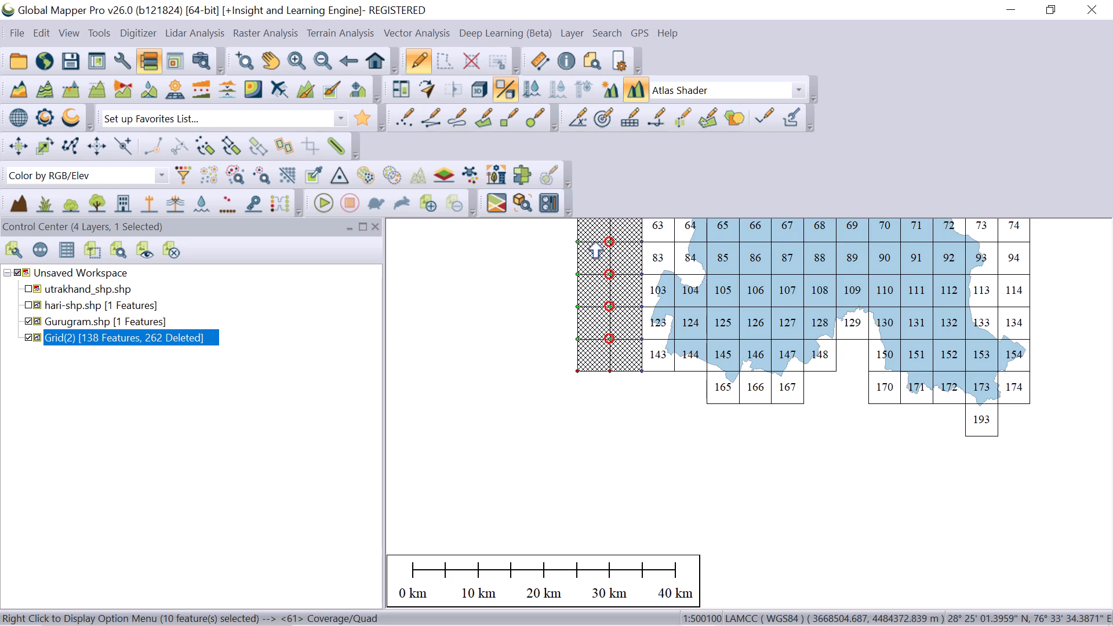
# Delete grid cells 63 and 41–43 northwest of the Gurugram boundary.
pyautogui.moveTo(601, 305); pyautogui.dragTo(565, 432, button='middle')
pyautogui.scroll(1, 565, 432)
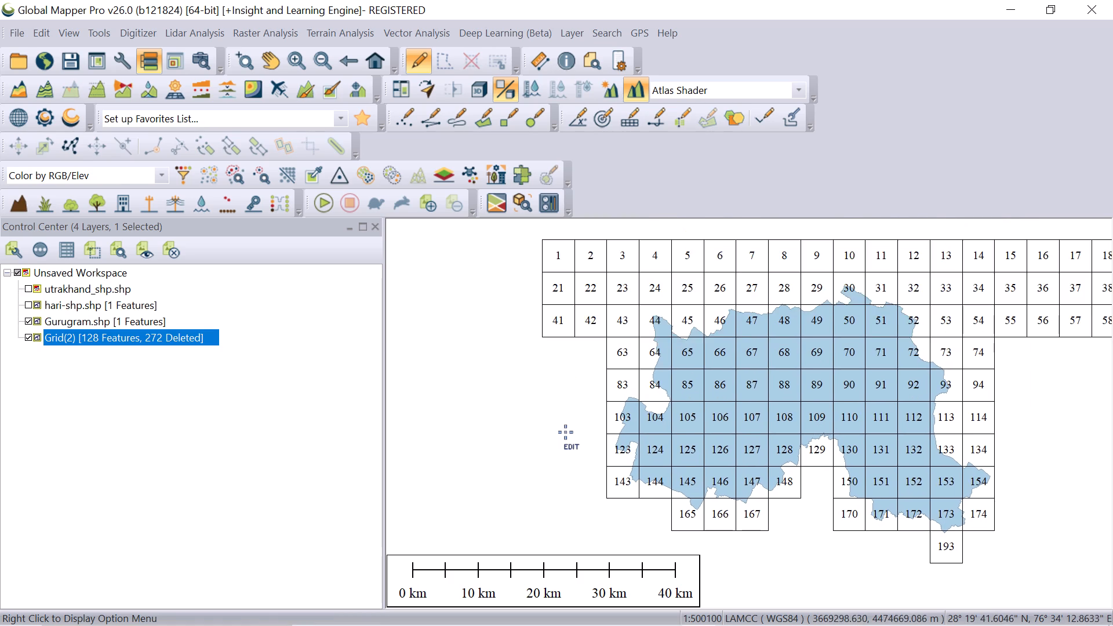
pyautogui.click(649, 307)
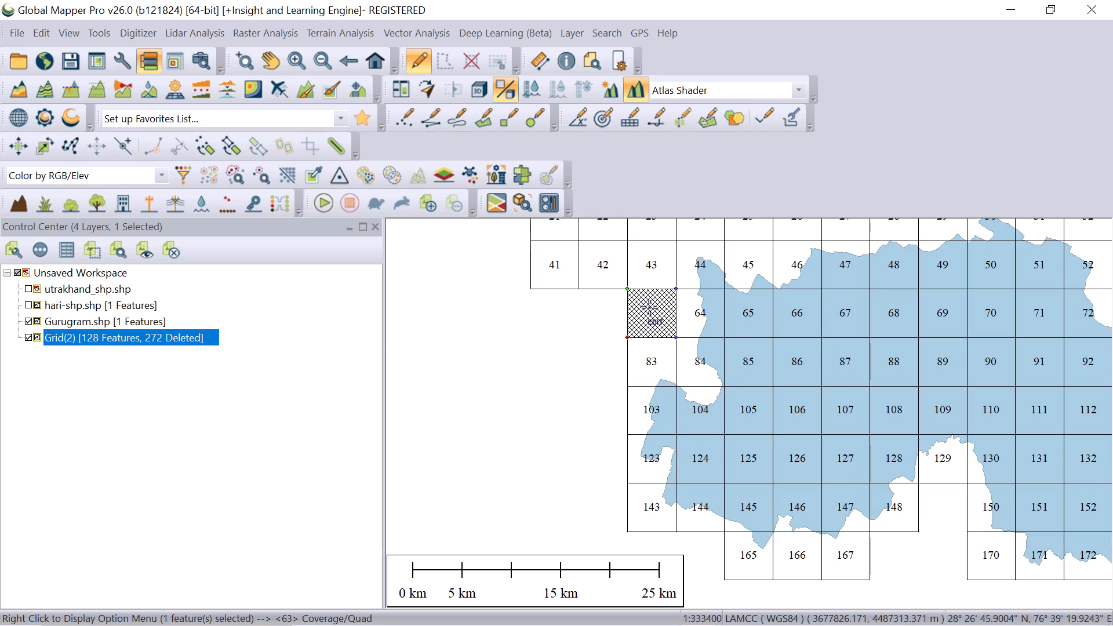
pyautogui.press('Delete')
pyautogui.moveTo(649, 274); pyautogui.dragTo(498, 274)
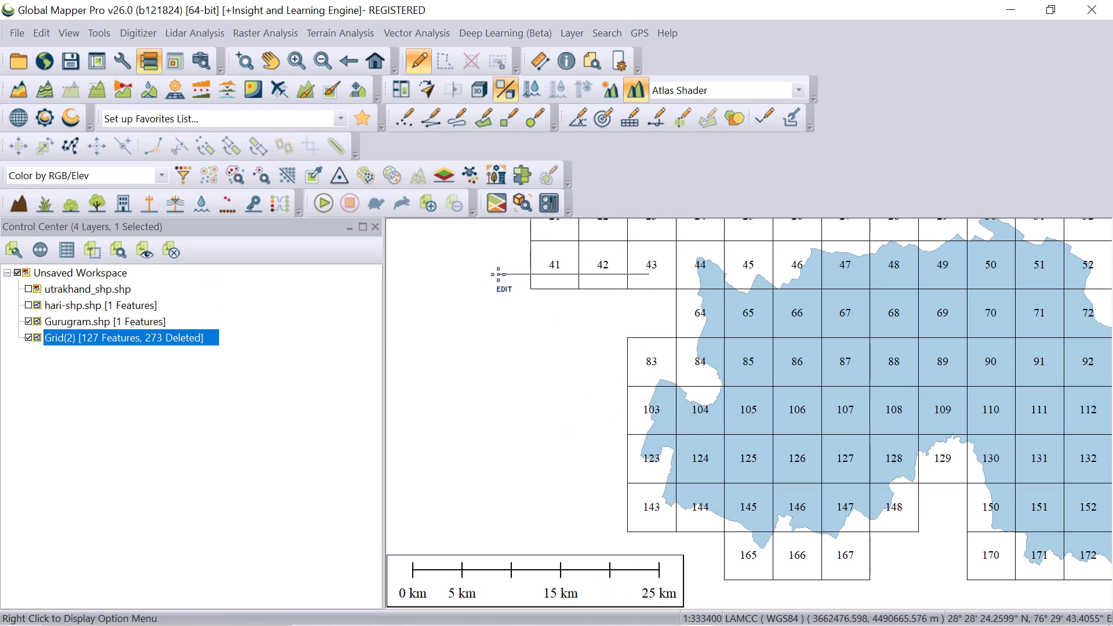
pyautogui.moveTo(498, 274); pyautogui.dragTo(496, 311)
pyautogui.press('Delete')
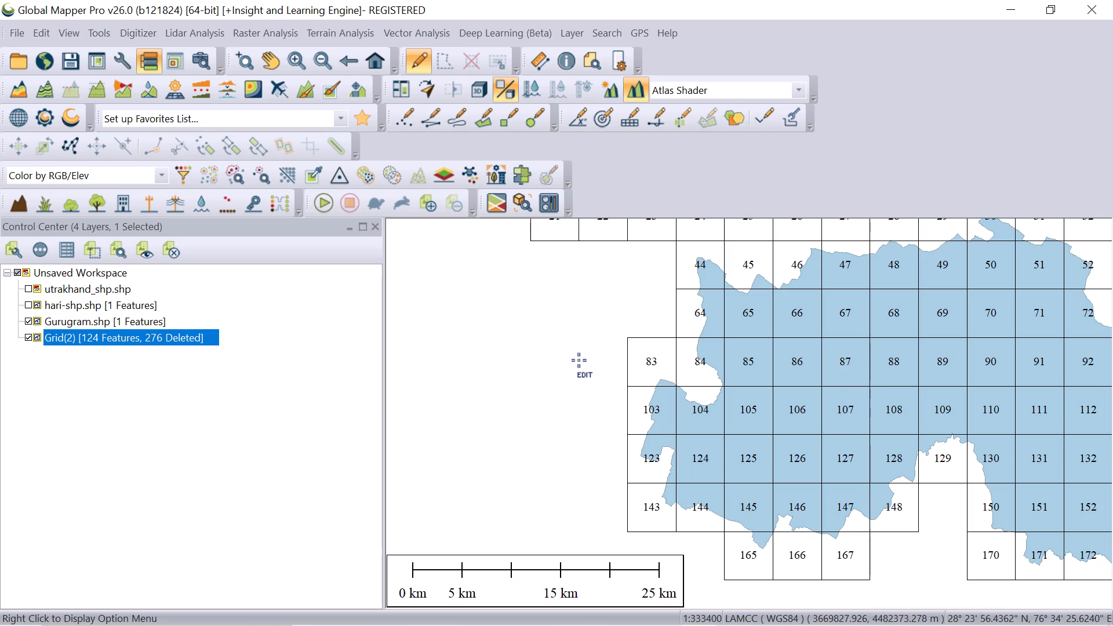
# Delete the entire northernmost row of grid cells, 1–20.
pyautogui.scroll(1, 583, 358)
pyautogui.scroll(-3, 583, 358)
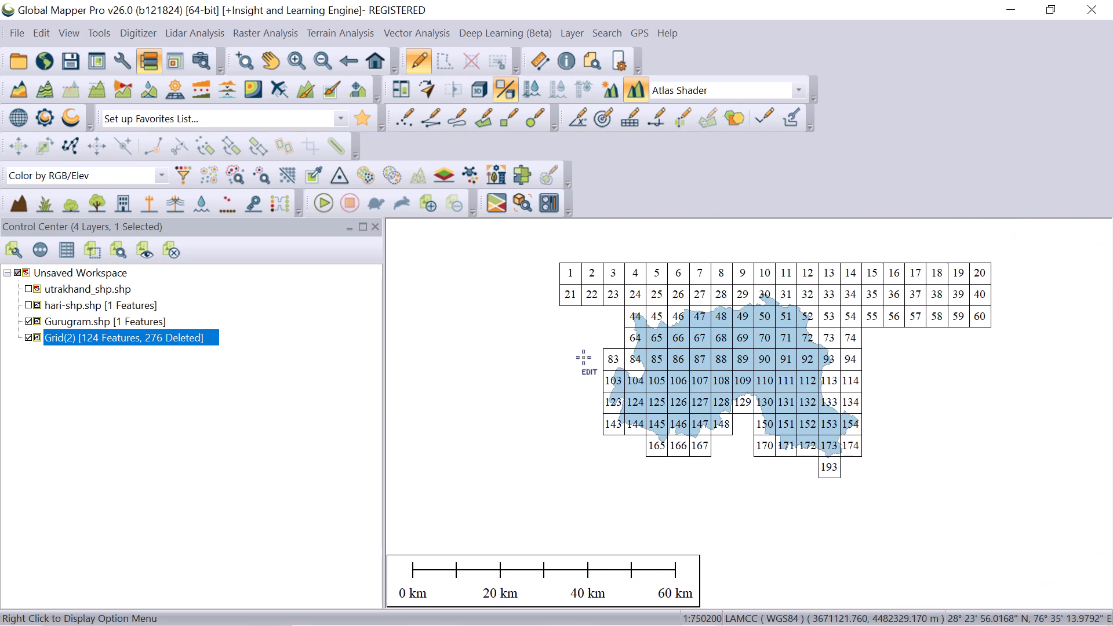
pyautogui.scroll(-1, 583, 357)
pyautogui.moveTo(550, 293); pyautogui.dragTo(650, 301)
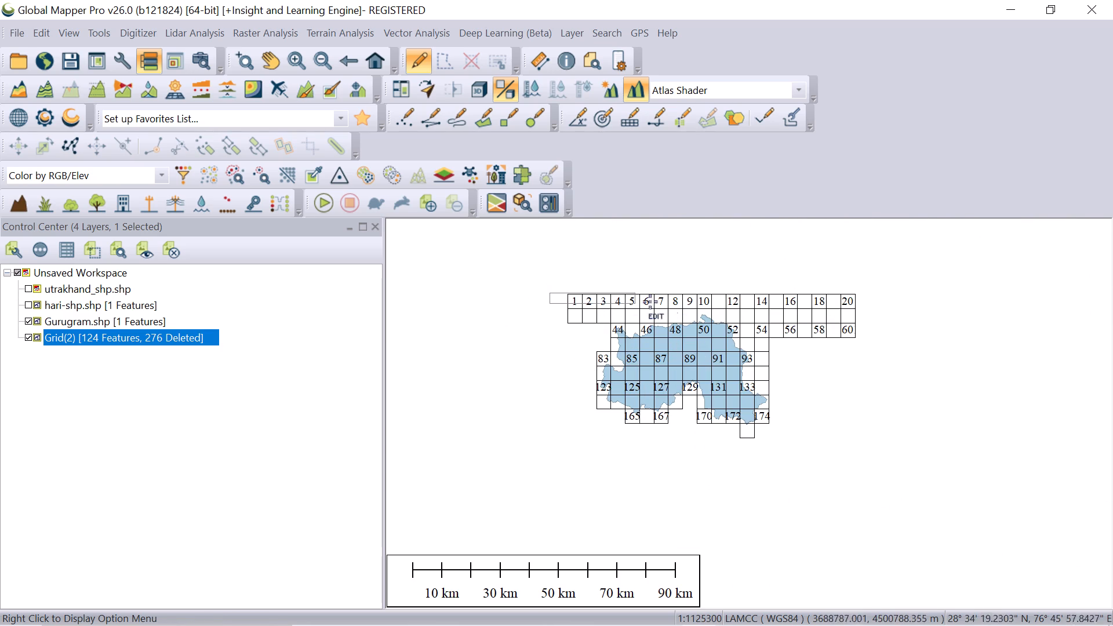
pyautogui.moveTo(650, 301); pyautogui.dragTo(864, 307)
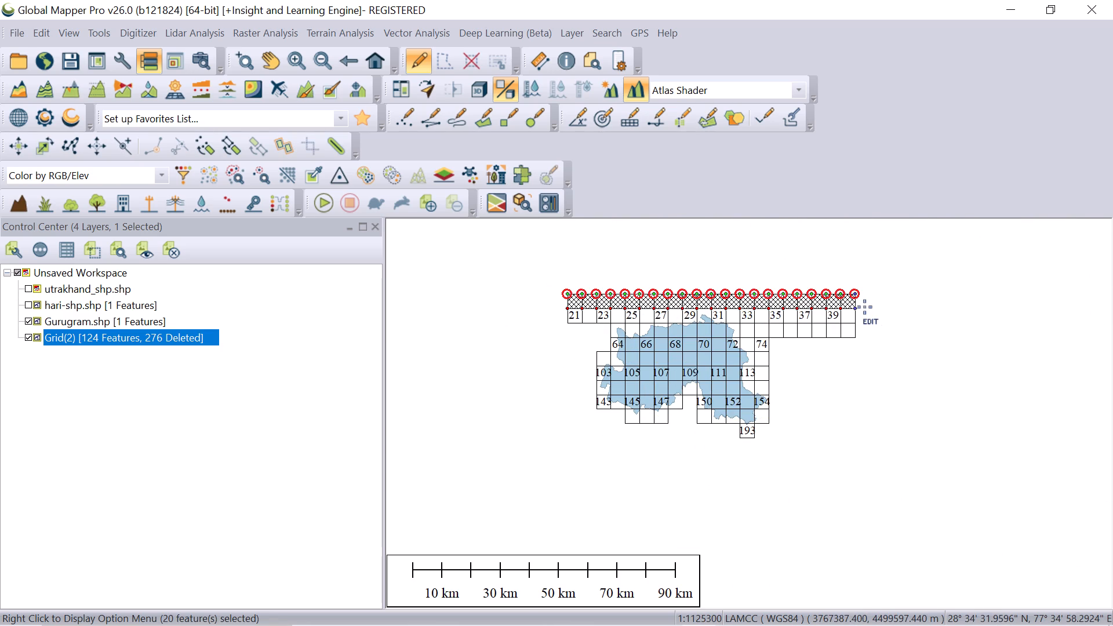
pyautogui.press('Delete')
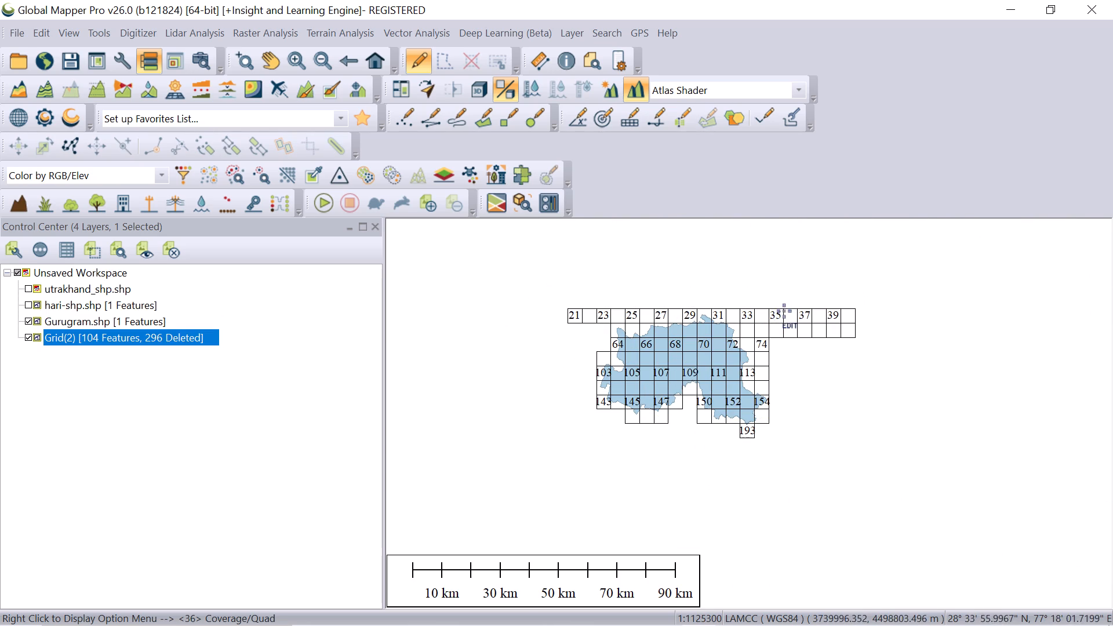
# Delete grid cells 34–40, 54–60, 74, 94 and 114 northeast and east of the Gurugram boundary.
pyautogui.moveTo(764, 319); pyautogui.dragTo(857, 377)
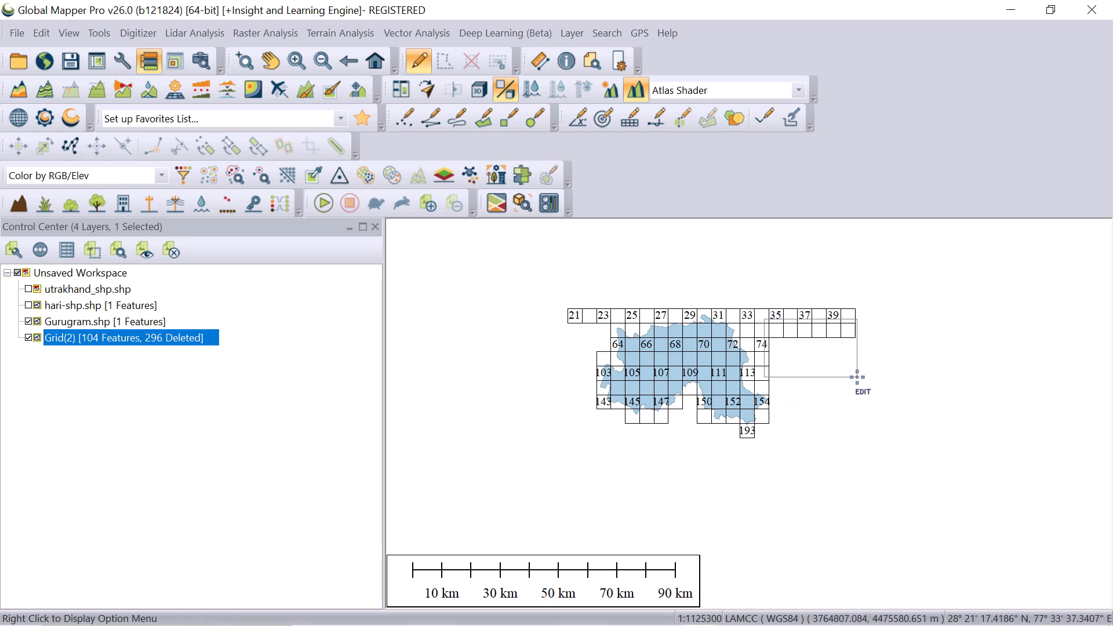
pyautogui.moveTo(857, 377); pyautogui.dragTo(859, 377)
pyautogui.press('Delete')
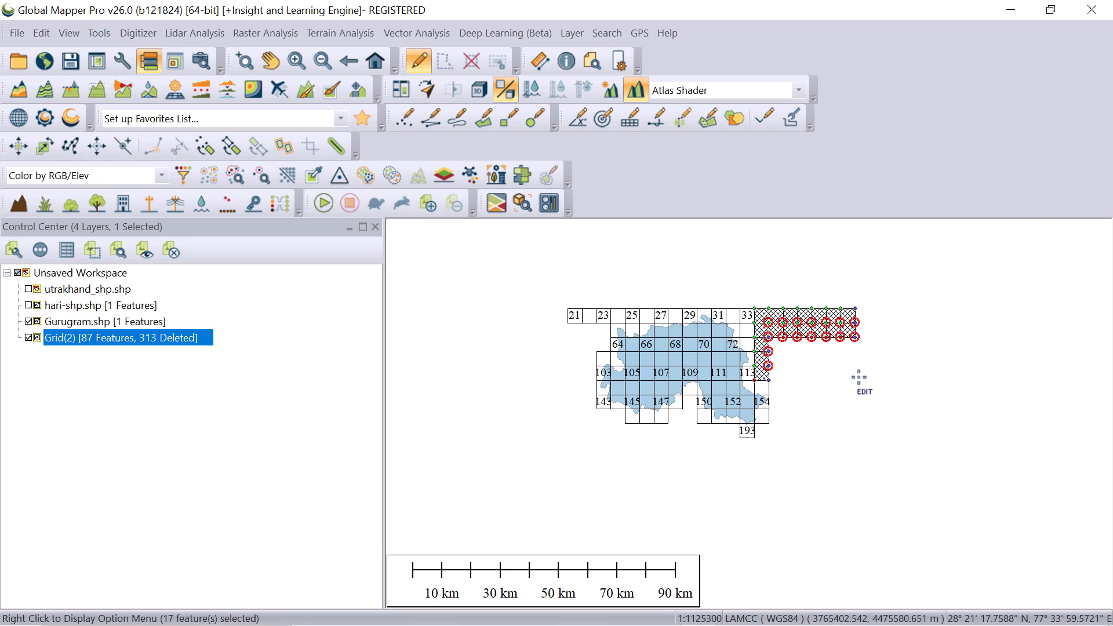
# Delete grid cells 21–27 north of Gurugram's northwestern boundary.
pyautogui.scroll(1, 581, 312)
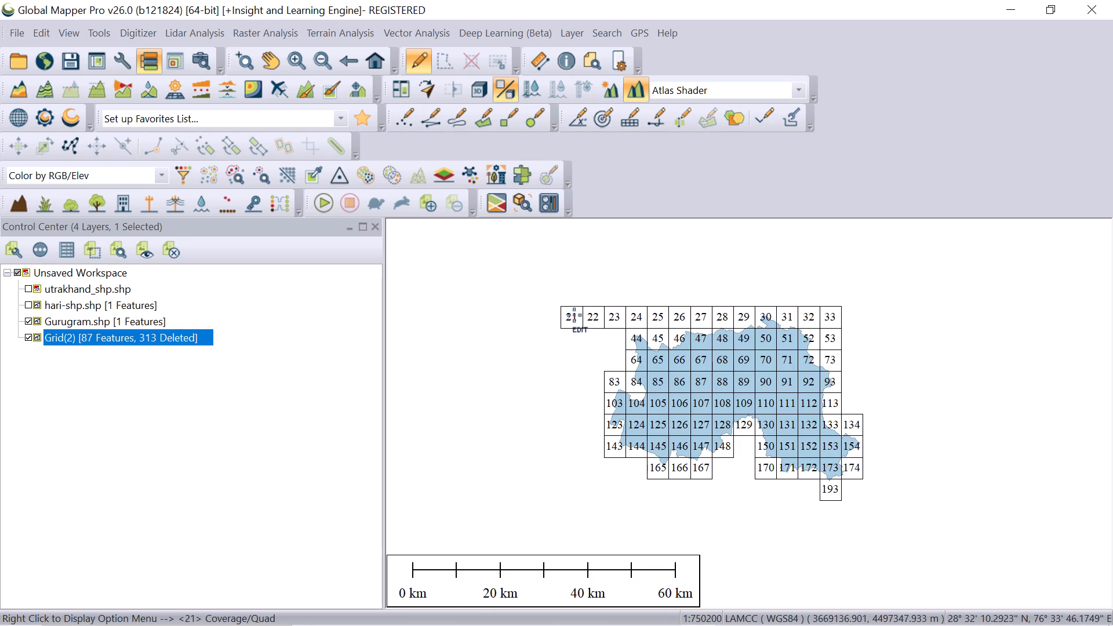
pyautogui.moveTo(569, 318); pyautogui.dragTo(691, 316)
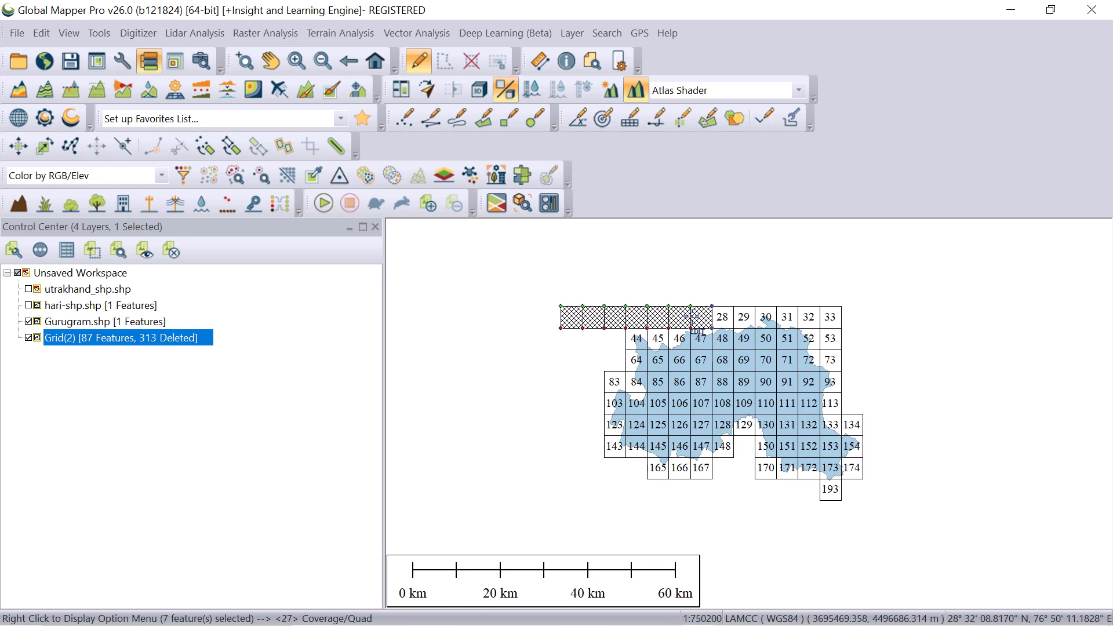
pyautogui.scroll(4, 691, 316)
pyautogui.press('Delete')
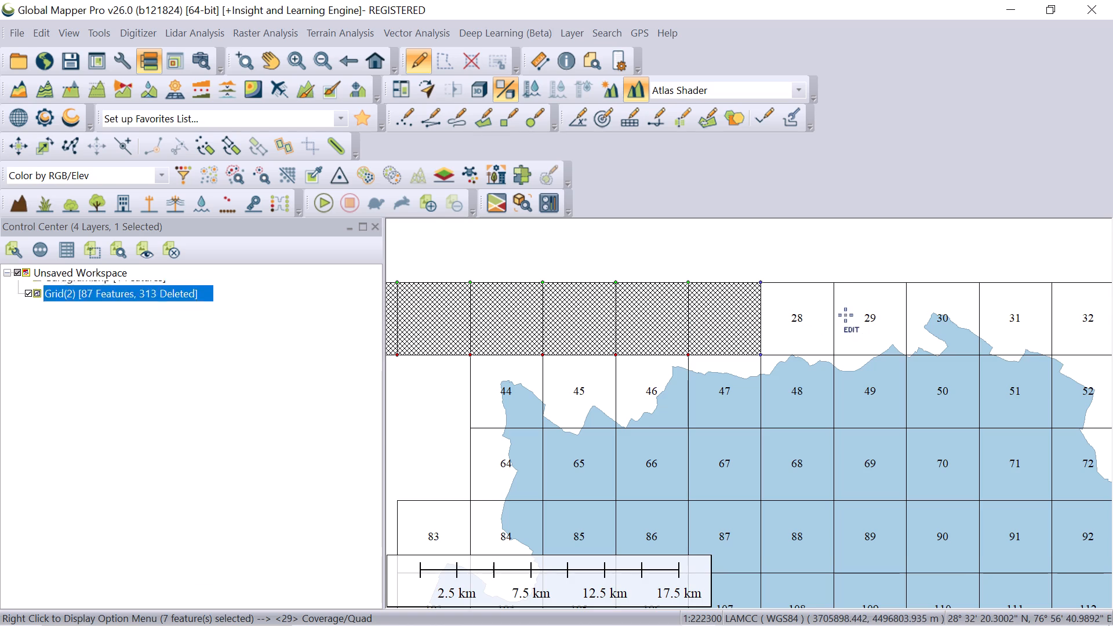
# Delete grid cells 32, 33 and 53 outside Gurugram's northeastern boundary.
pyautogui.scroll(2, 802, 319)
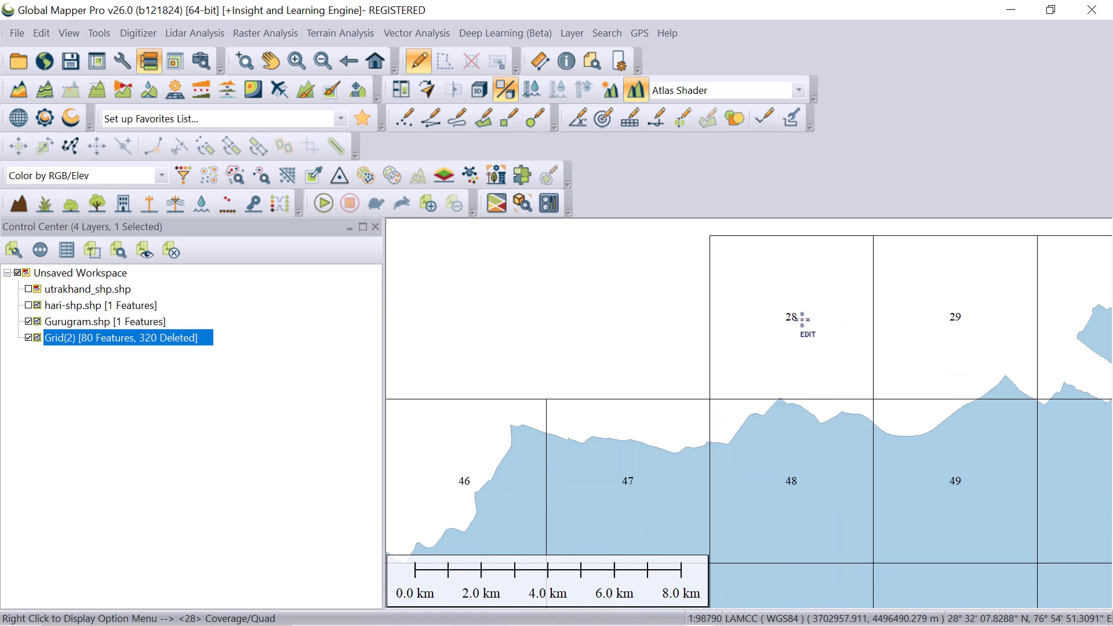
pyautogui.scroll(2, 802, 319)
pyautogui.scroll(-6, 802, 319)
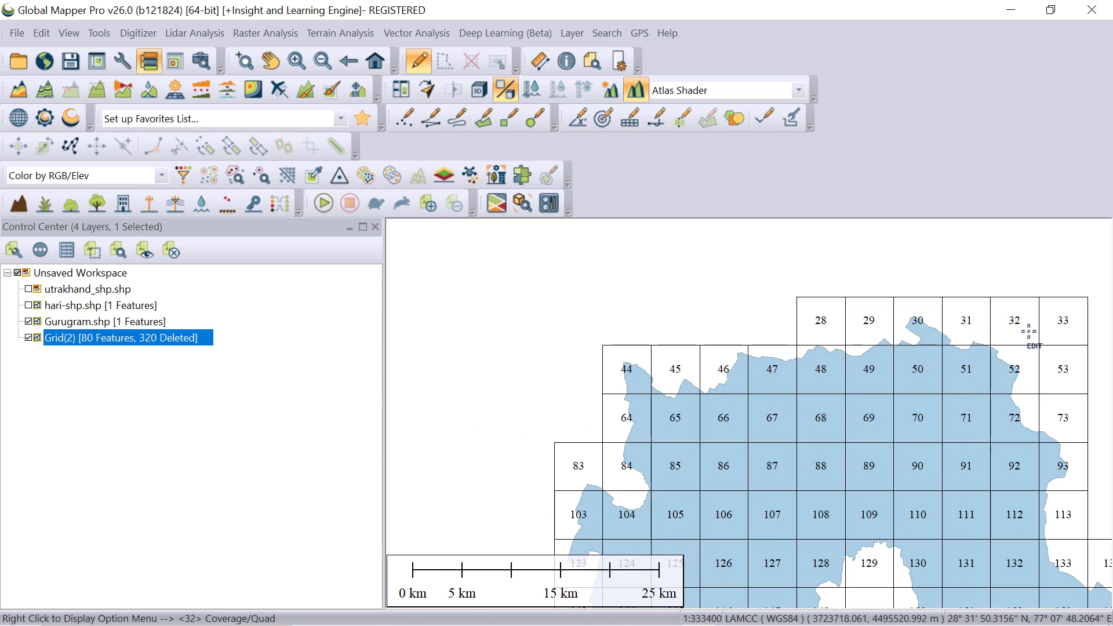
pyautogui.scroll(-1, 1028, 331)
pyautogui.scroll(4, 1028, 331)
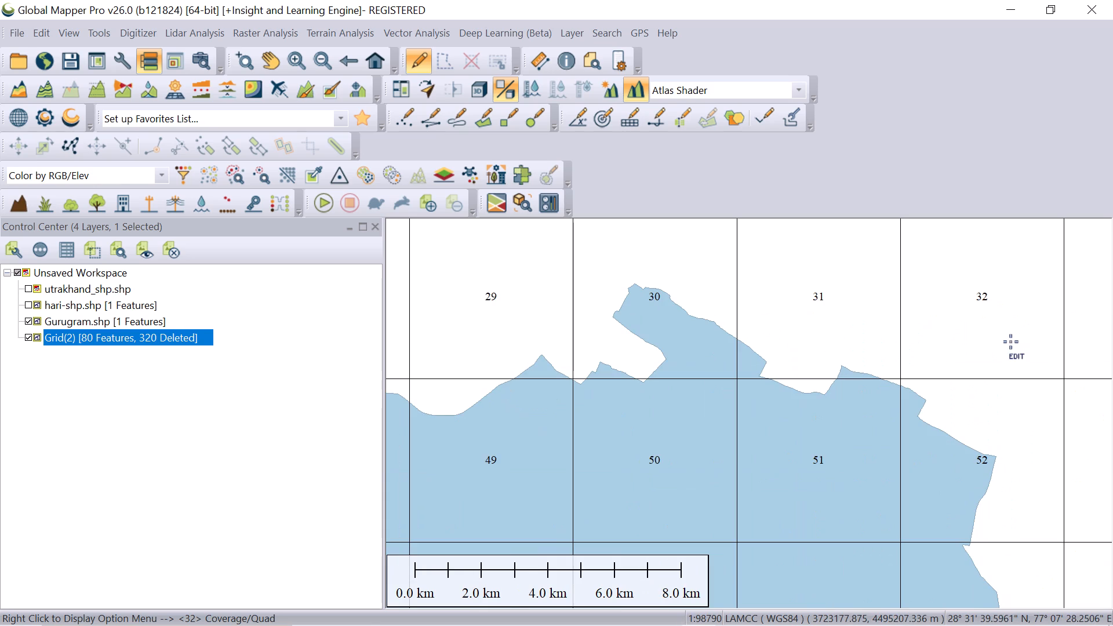
pyautogui.click(1010, 341)
pyautogui.press('Delete')
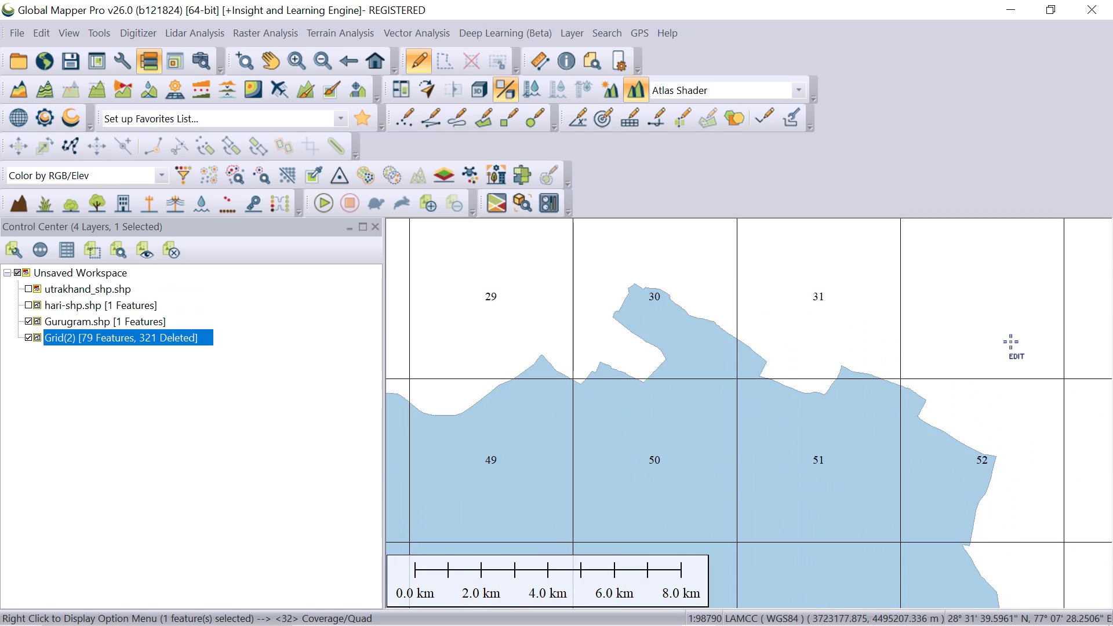
pyautogui.scroll(-2, 1010, 341)
pyautogui.click(1050, 334)
pyautogui.press('Delete')
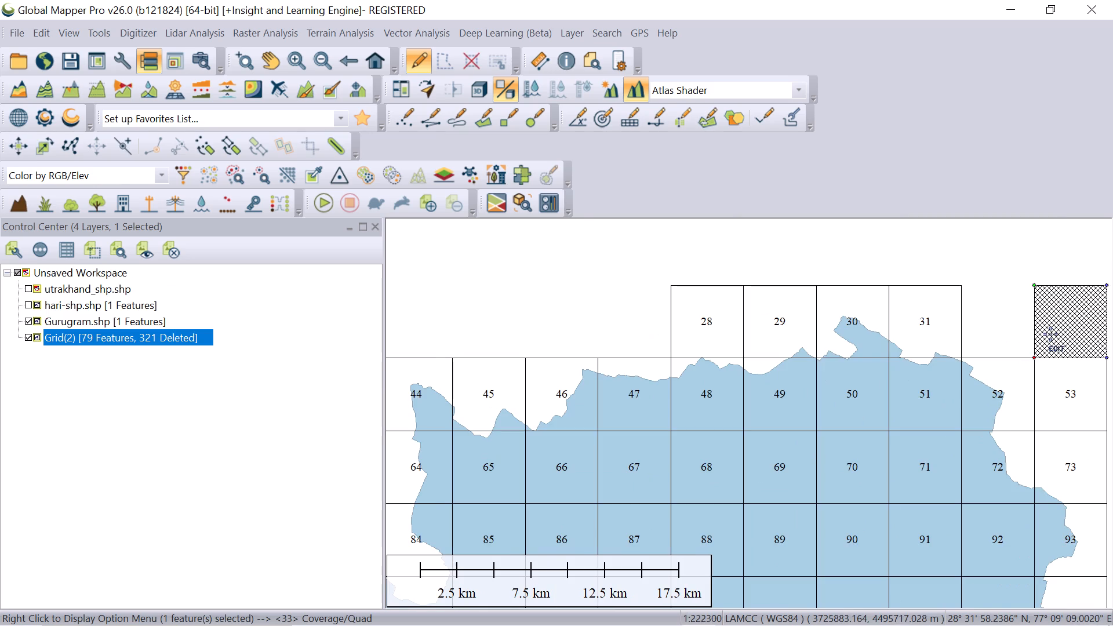
pyautogui.click(1065, 377)
pyautogui.press('Delete')
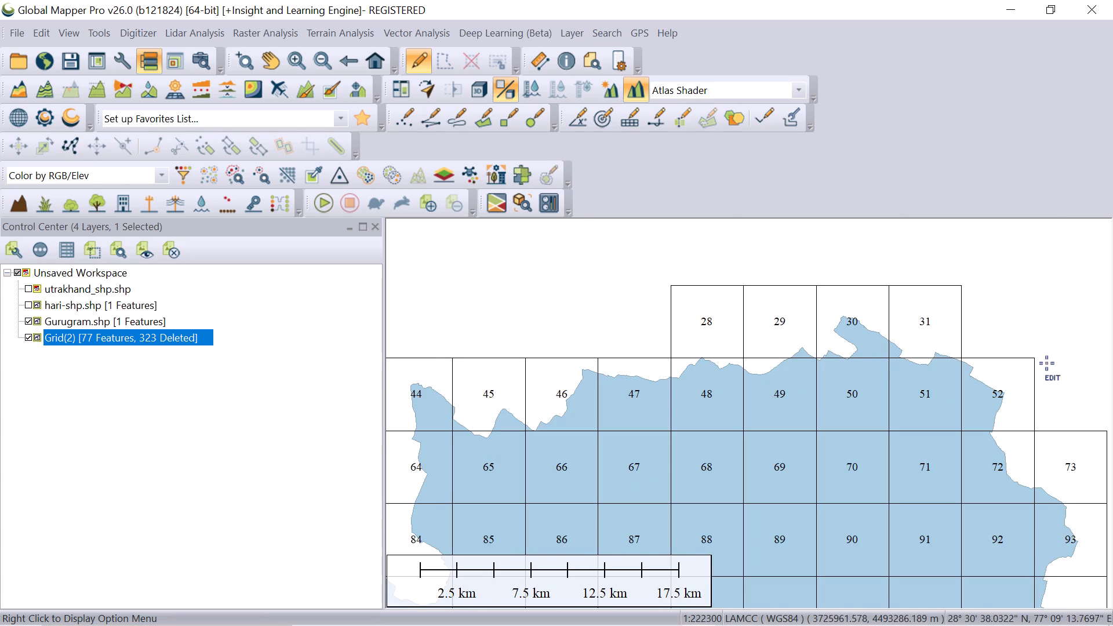
# Examine the remaining grid cells along Gurugram's southern and northern edges for any that lie outside the boundary.
pyautogui.scroll(-2, 1032, 318)
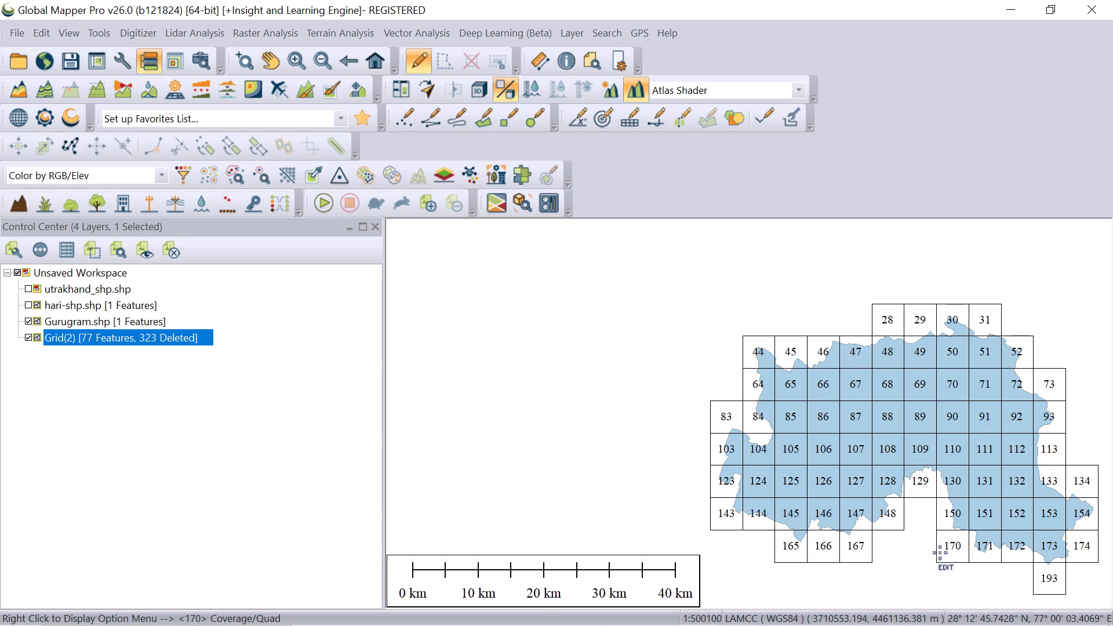
pyautogui.moveTo(929, 548); pyautogui.dragTo(927, 547, button='middle')
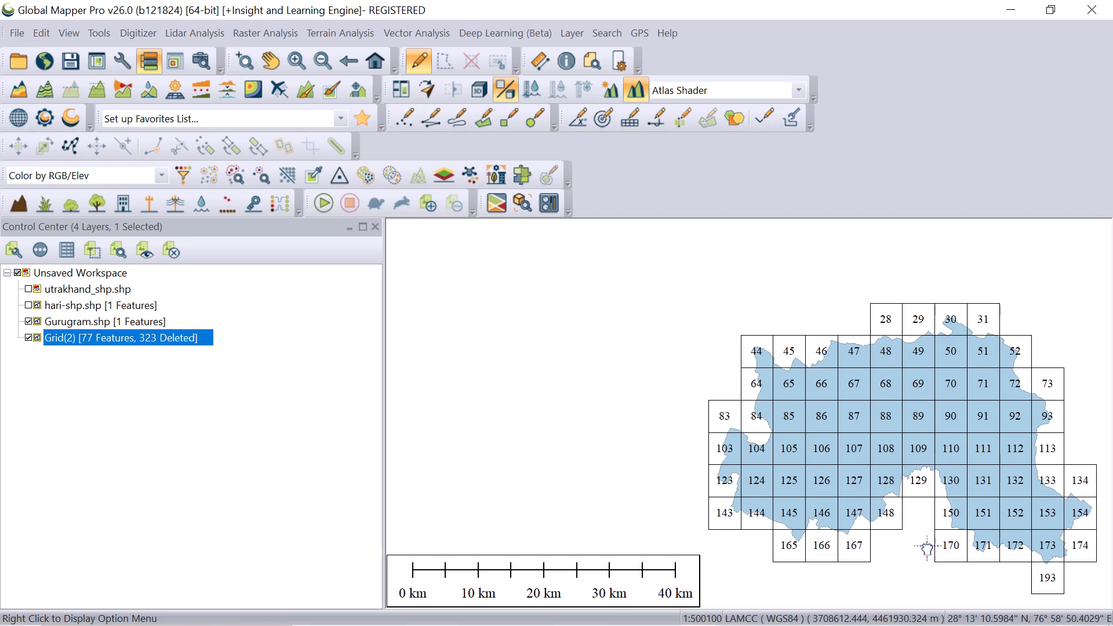
pyautogui.moveTo(927, 547); pyautogui.dragTo(769, 447, button='middle')
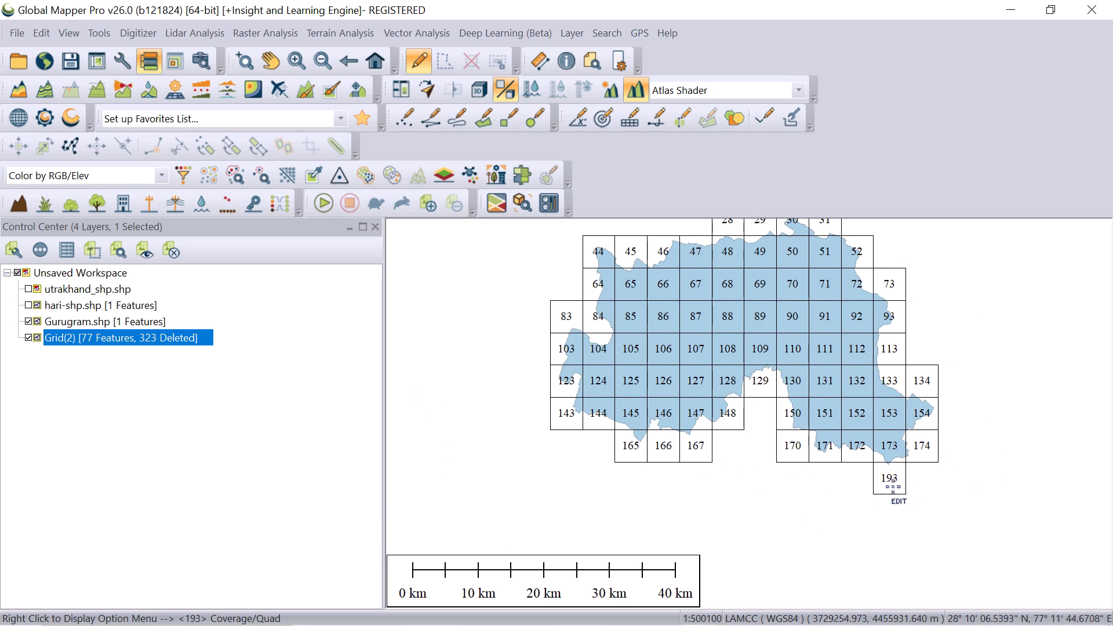
pyautogui.scroll(3, 804, 448)
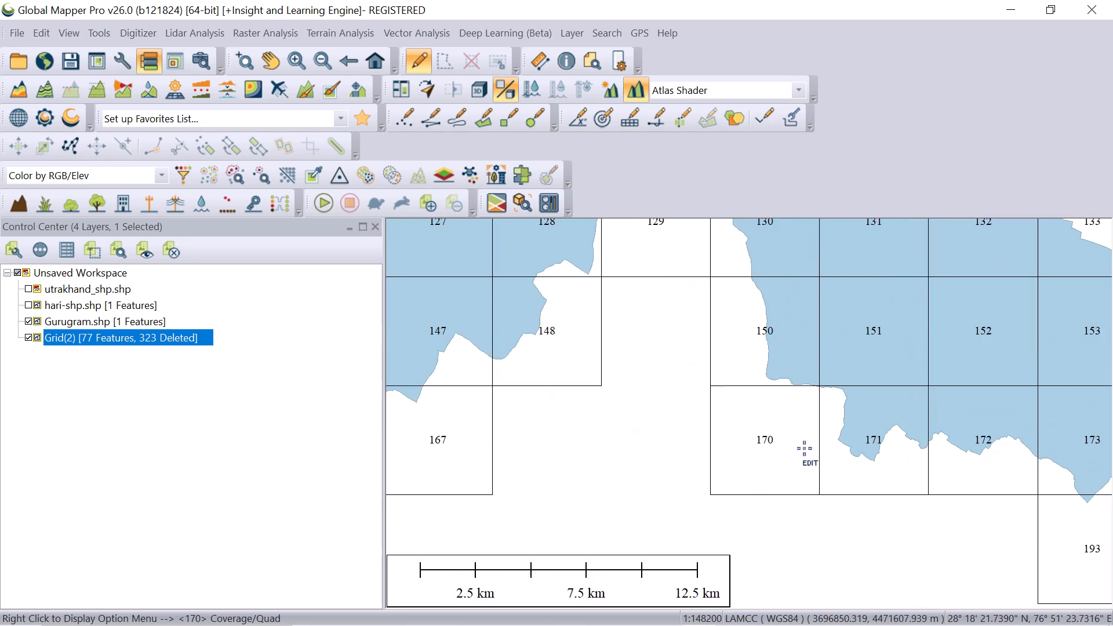
pyautogui.scroll(1, 804, 448)
pyautogui.scroll(3, 824, 355)
pyautogui.scroll(-2, 809, 387)
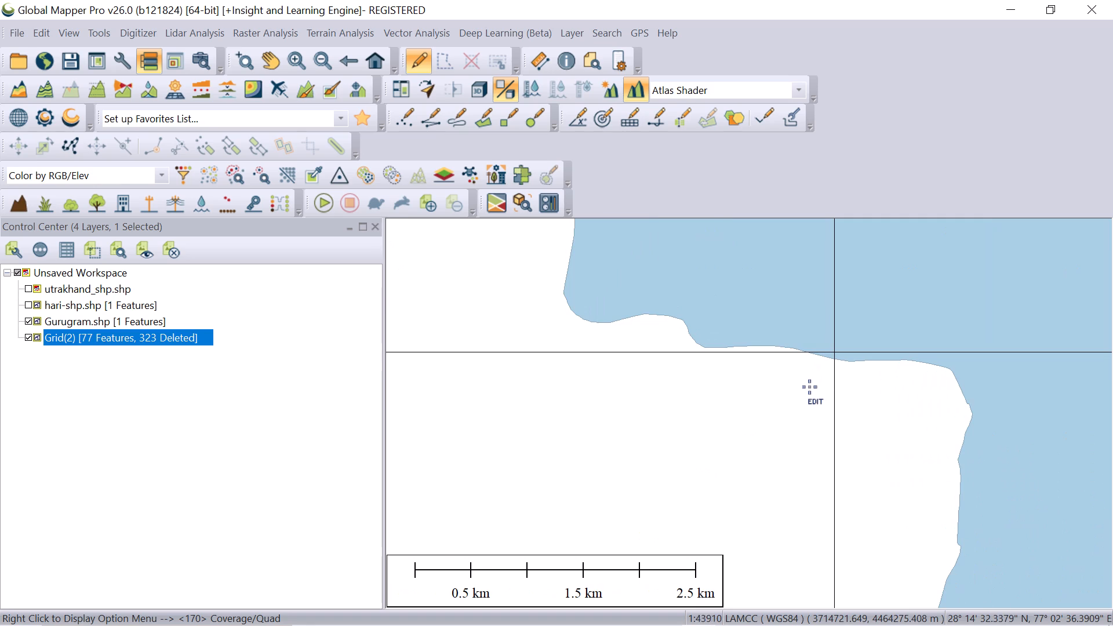
pyautogui.scroll(-9, 809, 387)
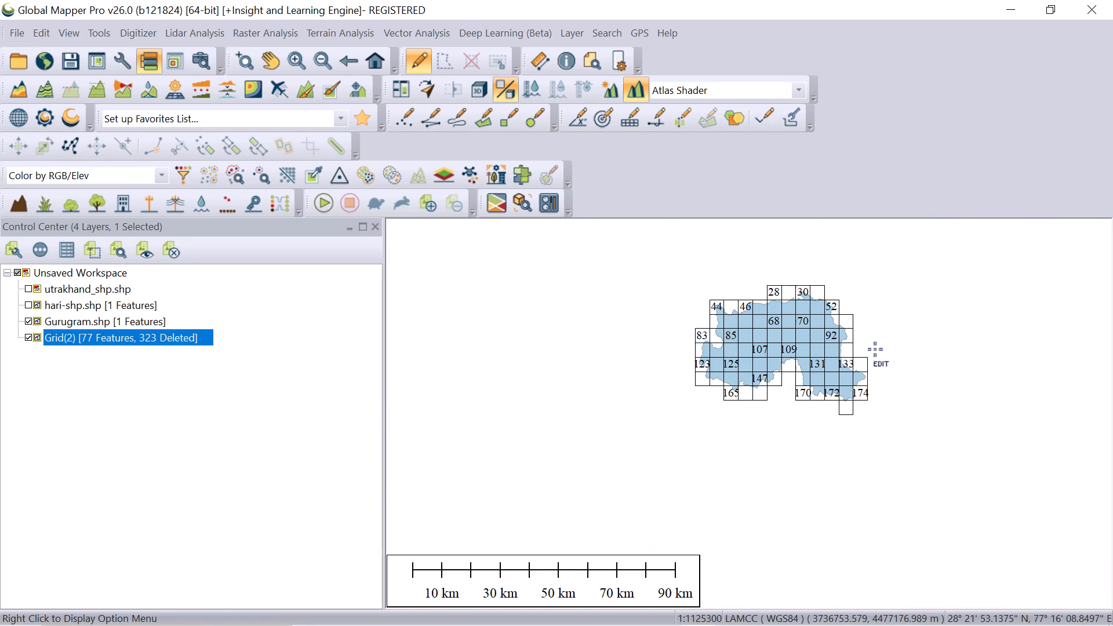
pyautogui.scroll(2, 832, 274)
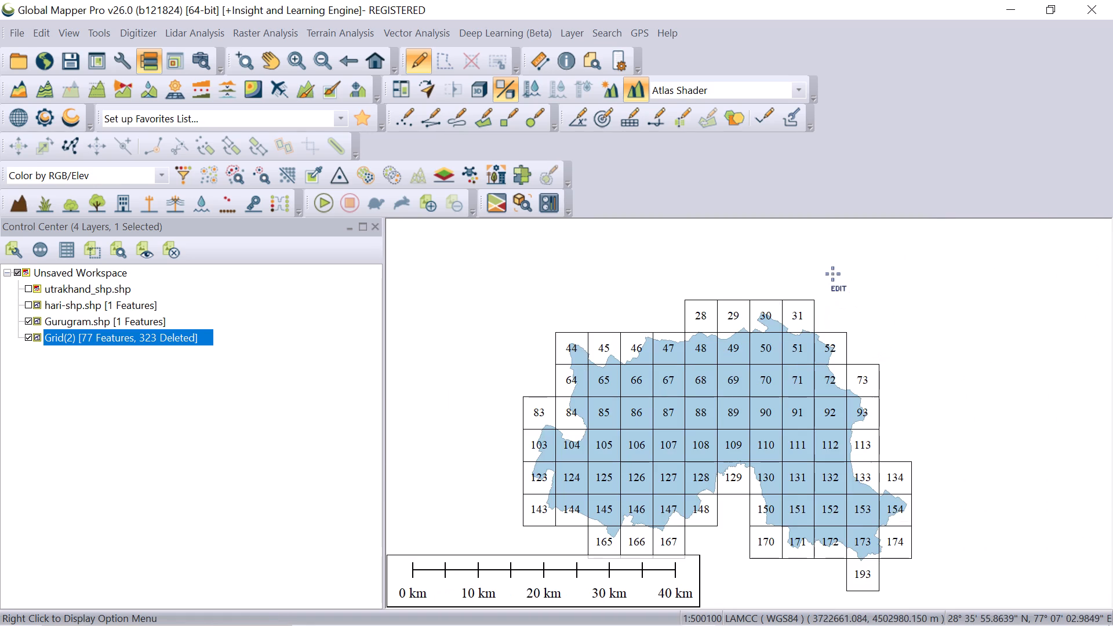
pyautogui.scroll(-1, 832, 274)
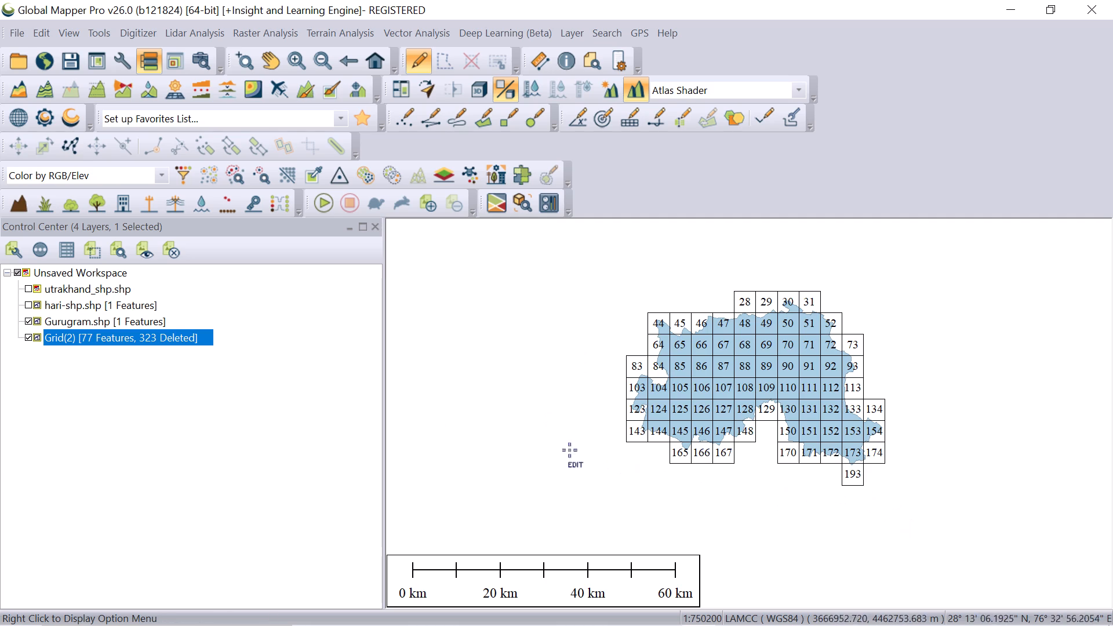
pyautogui.scroll(5, 748, 308)
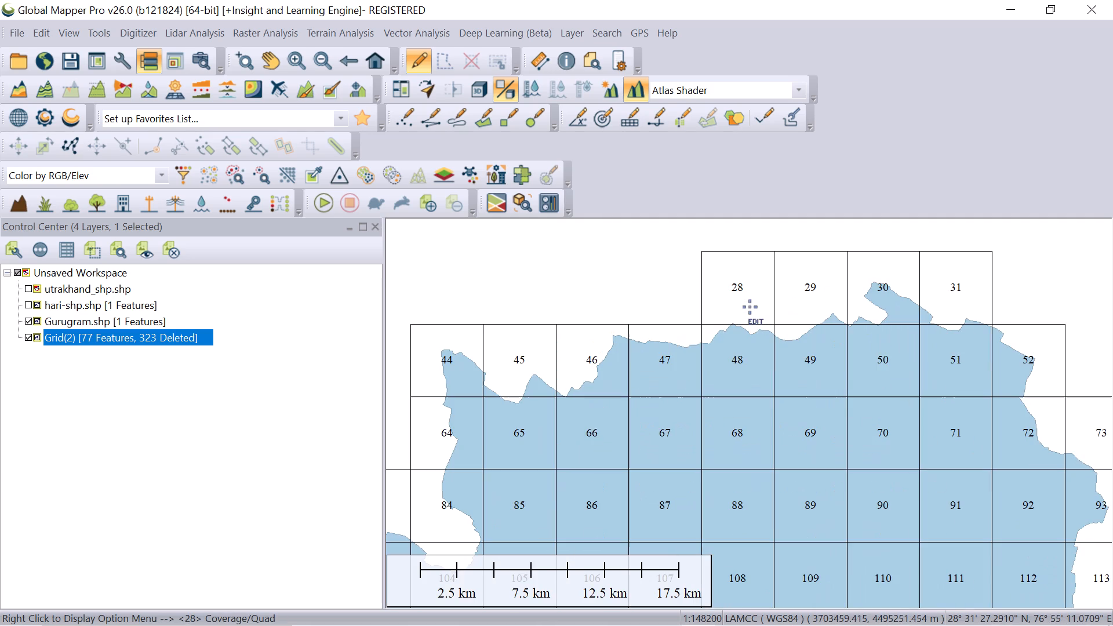
pyautogui.scroll(2, 750, 307)
pyautogui.scroll(-2, 750, 307)
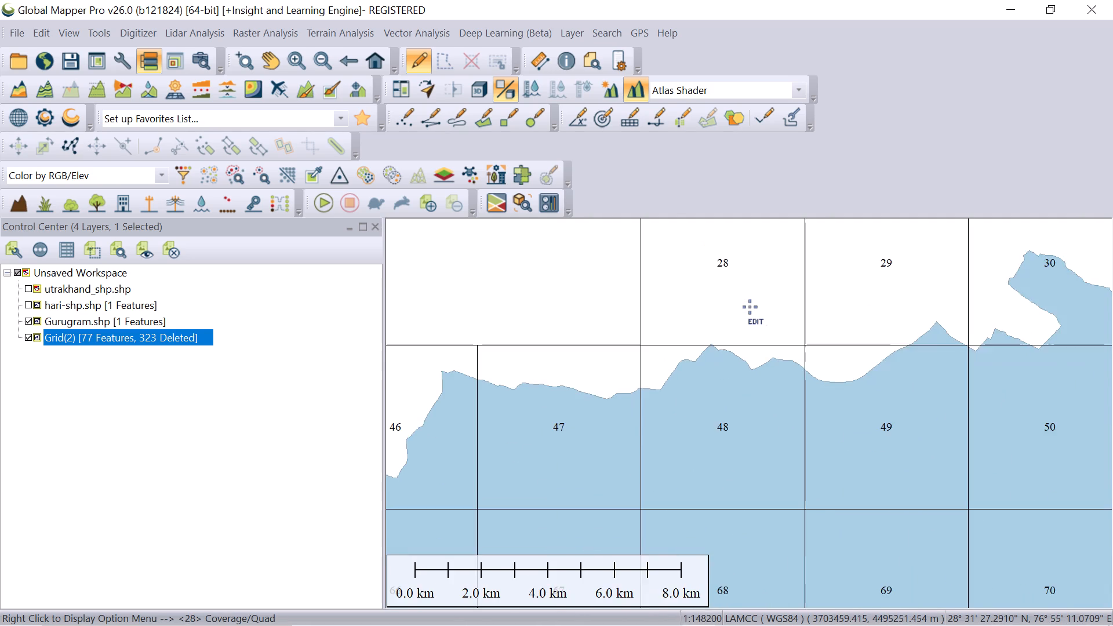
pyautogui.scroll(-3, 750, 307)
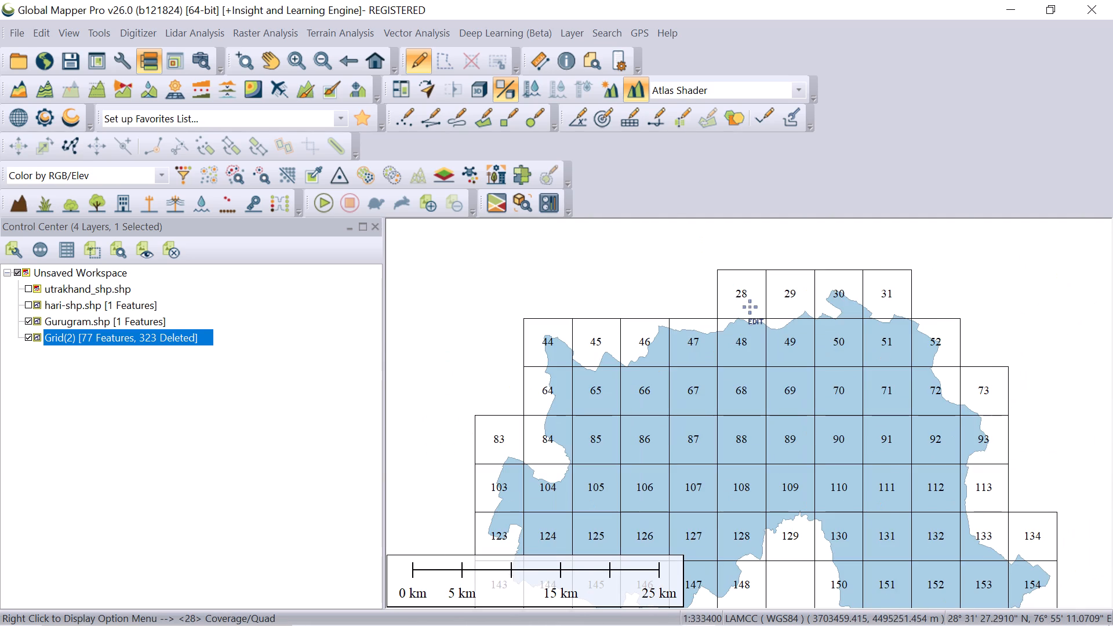
pyautogui.scroll(-2, 750, 307)
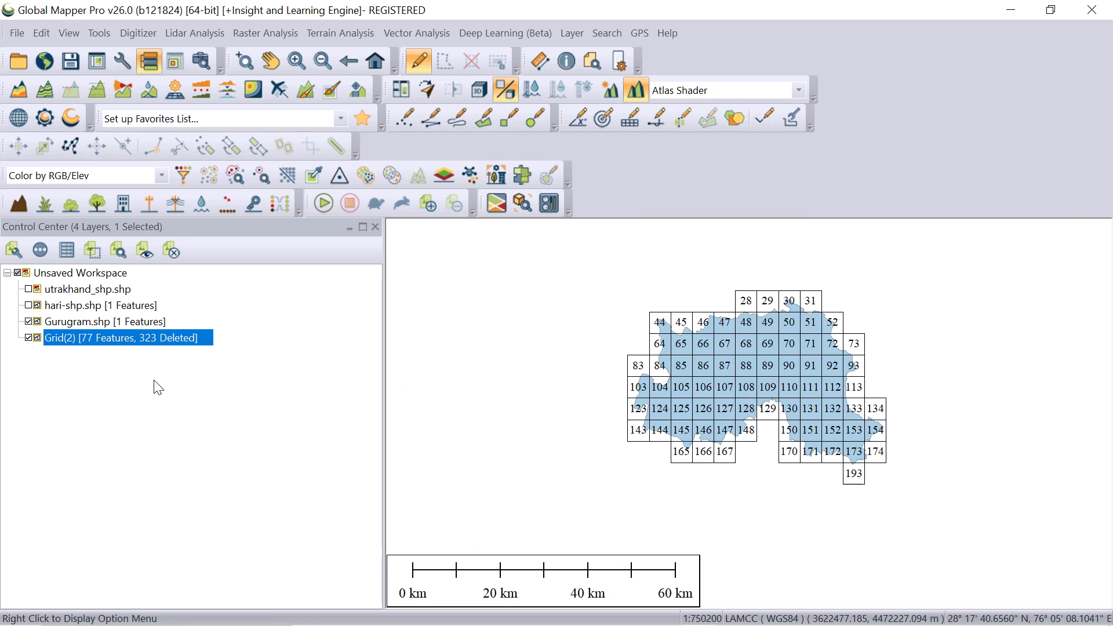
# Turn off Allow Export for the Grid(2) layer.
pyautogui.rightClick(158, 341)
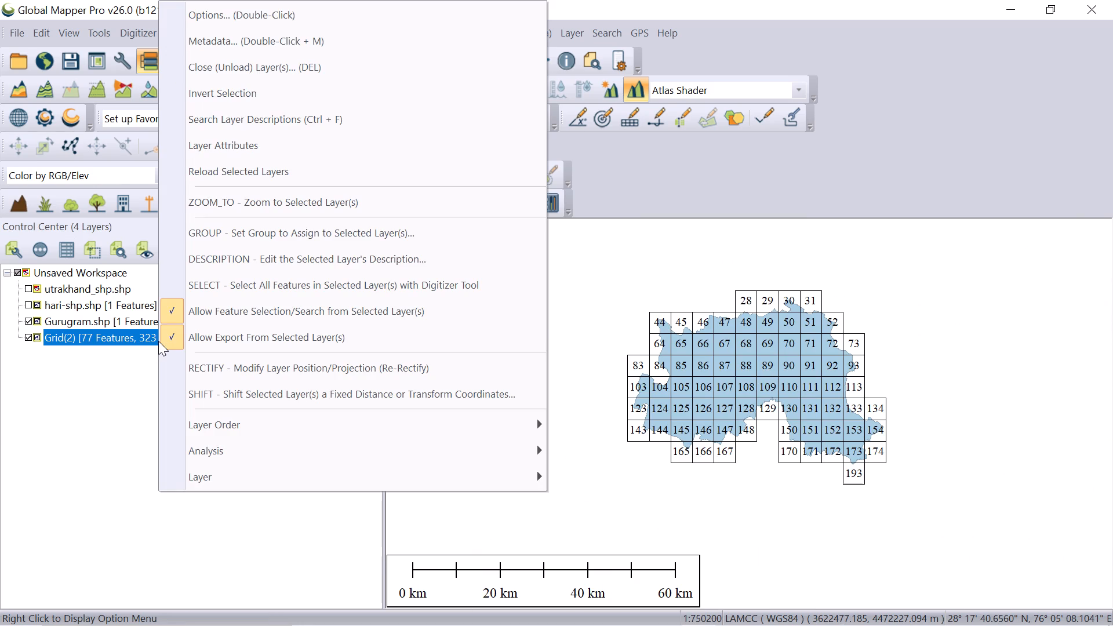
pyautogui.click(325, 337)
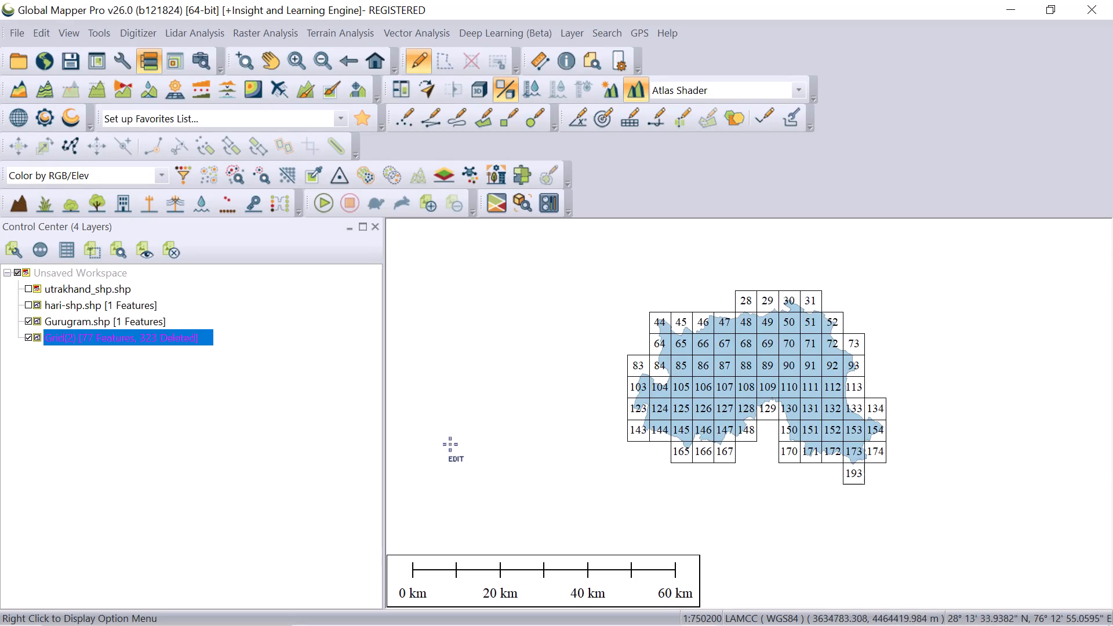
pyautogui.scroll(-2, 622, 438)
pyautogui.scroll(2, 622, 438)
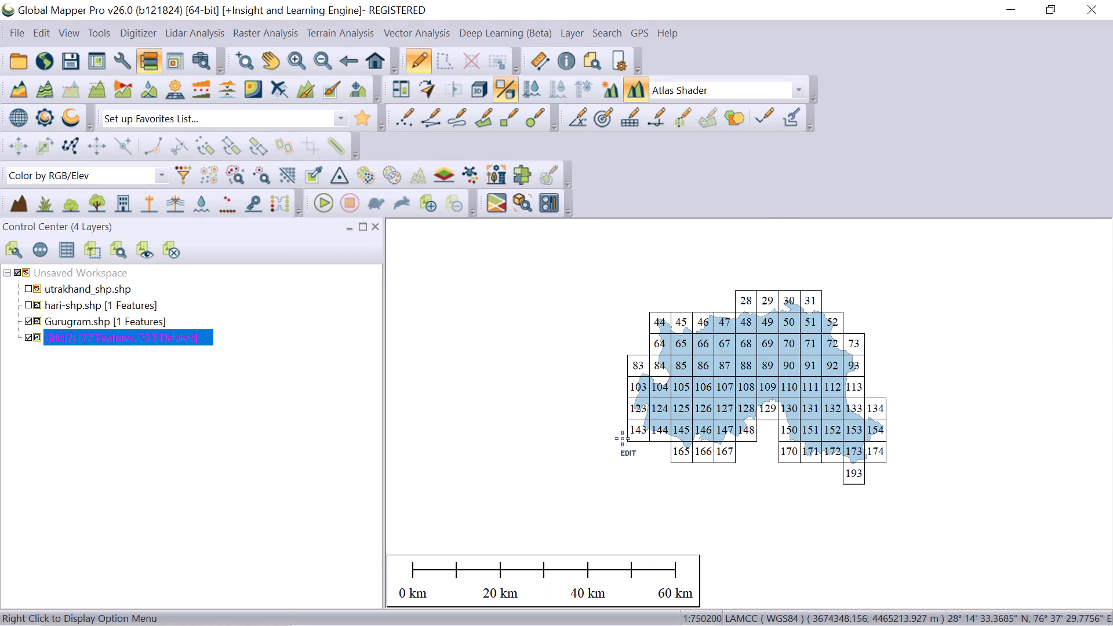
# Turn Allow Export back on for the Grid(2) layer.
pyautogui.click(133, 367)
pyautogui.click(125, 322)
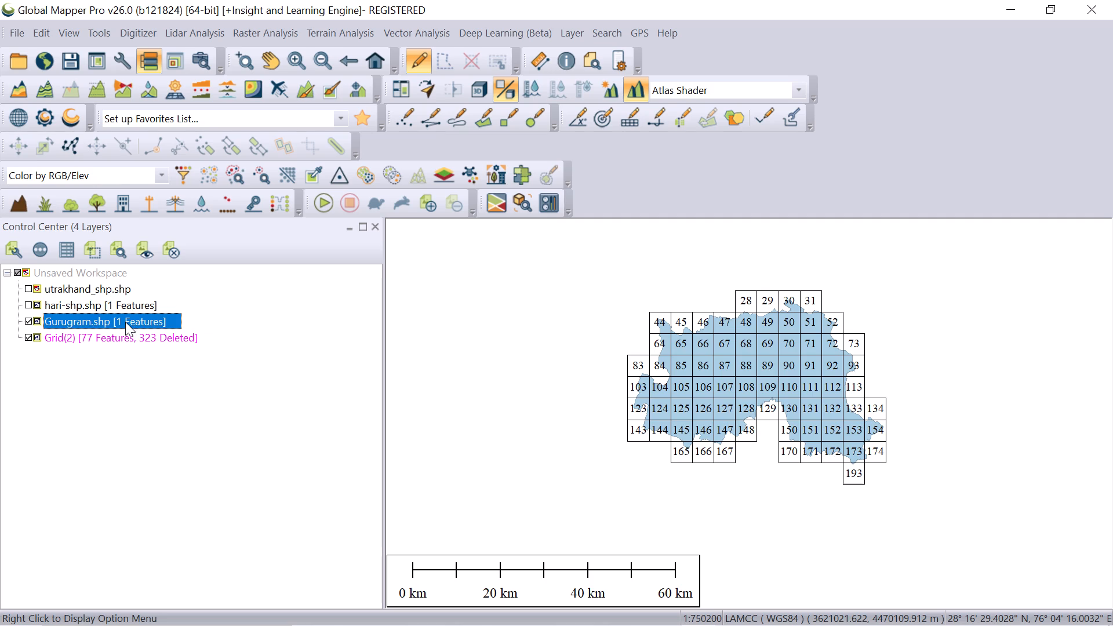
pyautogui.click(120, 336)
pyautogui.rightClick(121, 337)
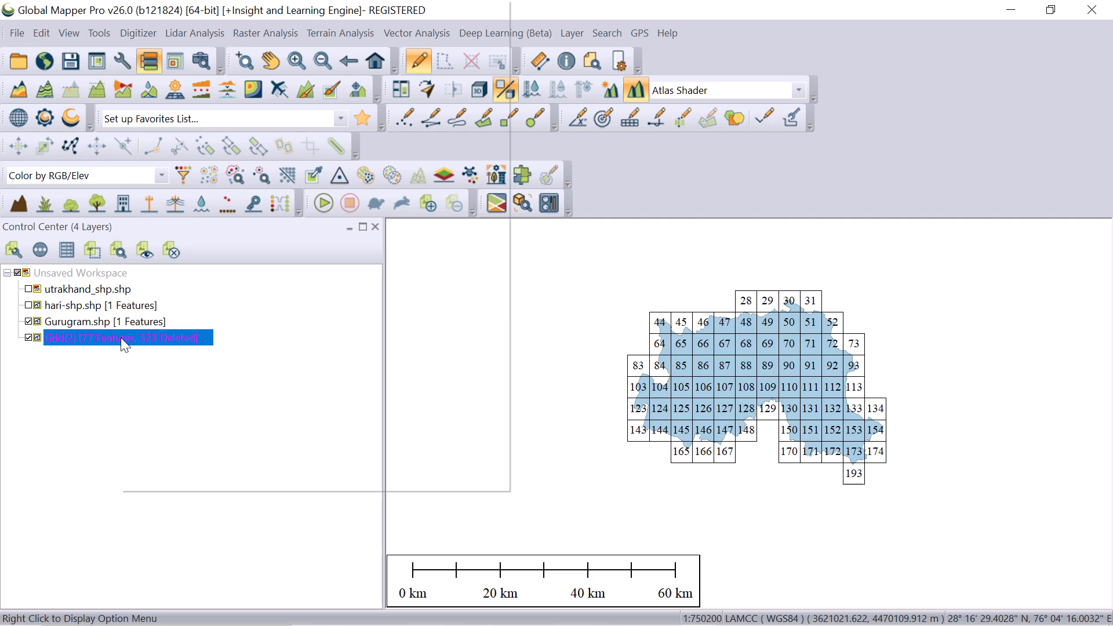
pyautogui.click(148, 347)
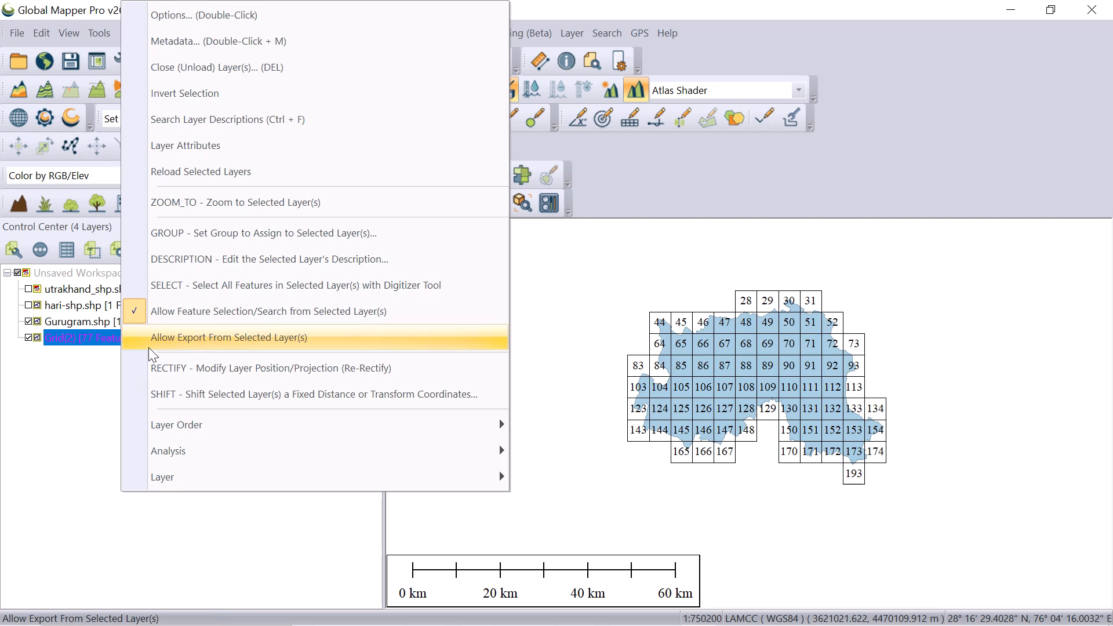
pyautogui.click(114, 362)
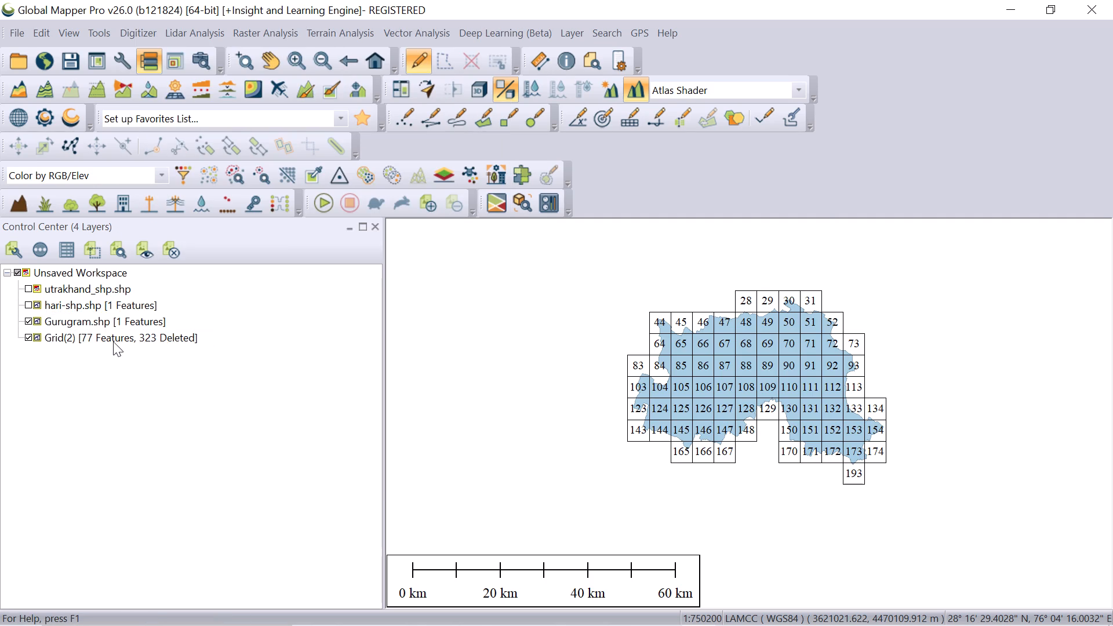
# Start exporting to a new file from the Grid(2) layer, including both Gurugram.shp and Grid(2) in the export.
pyautogui.click(113, 341)
pyautogui.rightClick(113, 341)
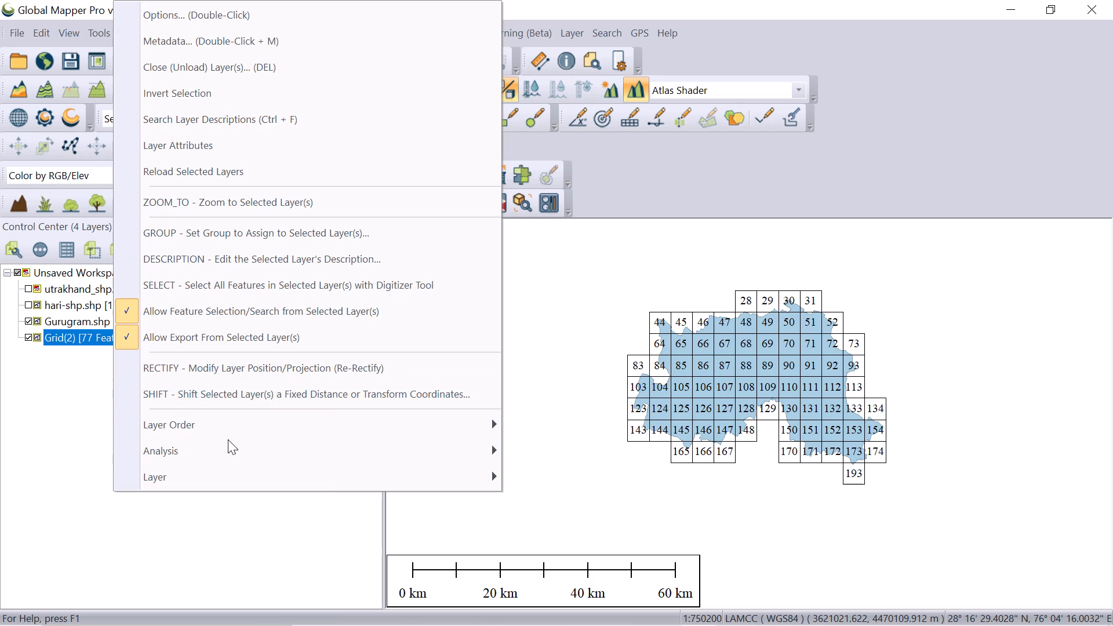
pyautogui.click(221, 471)
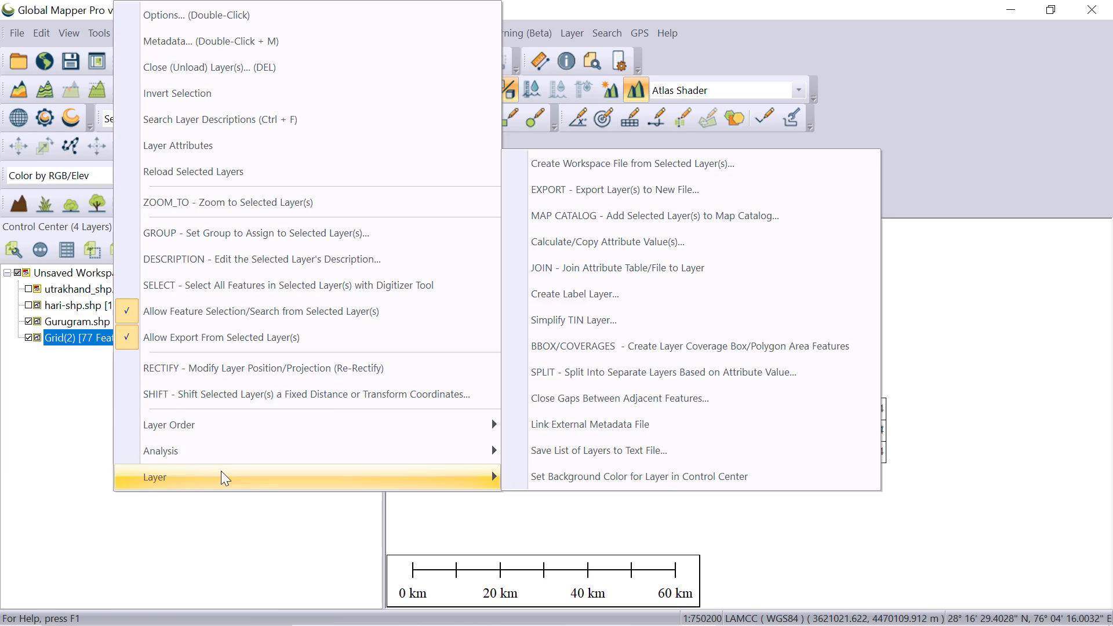
pyautogui.click(610, 192)
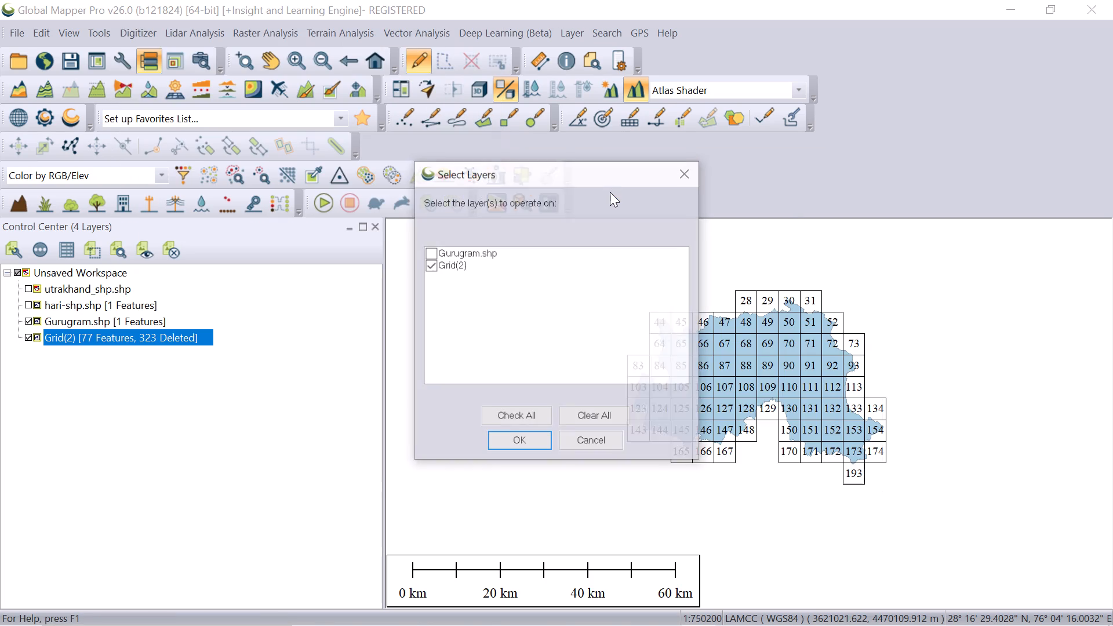
pyautogui.click(431, 254)
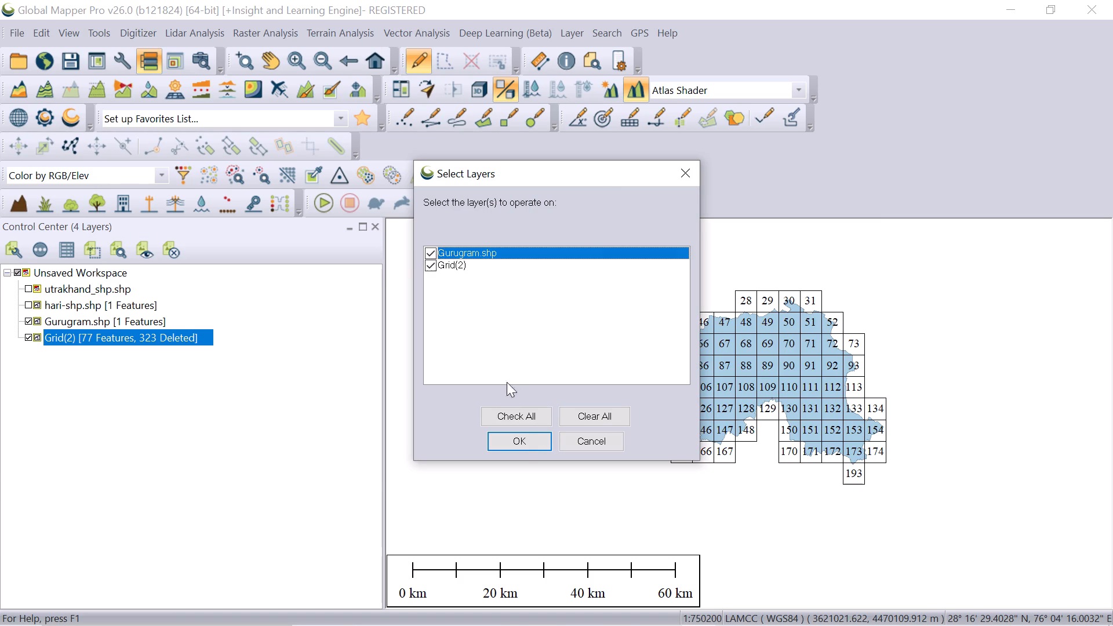
pyautogui.click(535, 423)
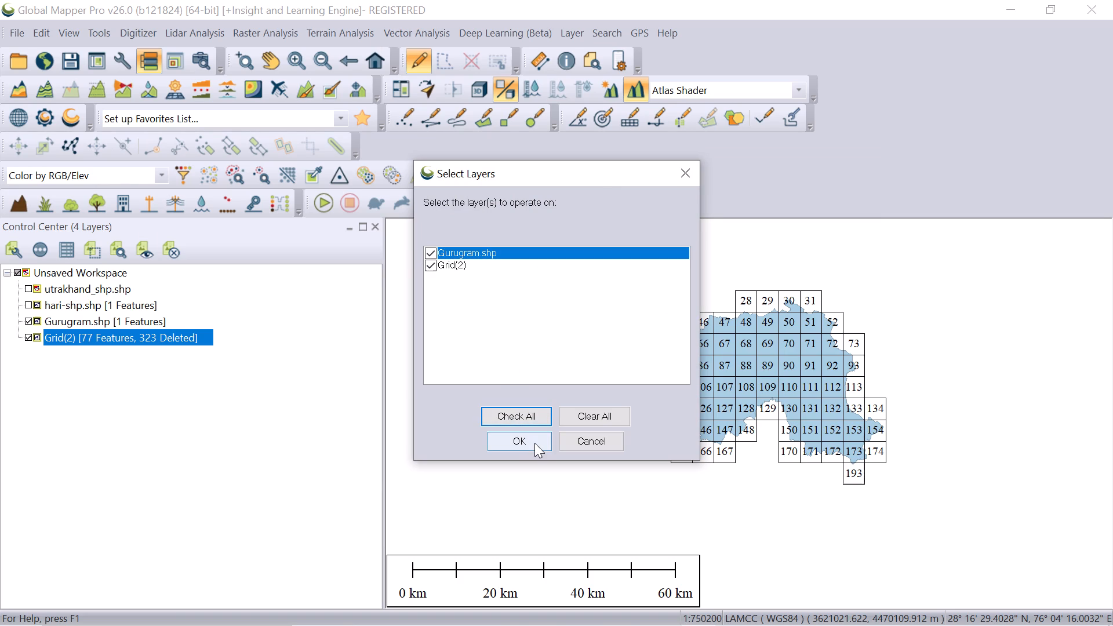
pyautogui.click(534, 443)
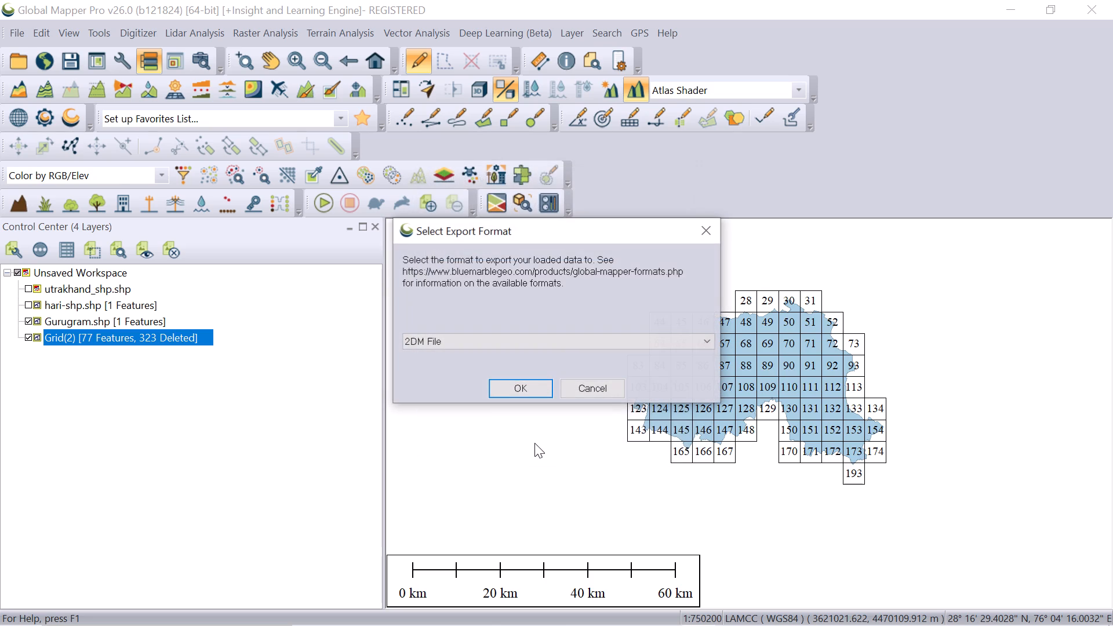
# Choose Shapefile as the export format for the Gurugram.shp and Grid(2) layers and proceed to its export options.
pyautogui.click(710, 342)
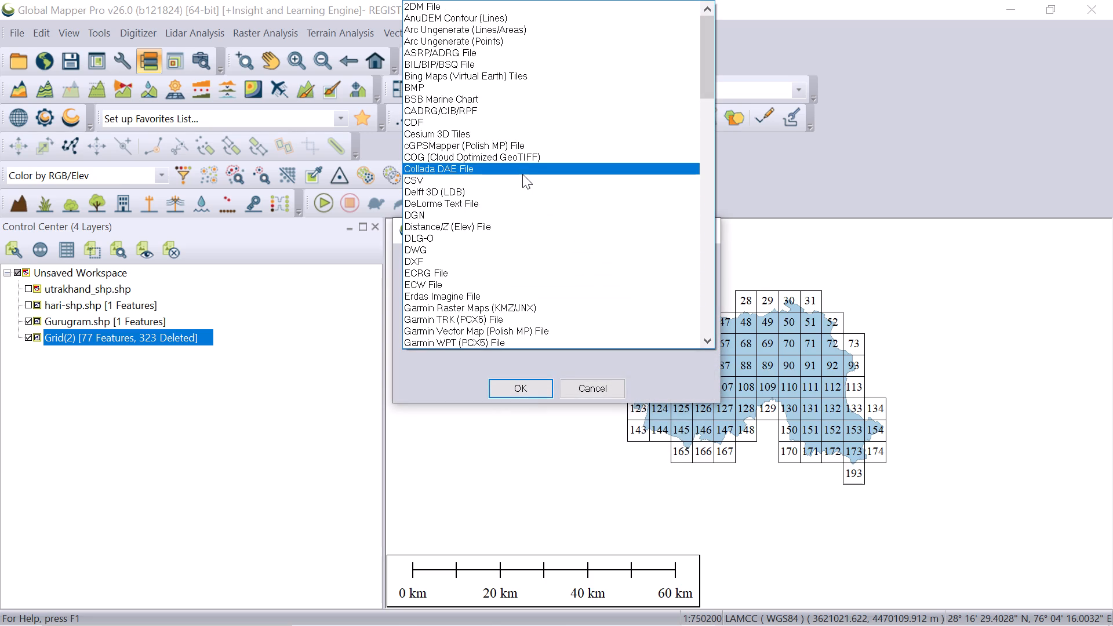
pyautogui.scroll(-3, 512, 216)
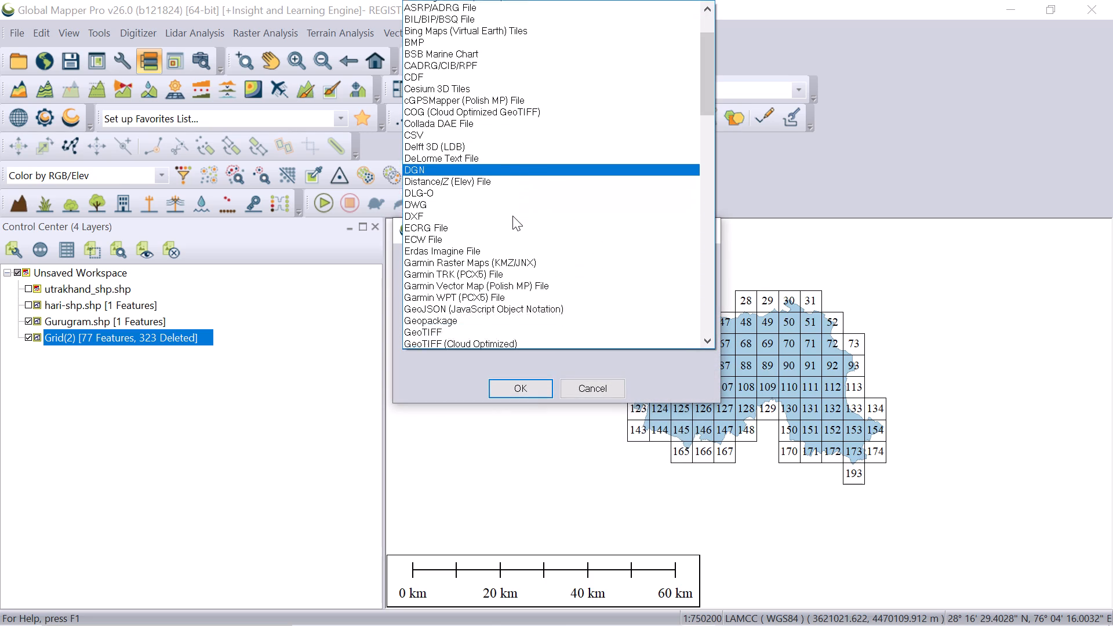
pyautogui.scroll(-14, 512, 216)
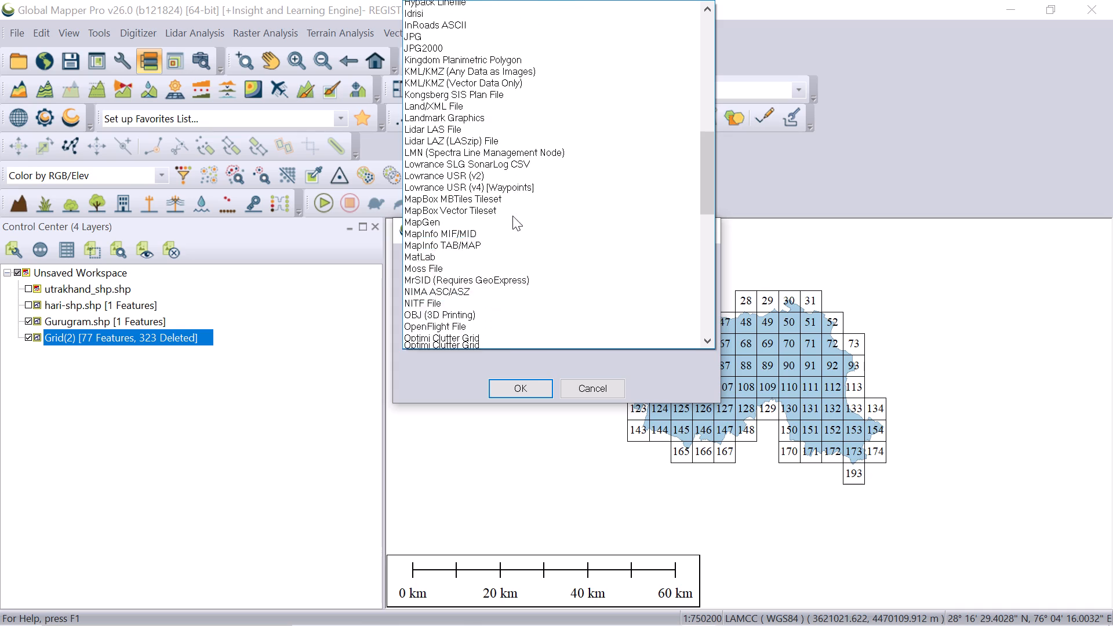
pyautogui.scroll(-7, 512, 216)
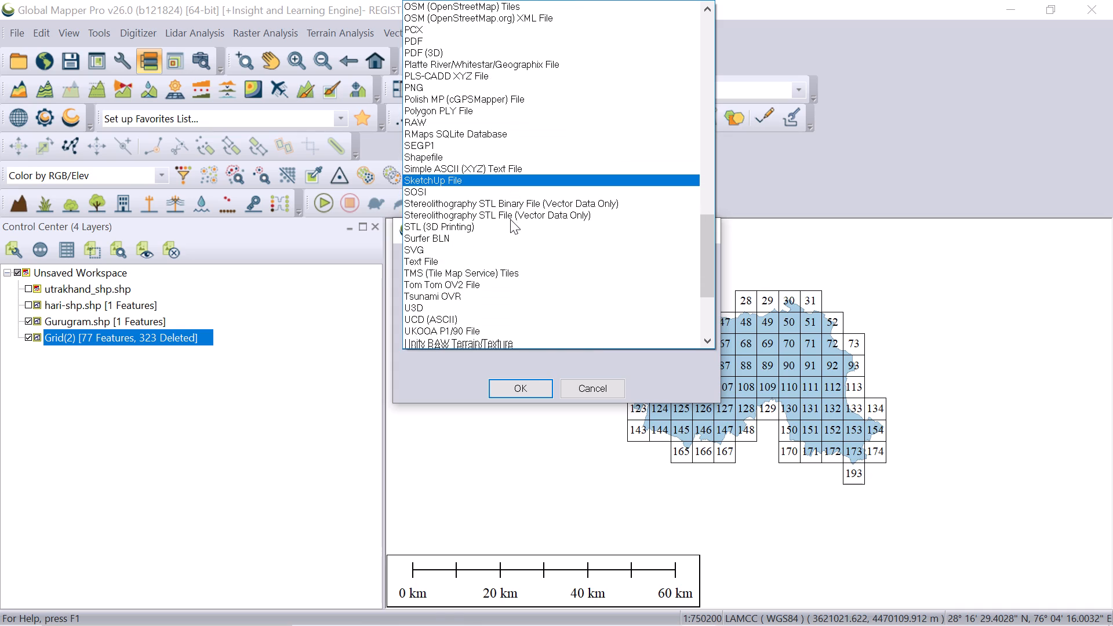
pyautogui.scroll(-2, 510, 219)
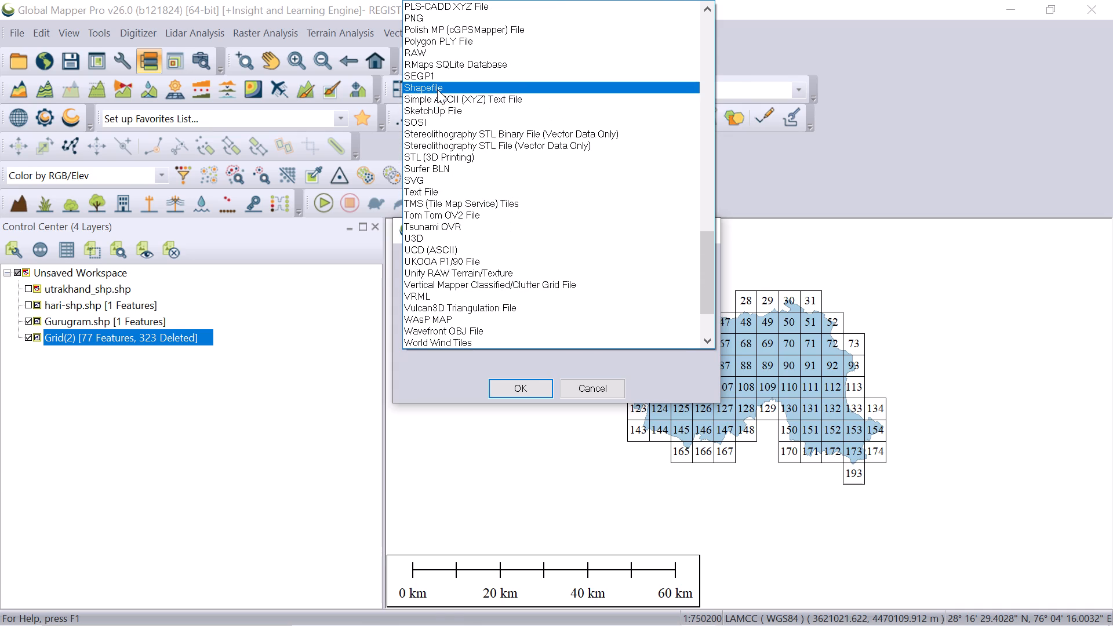
pyautogui.click(437, 89)
pyautogui.click(529, 395)
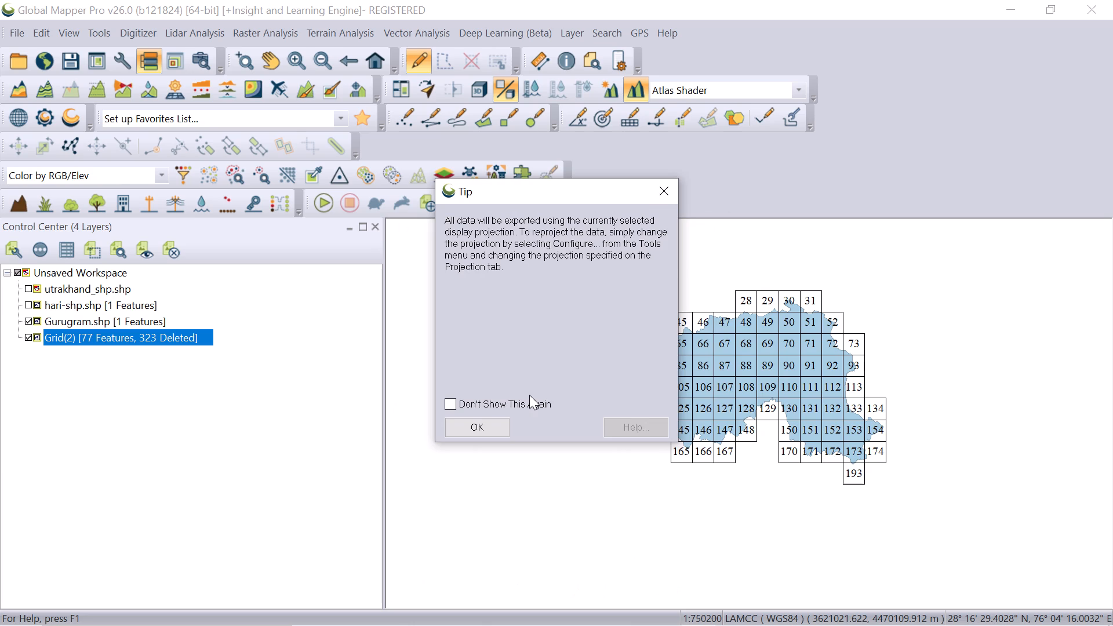
pyautogui.click(475, 431)
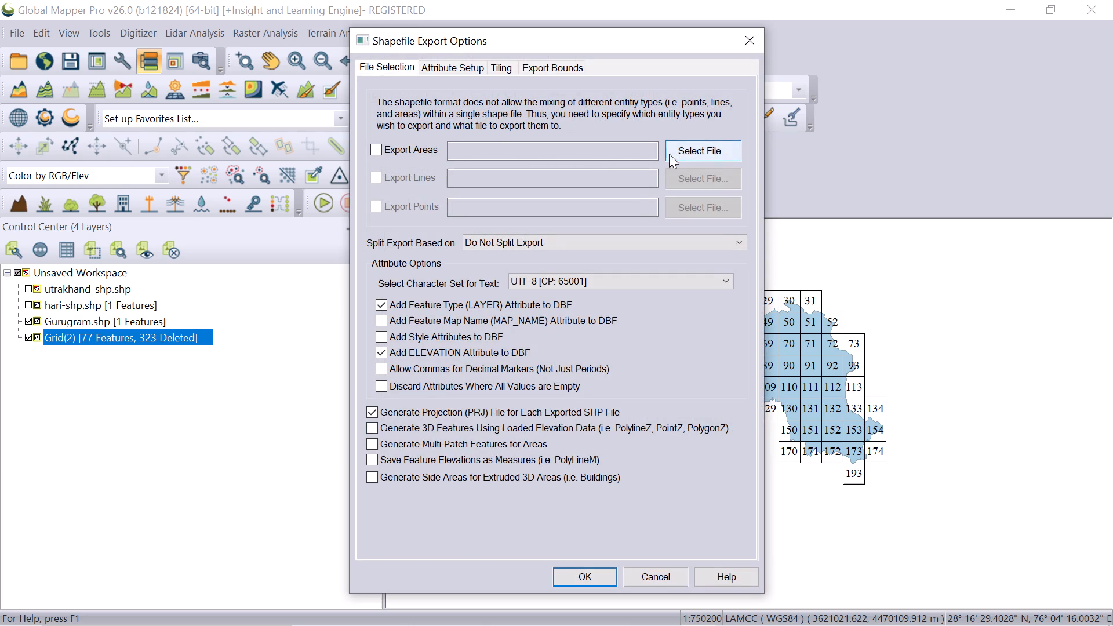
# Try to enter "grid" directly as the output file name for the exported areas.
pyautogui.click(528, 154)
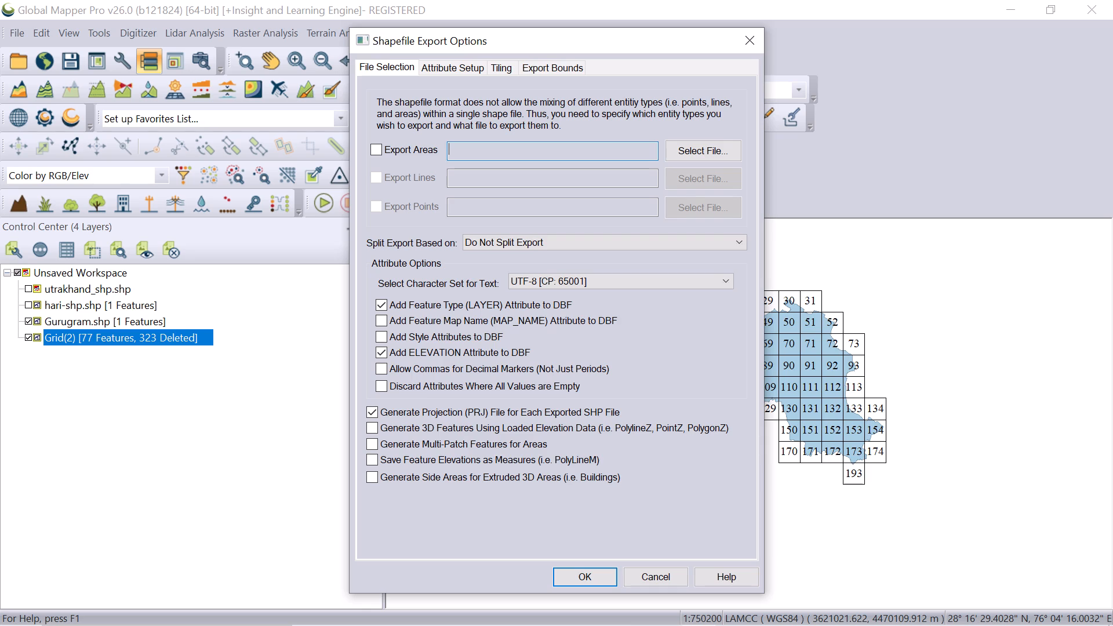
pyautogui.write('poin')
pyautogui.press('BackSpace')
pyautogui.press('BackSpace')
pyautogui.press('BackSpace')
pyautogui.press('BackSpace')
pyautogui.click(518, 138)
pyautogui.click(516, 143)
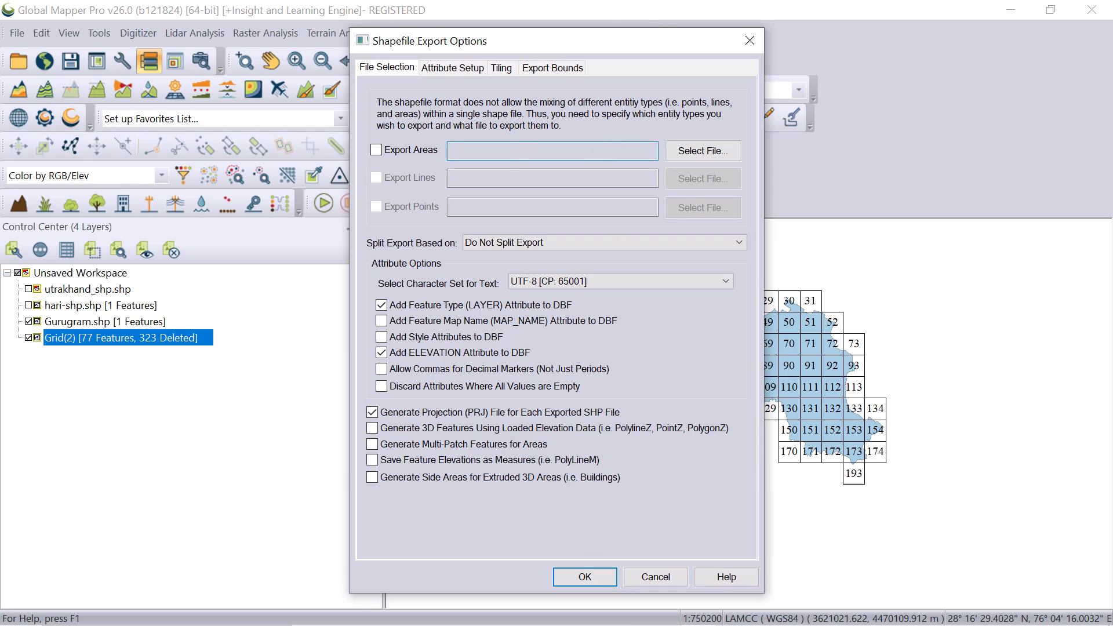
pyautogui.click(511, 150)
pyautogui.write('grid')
# Create a new folder named DRONE inside D:\SIG while choosing the output file for Export Areas.
pyautogui.click(698, 151)
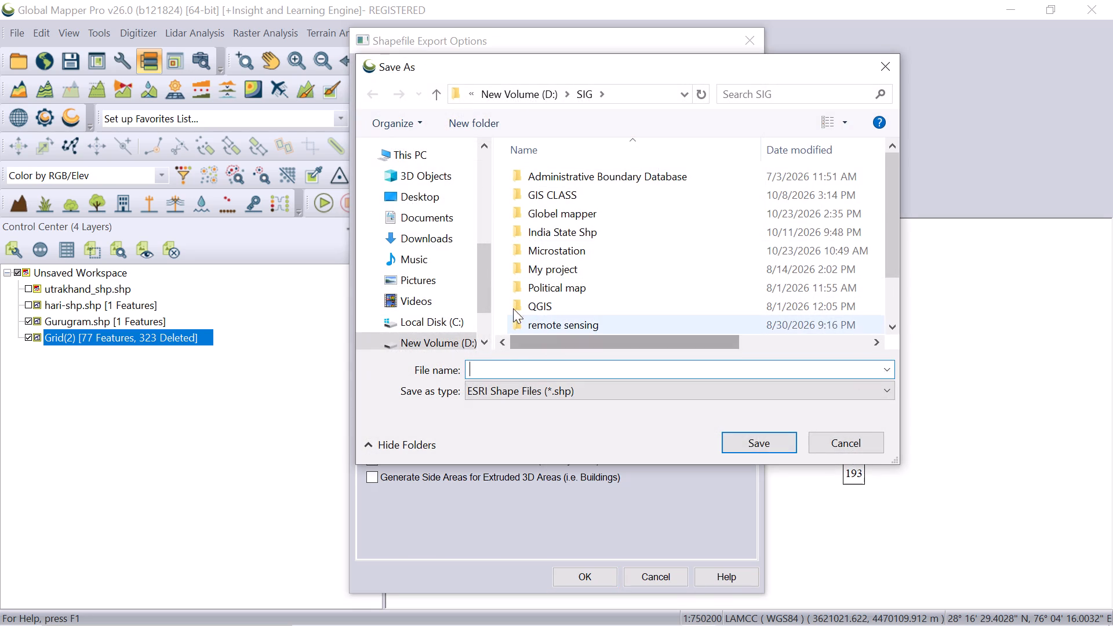
pyautogui.scroll(-1, 454, 325)
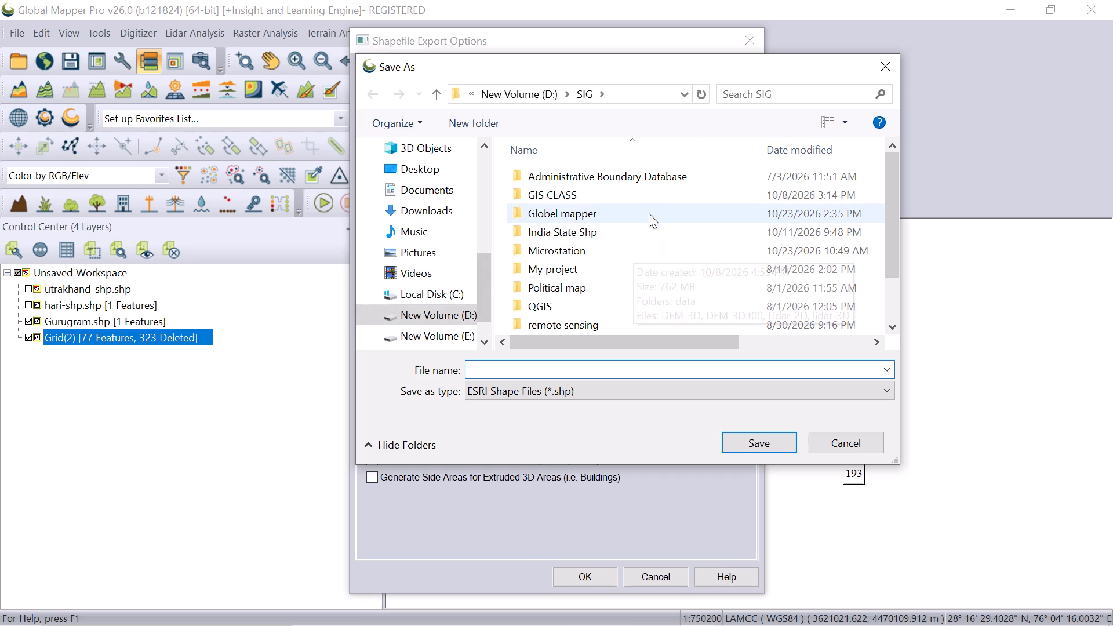
pyautogui.rightClick(693, 162)
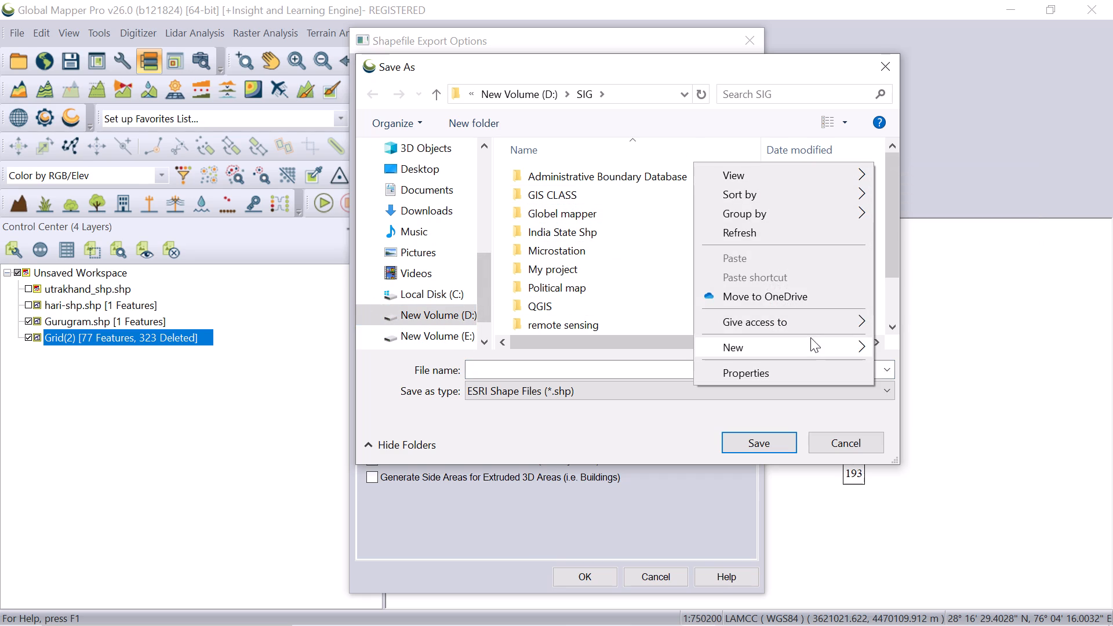
pyautogui.click(529, 340)
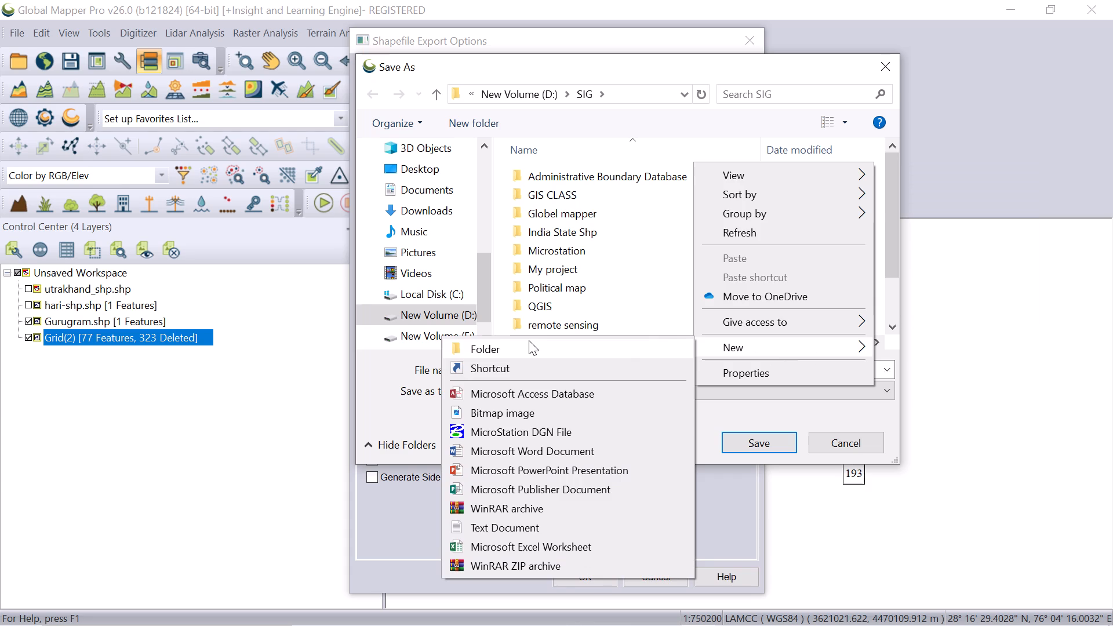
pyautogui.write('dr')
pyautogui.press('BackSpace')
pyautogui.press('BackSpace')
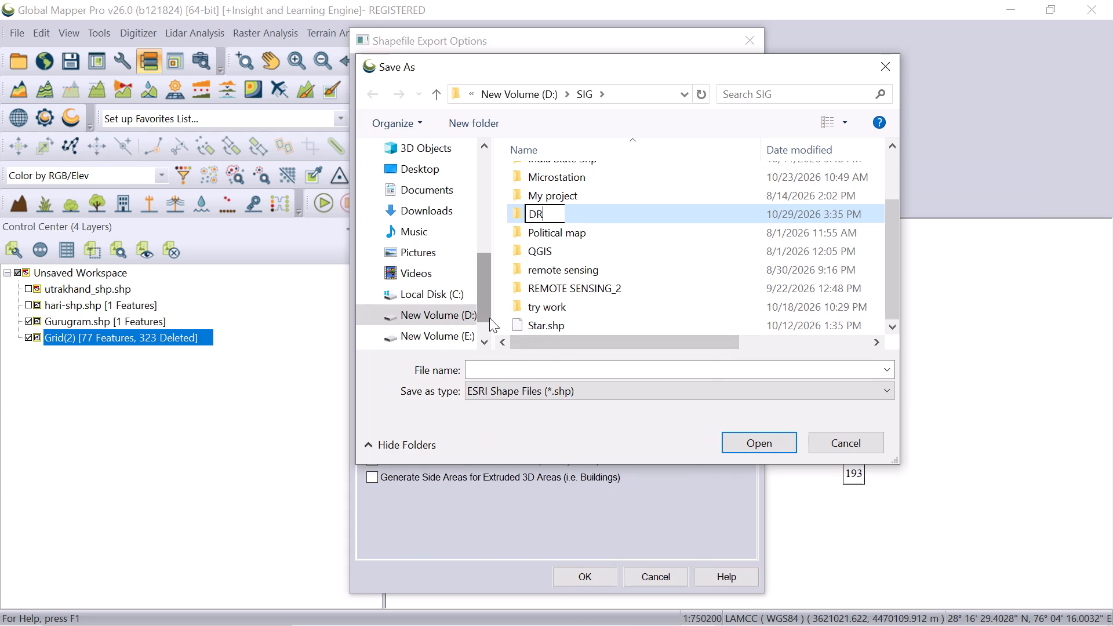
pyautogui.click(656, 247)
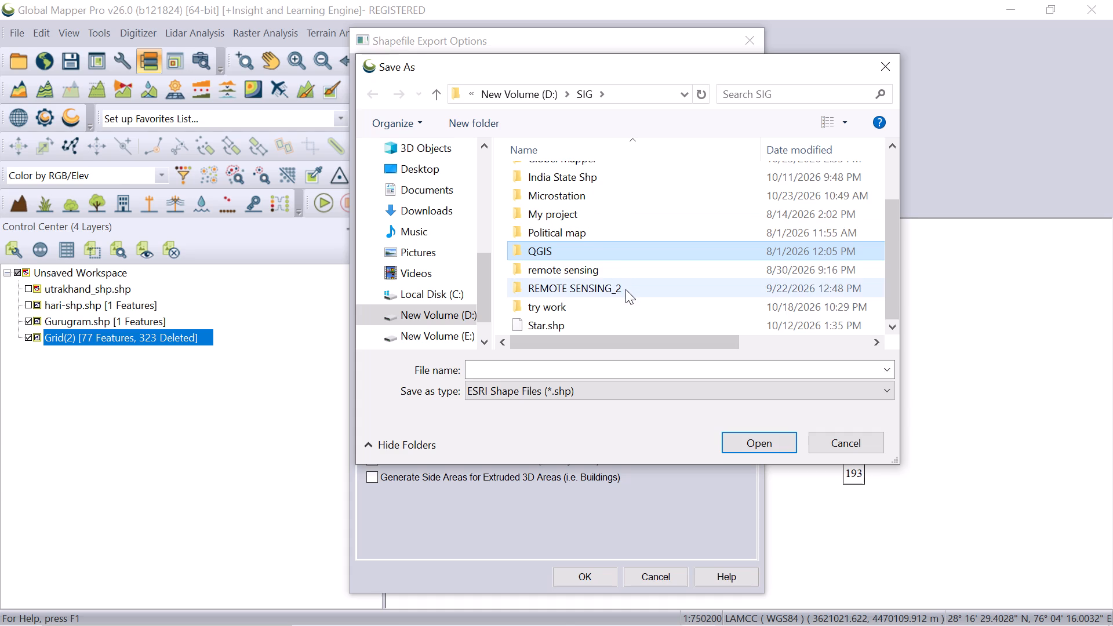
# Set the areas output file to GRID_FILE in the DRONE folder and run the shapefile export with the default options.
pyautogui.scroll(2, 626, 290)
pyautogui.click(579, 195)
pyautogui.click(579, 195)
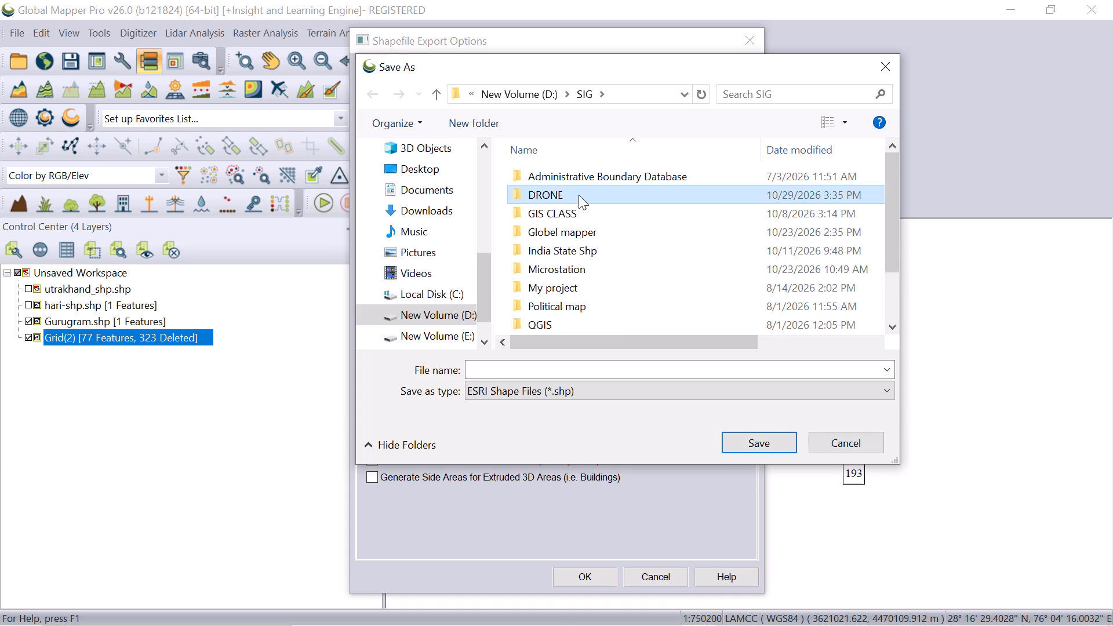
pyautogui.click(528, 370)
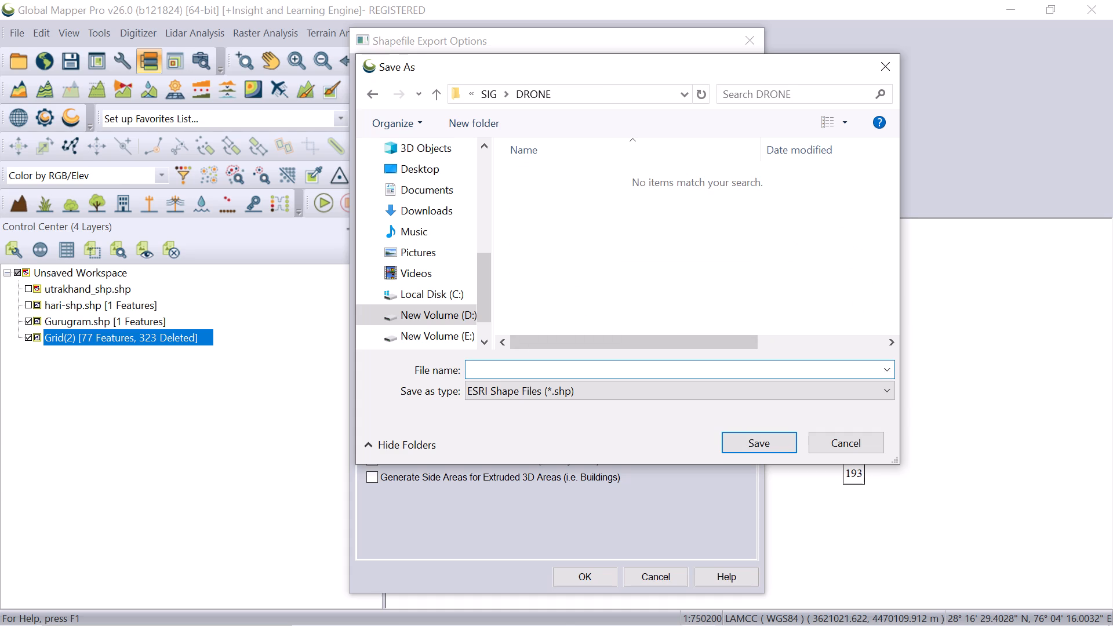
pyautogui.write('GRID')
pyautogui.write('_FILE')
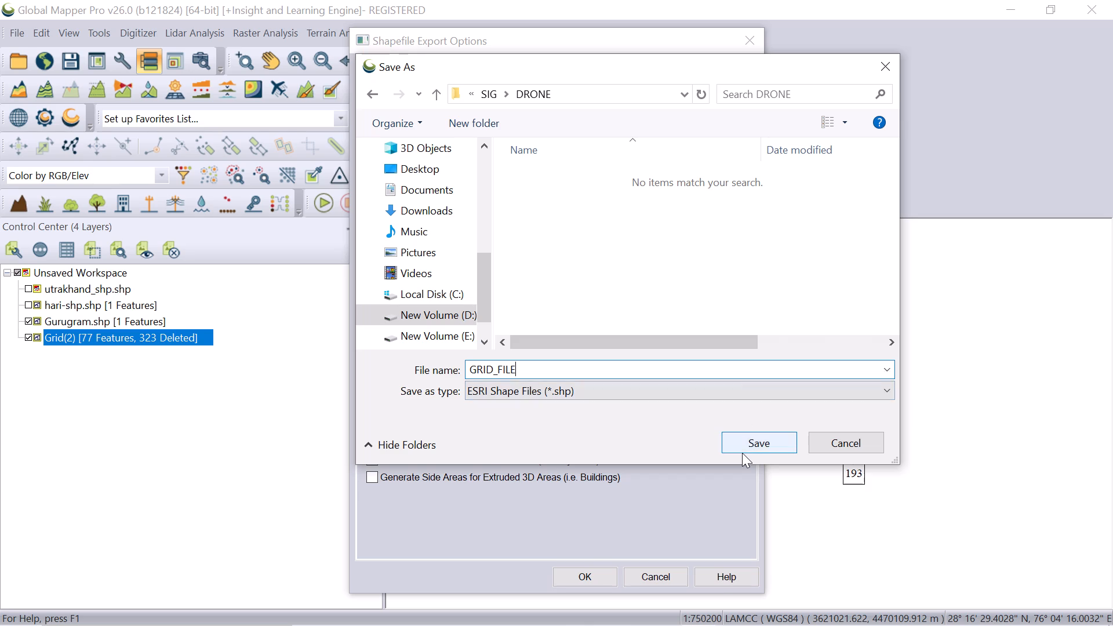
pyautogui.click(742, 453)
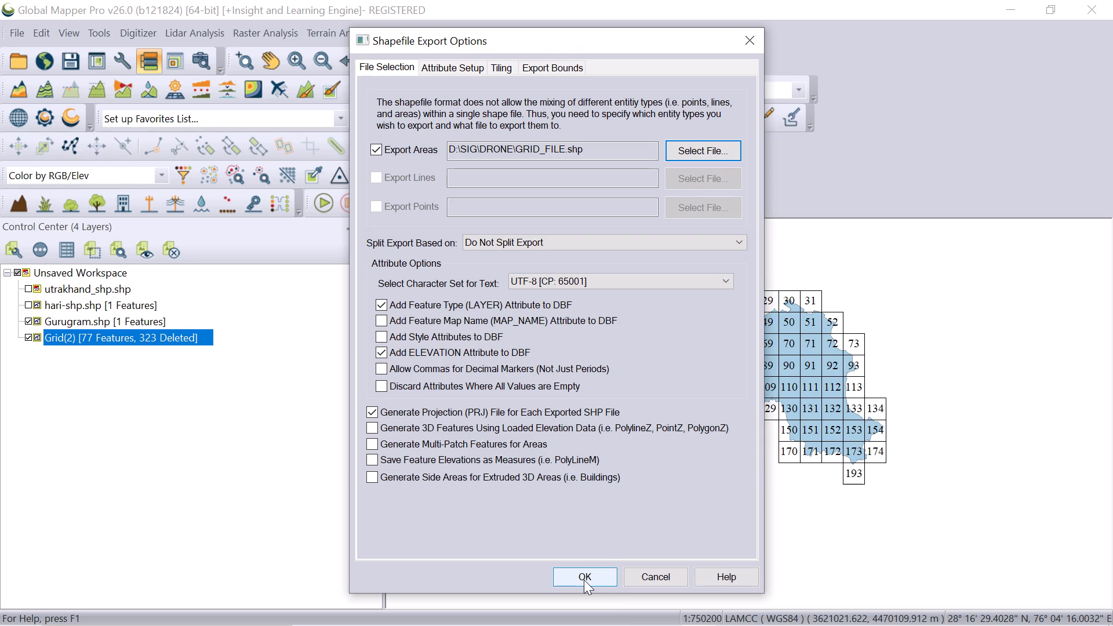
pyautogui.click(584, 580)
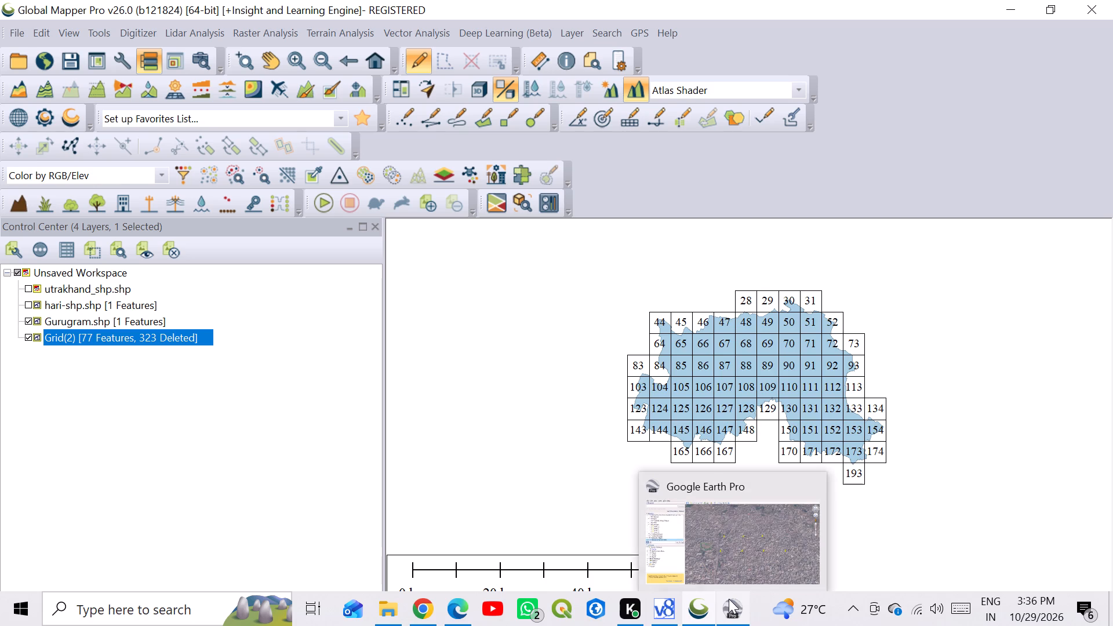
# Switch to Google Earth Pro and start importing a data file.
pyautogui.click(739, 566)
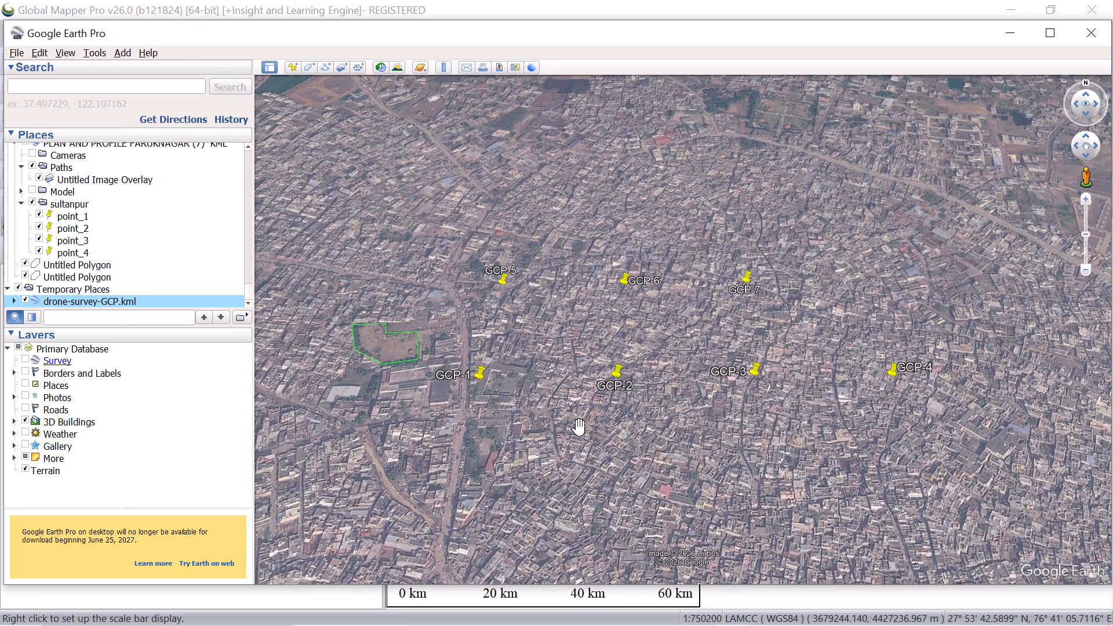
pyautogui.scroll(-15, 579, 427)
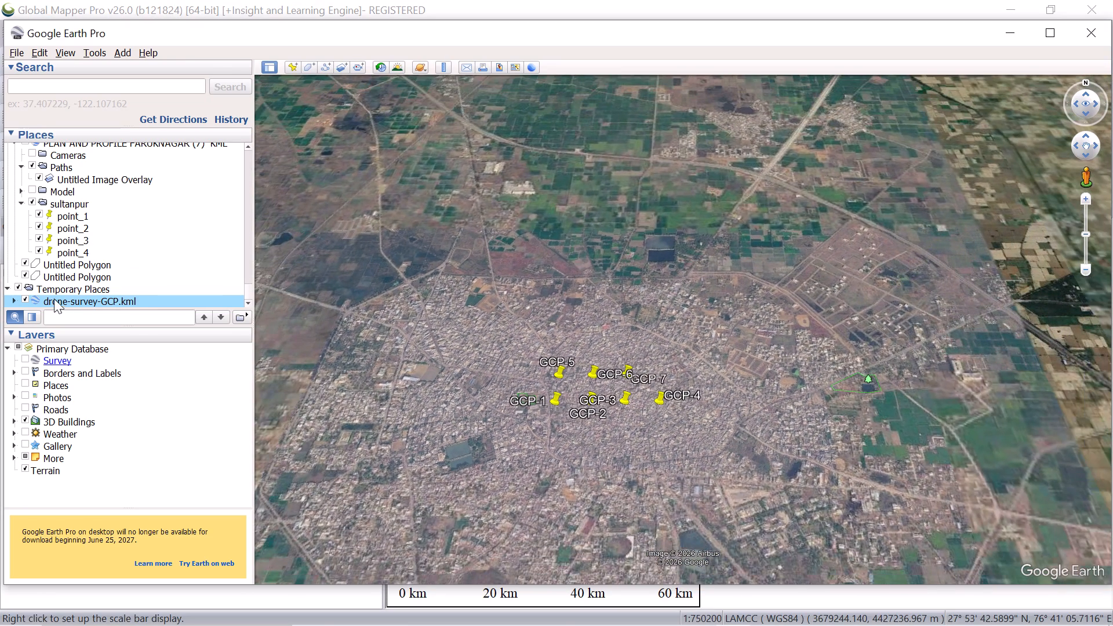
pyautogui.click(9, 54)
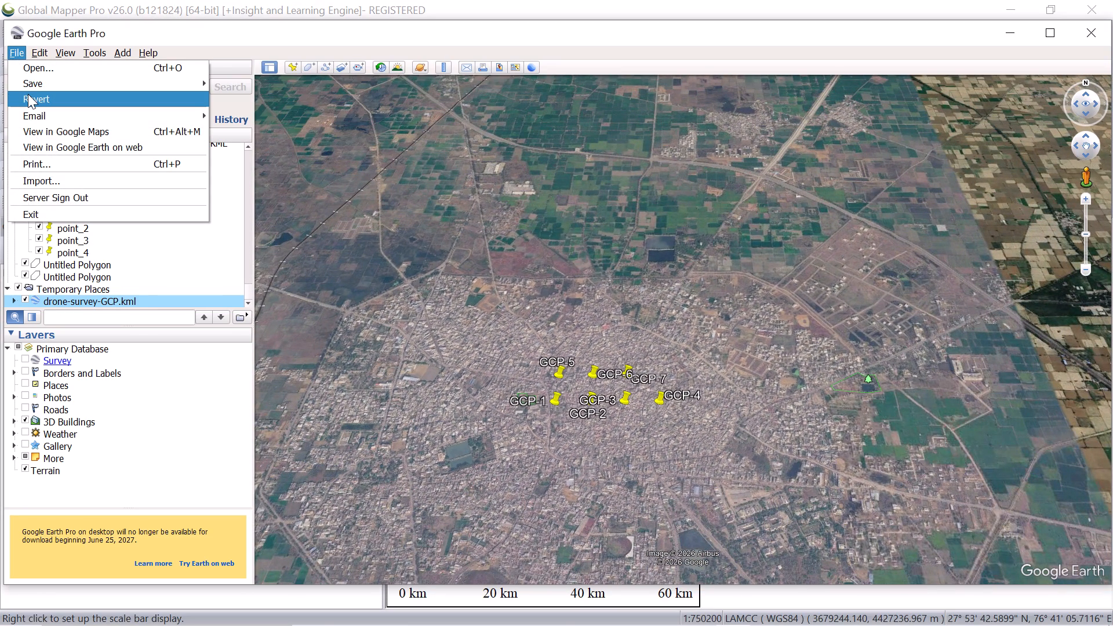
pyautogui.click(41, 180)
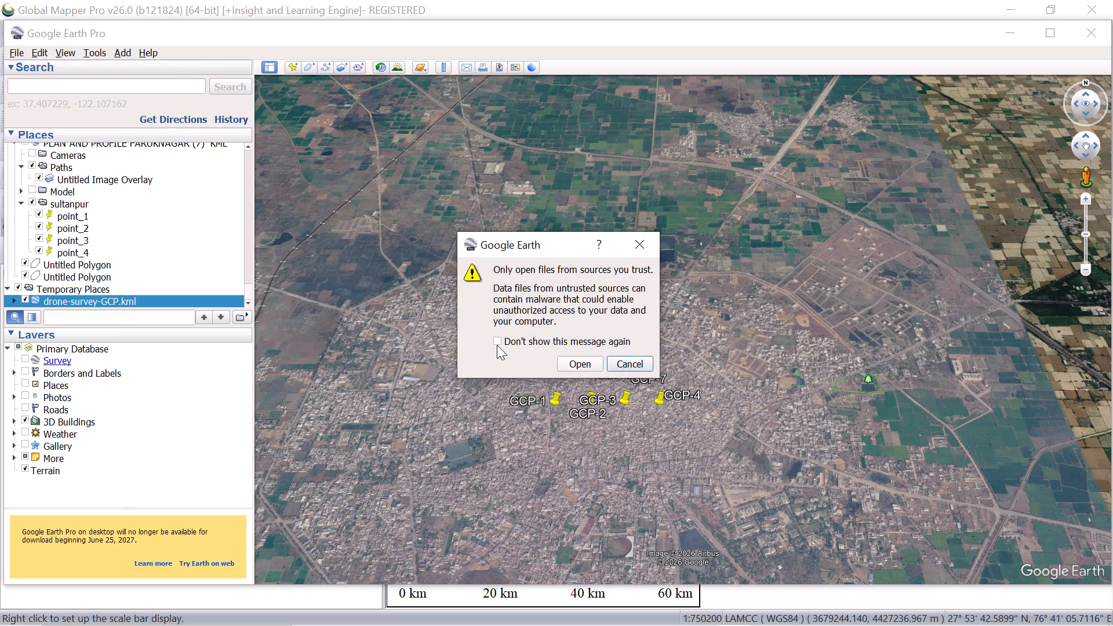
pyautogui.click(579, 362)
# Open the ESRI shapefile GRID_FILE.shp from the DRONE folder inside D:\SIG as the data file to import.
pyautogui.scroll(-1, 301, 298)
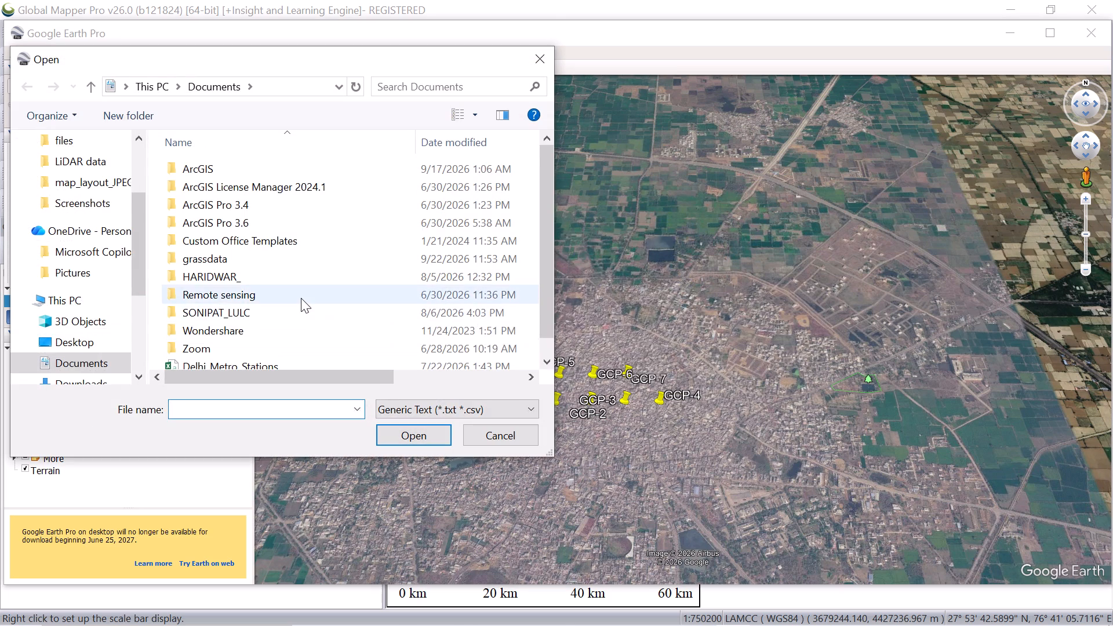
pyautogui.scroll(-1, 301, 298)
pyautogui.scroll(3, 301, 298)
pyautogui.scroll(-3, 112, 346)
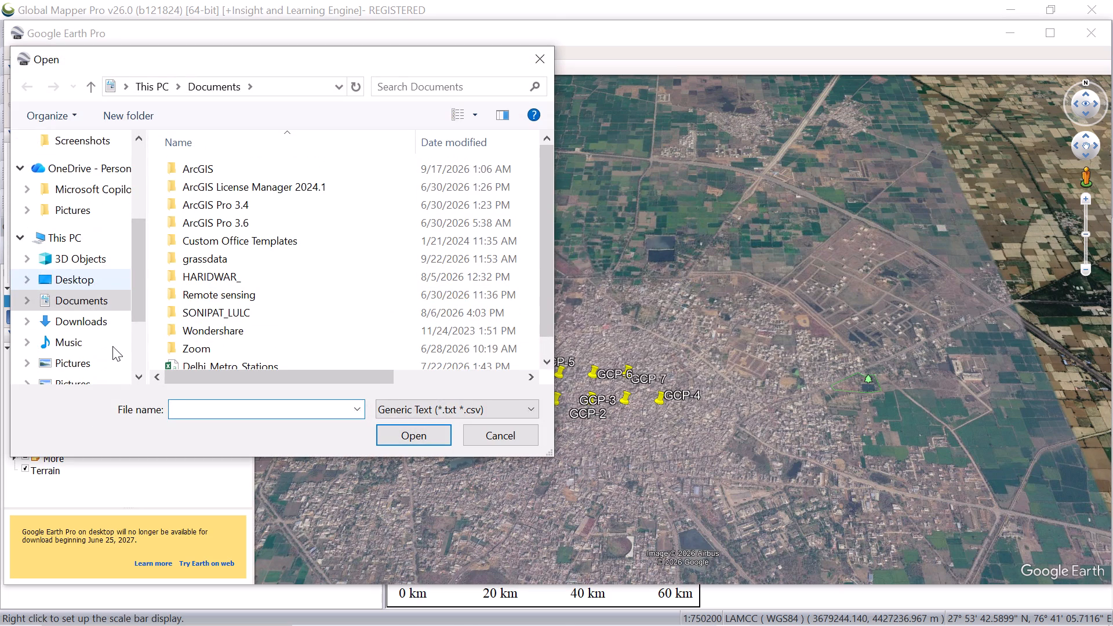
pyautogui.scroll(-3, 111, 334)
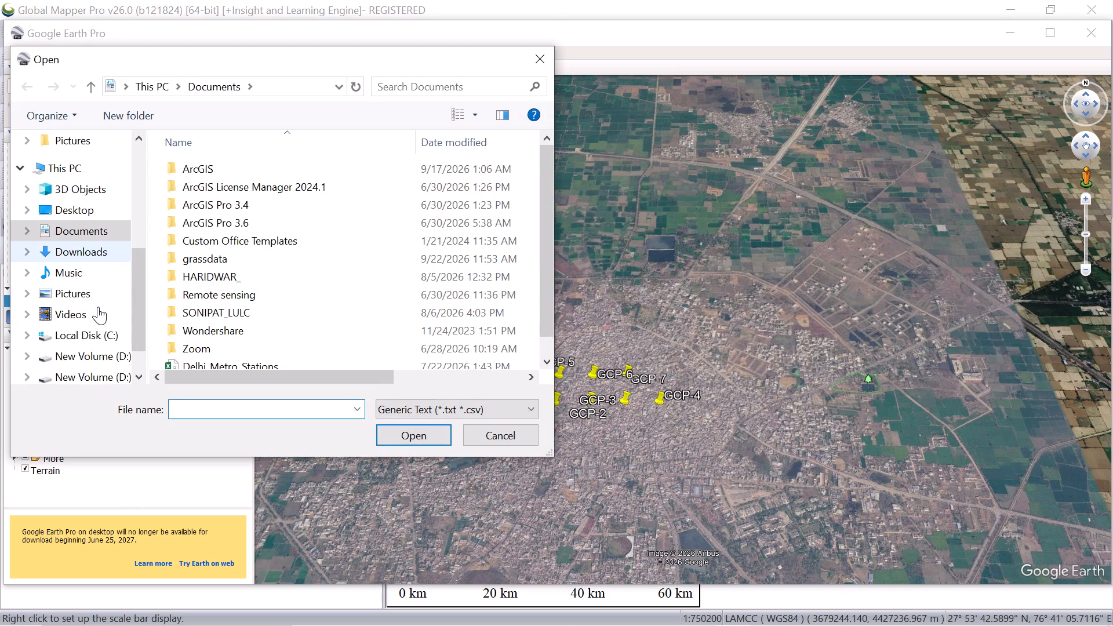
pyautogui.click(100, 355)
pyautogui.doubleClick(223, 209)
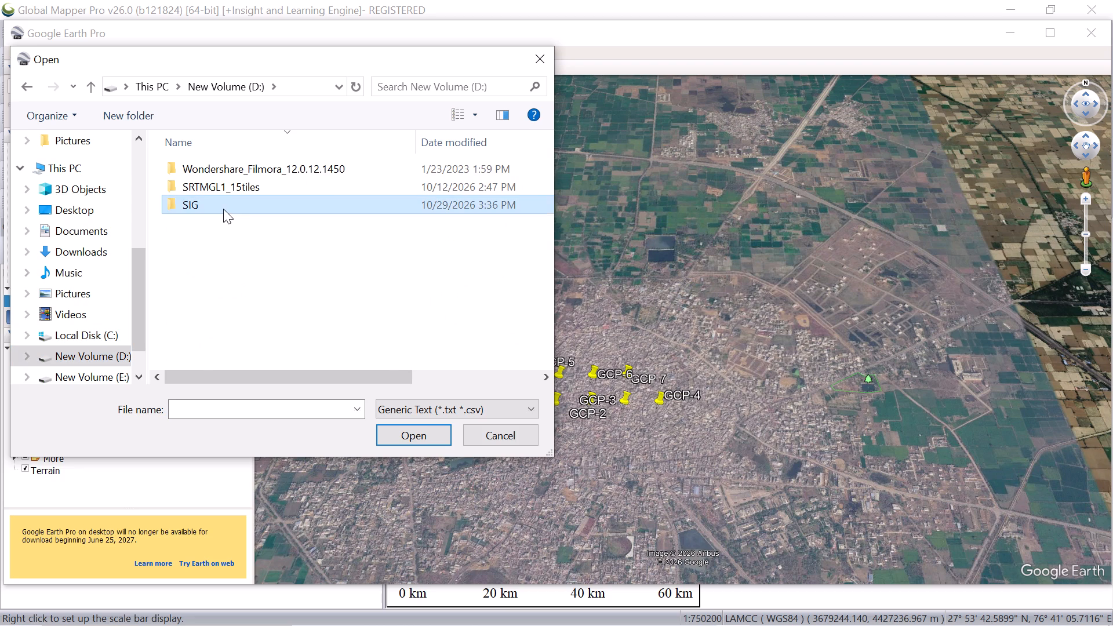
pyautogui.doubleClick(223, 189)
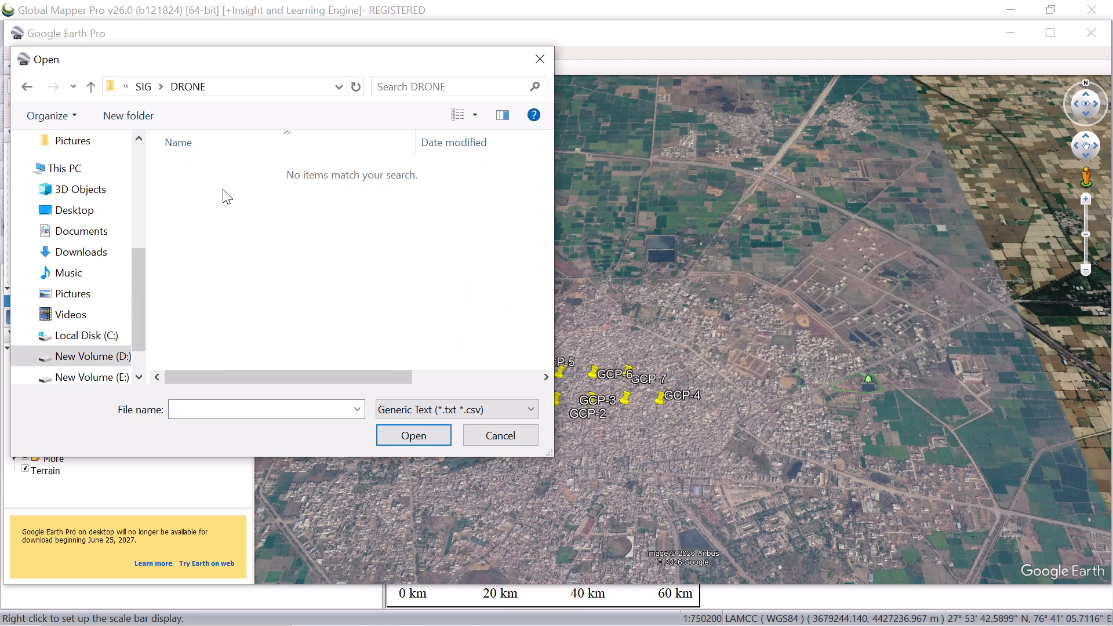
pyautogui.click(534, 411)
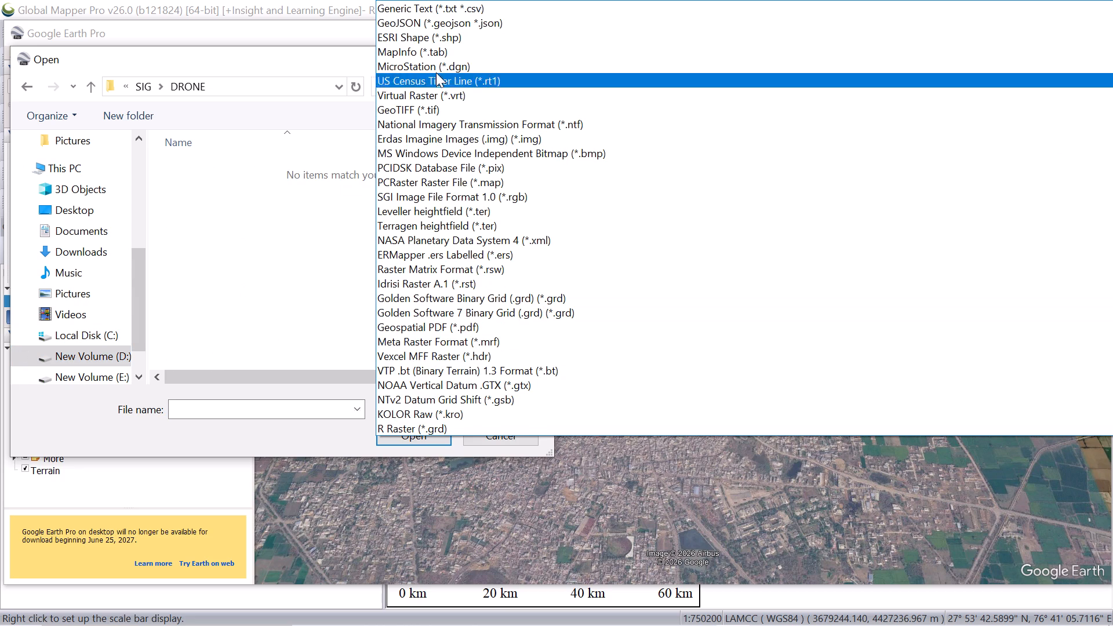
pyautogui.click(428, 41)
pyautogui.click(252, 162)
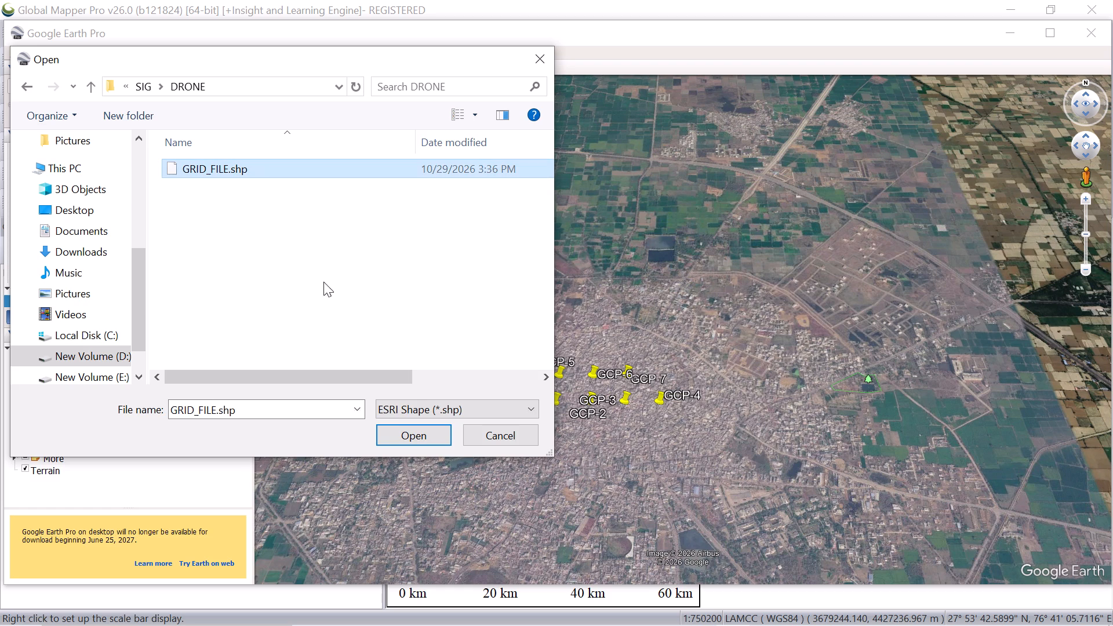
pyautogui.click(409, 428)
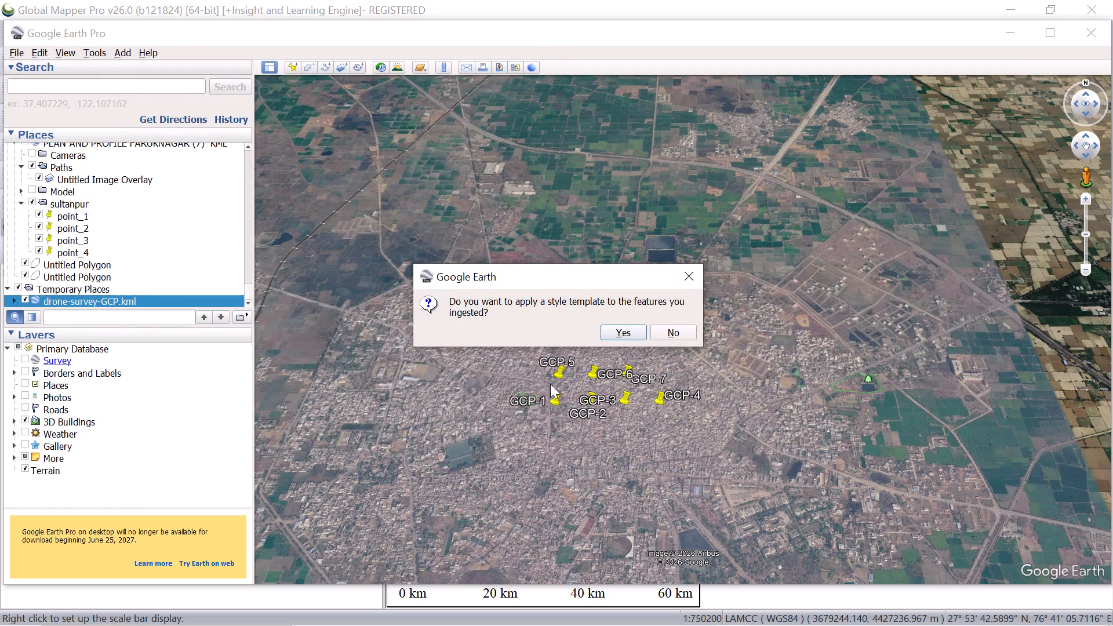
# Apply a style template with the default settings to the ingested features and save it as GRID_FILE.
pyautogui.click(619, 336)
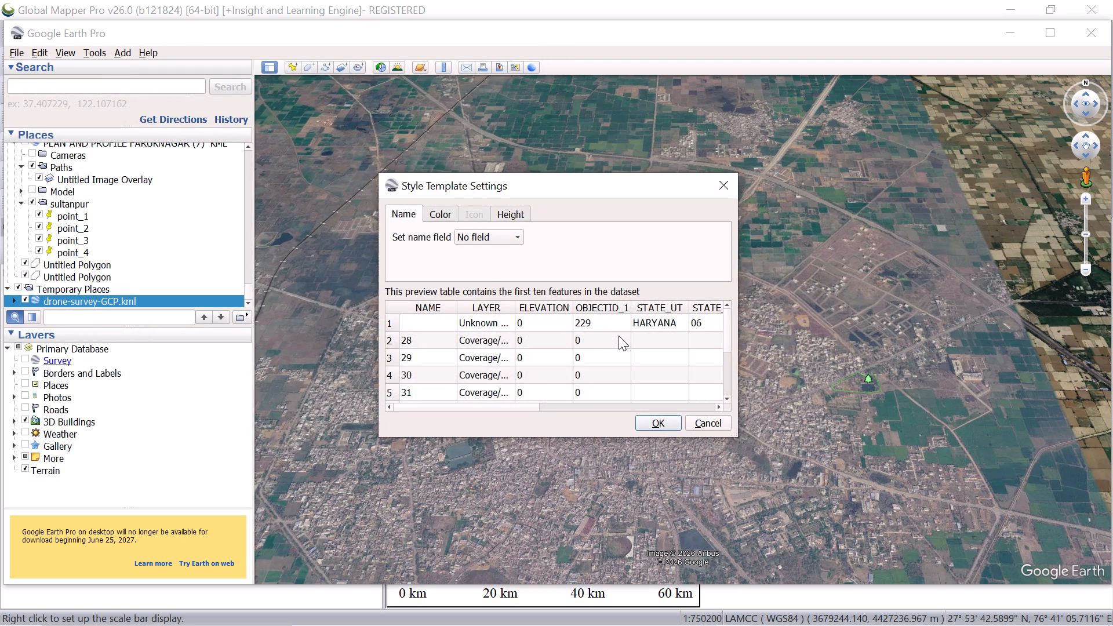
pyautogui.scroll(-8, 619, 336)
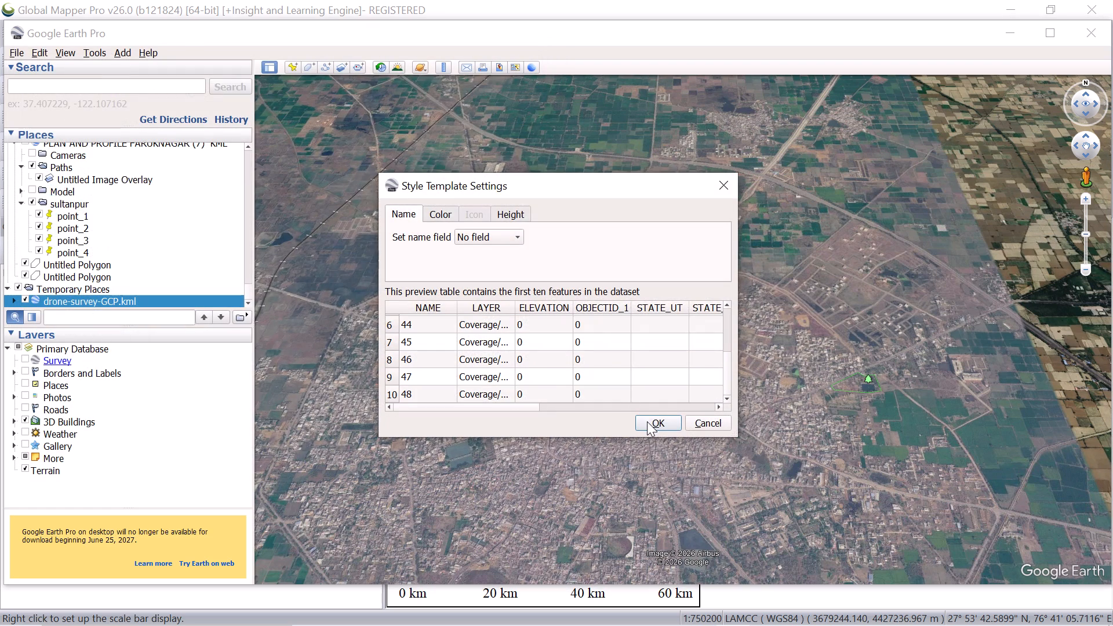
pyautogui.click(647, 424)
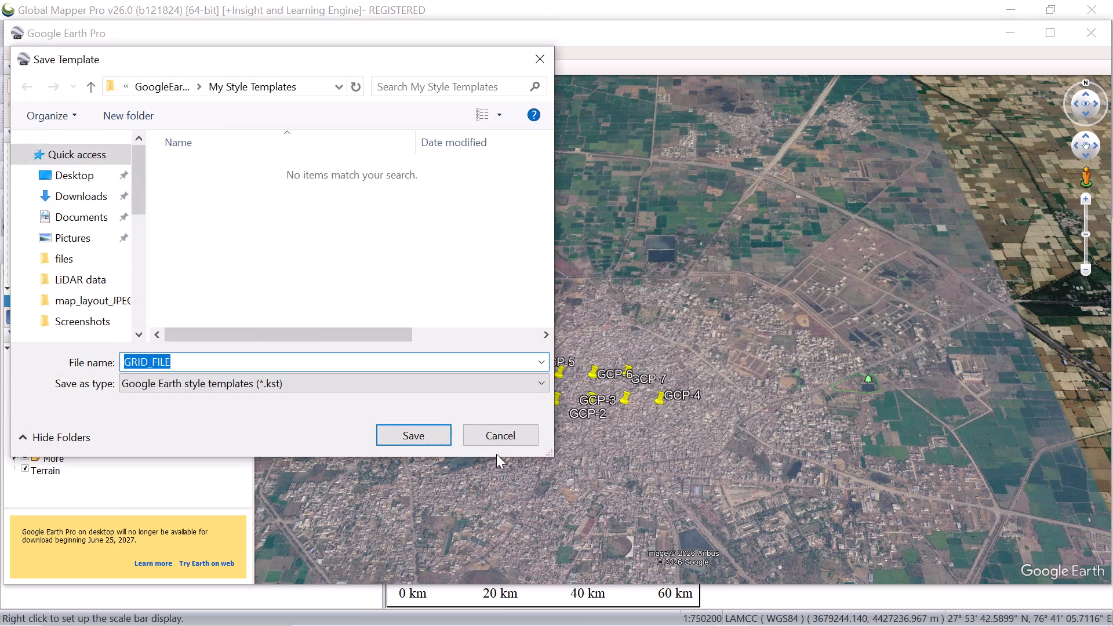
pyautogui.click(419, 441)
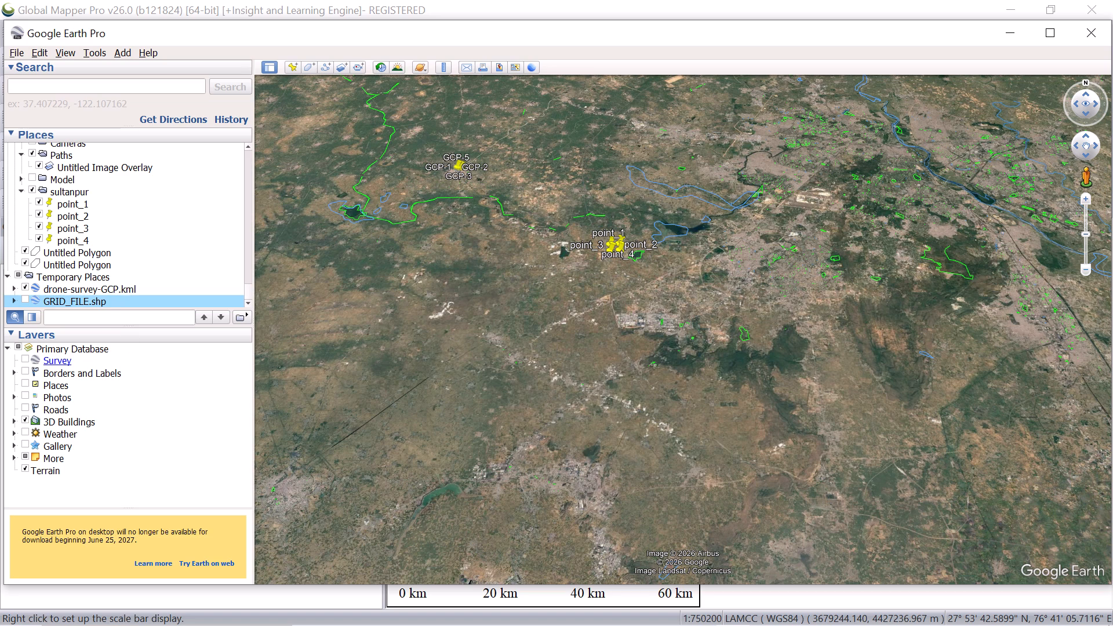
# Go to the imported GRID_FILE.shp layer and examine the surrounding map area for the grid cells.
pyautogui.doubleClick(101, 301)
pyautogui.scroll(-3, 515, 249)
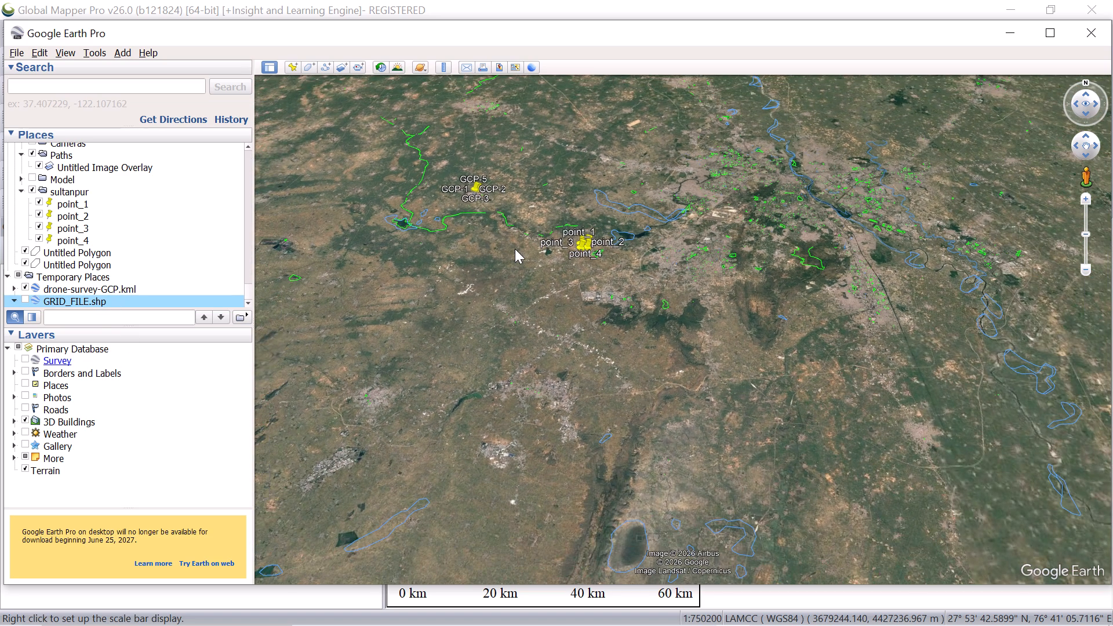
pyautogui.scroll(7, 515, 249)
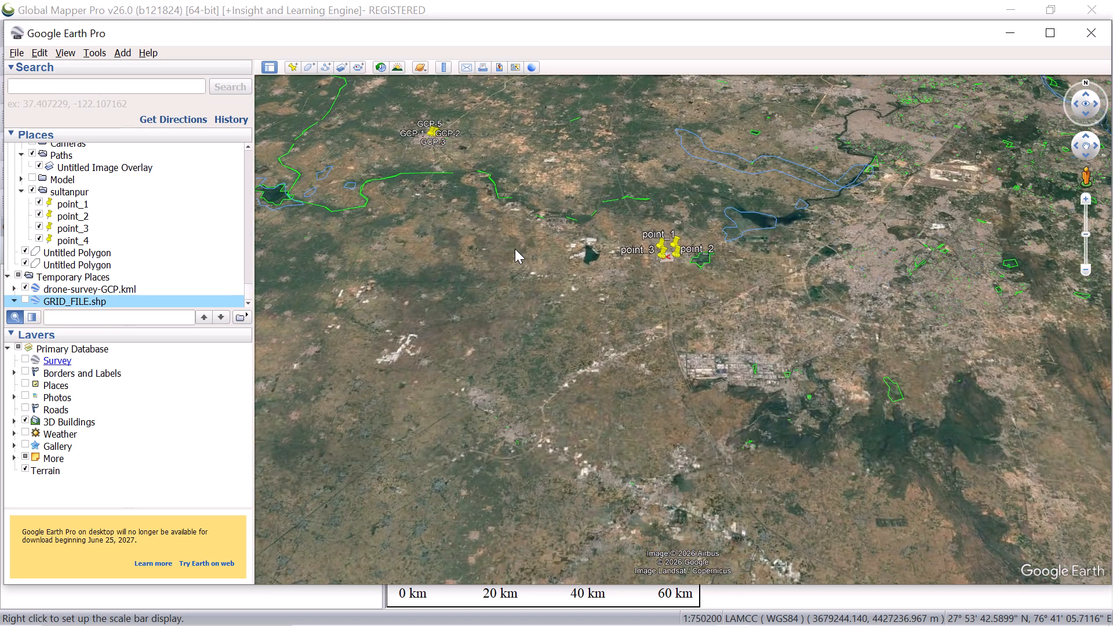
pyautogui.scroll(5, 515, 249)
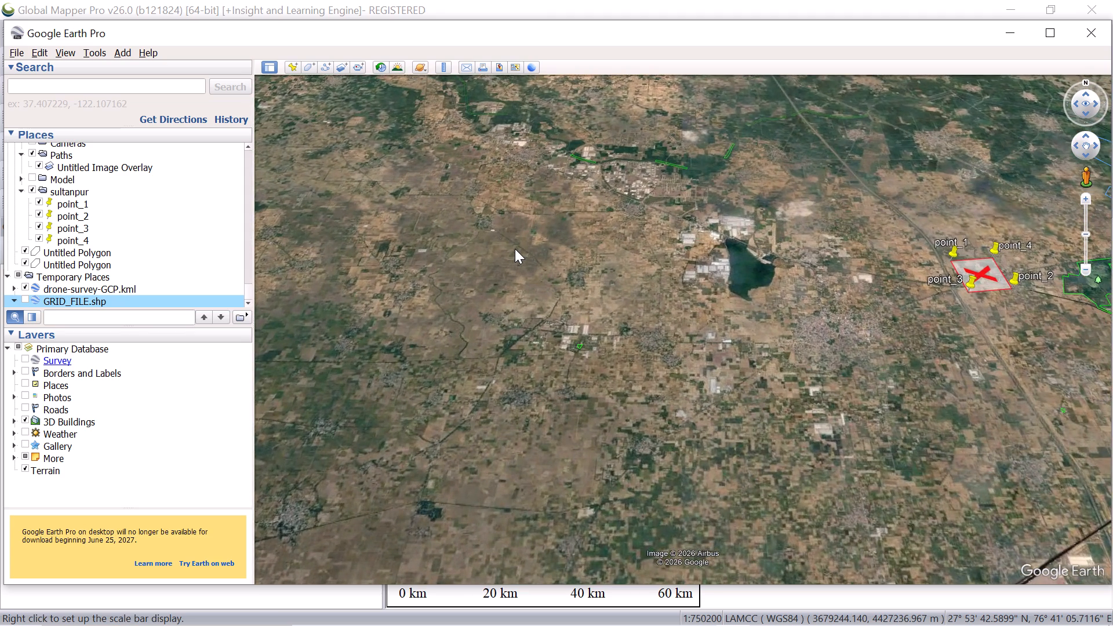
pyautogui.scroll(7, 515, 249)
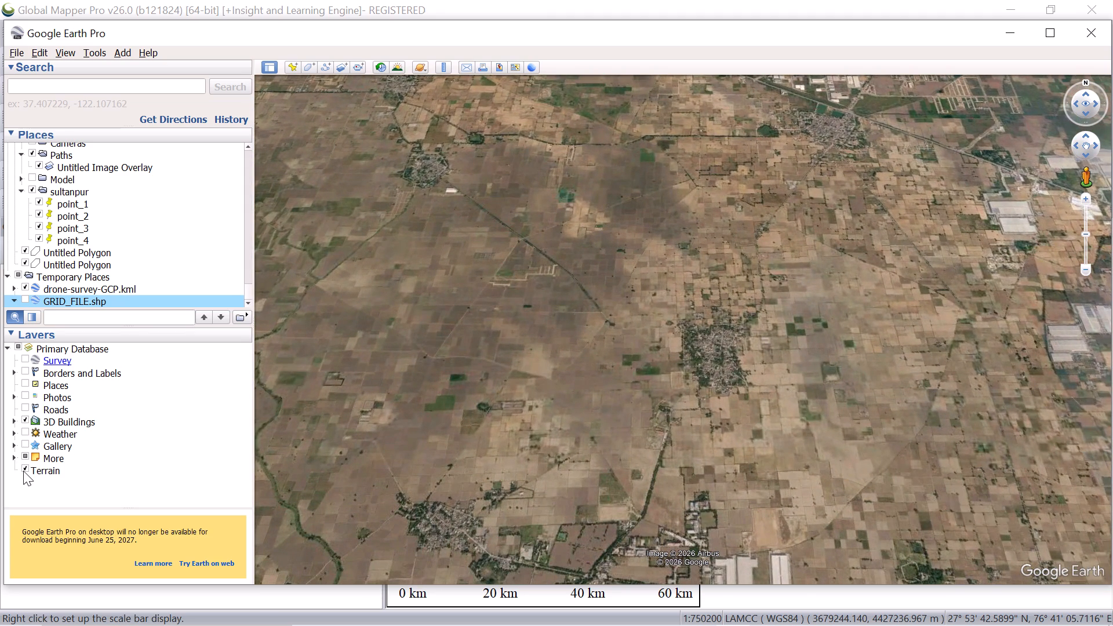
pyautogui.scroll(4, 42, 433)
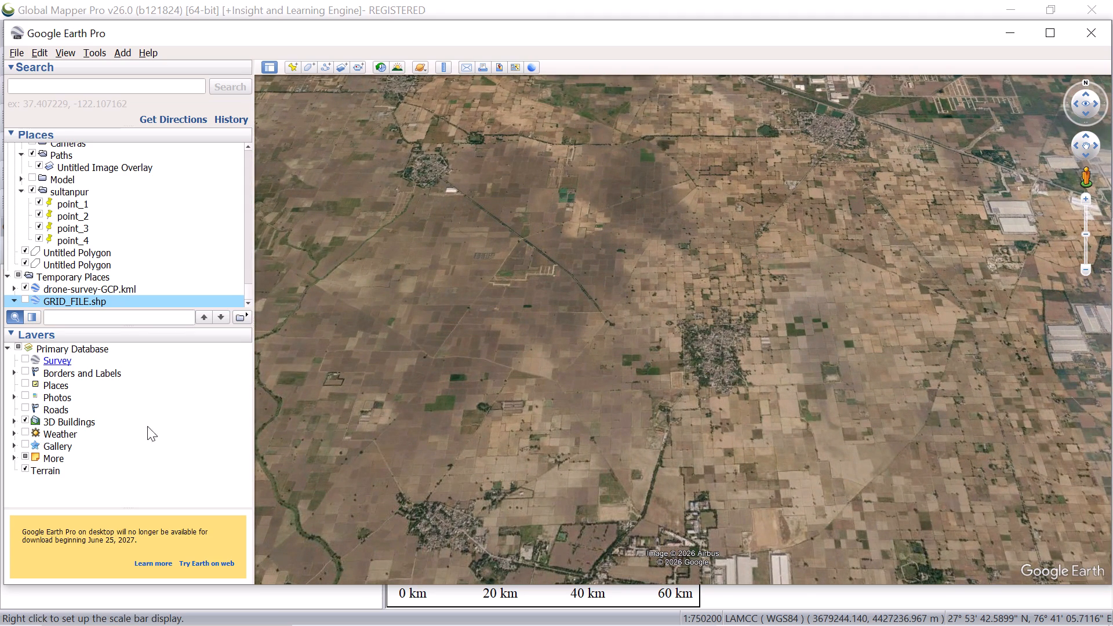
pyautogui.scroll(-9, 499, 379)
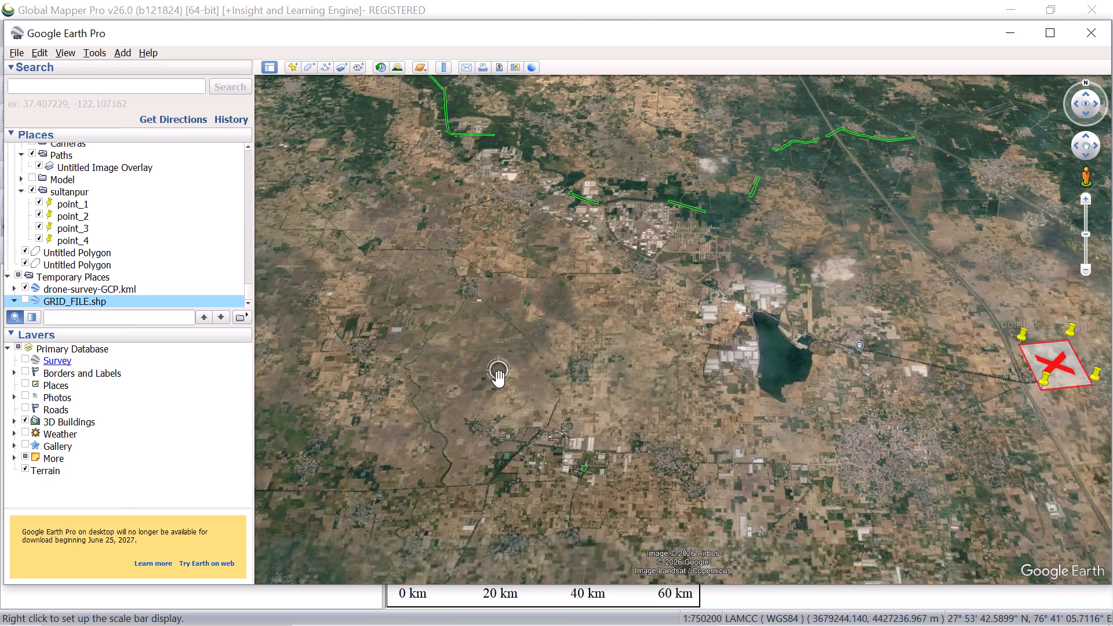
pyautogui.scroll(-9, 499, 379)
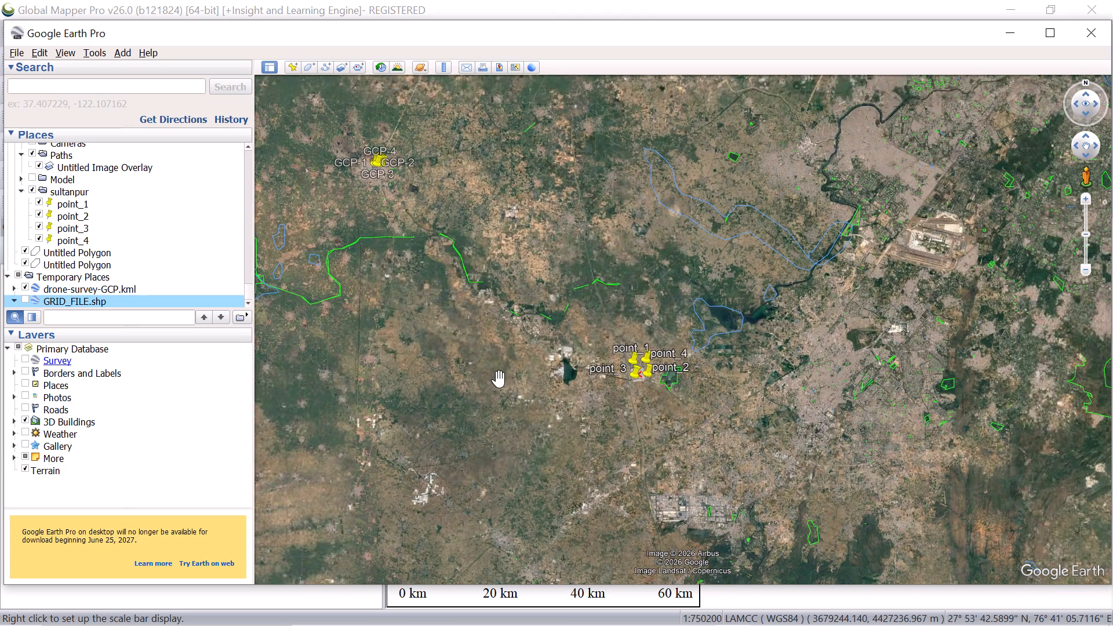
pyautogui.scroll(-5, 499, 379)
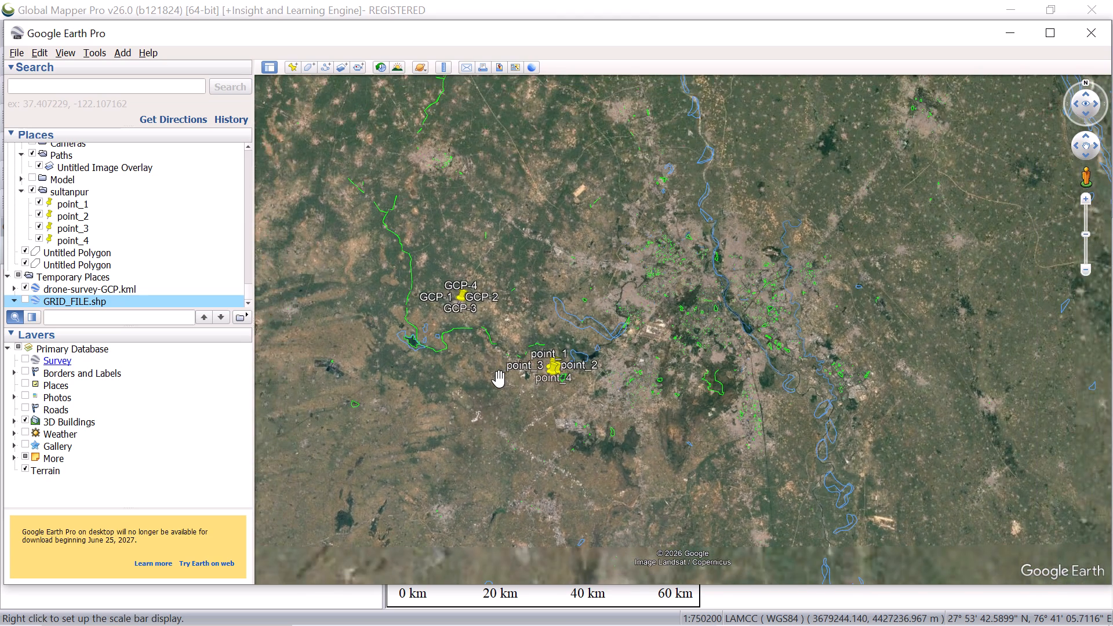
pyautogui.scroll(-2, 499, 379)
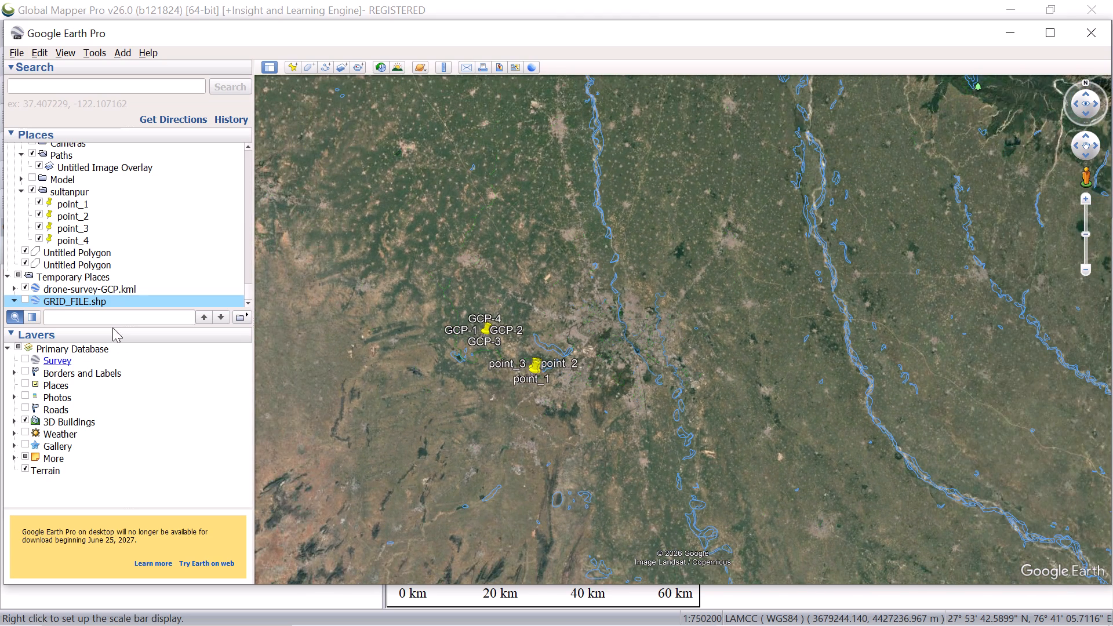
pyautogui.scroll(-4, 115, 294)
# Go to the GRID_FILE.shp layer once more and inspect the terrain there closely for the grid.
pyautogui.doubleClick(101, 304)
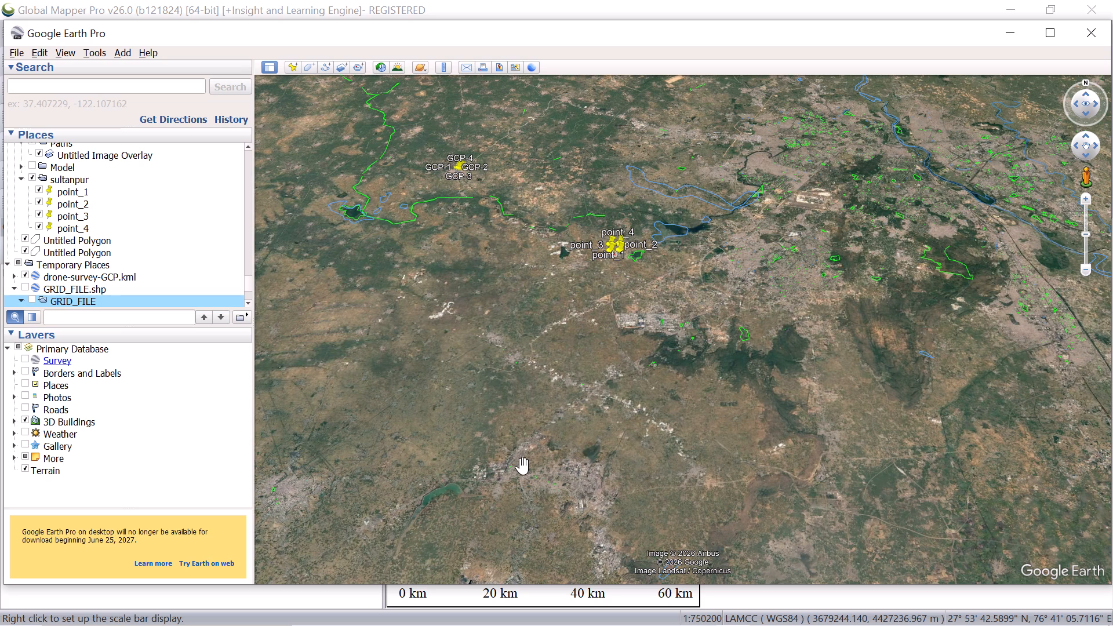
pyautogui.scroll(20, 523, 466)
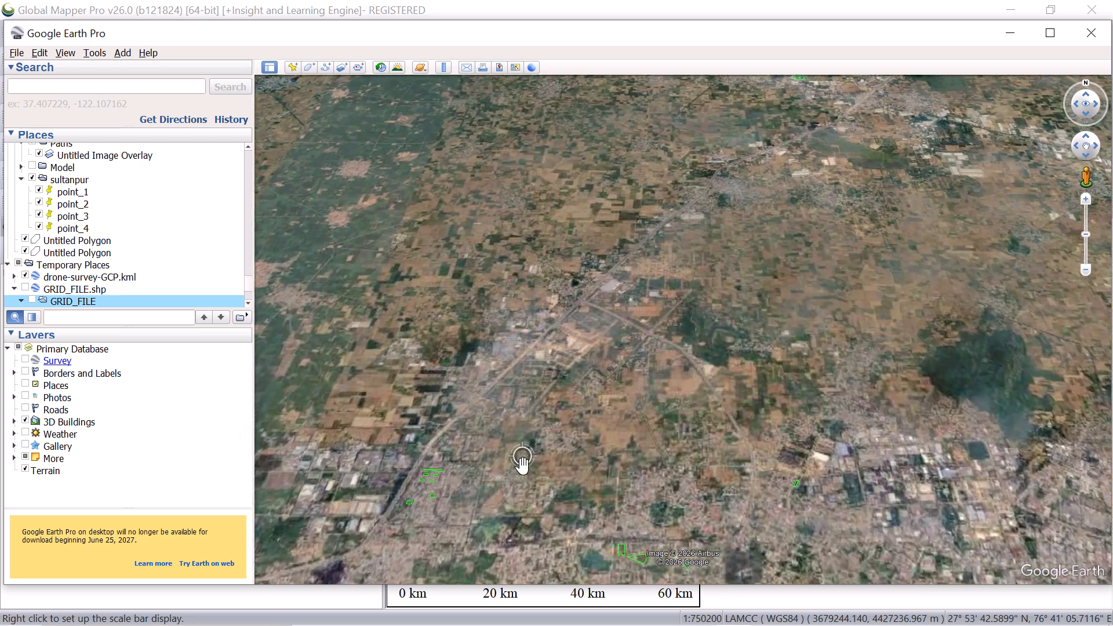
pyautogui.scroll(20, 523, 466)
pyautogui.scroll(5, 523, 466)
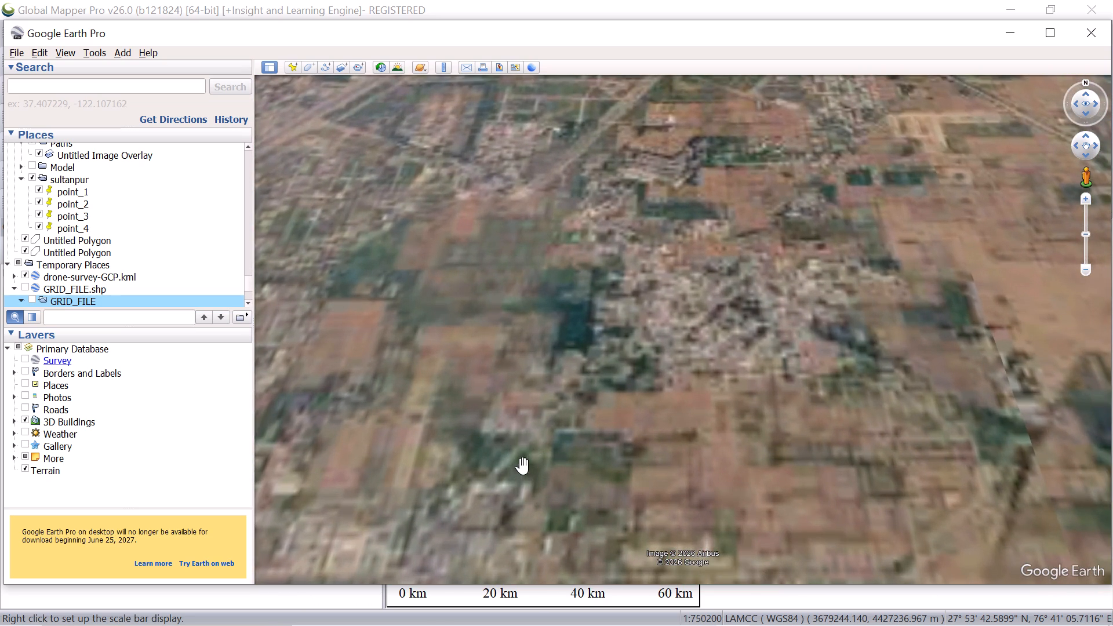
pyautogui.scroll(-9, 523, 466)
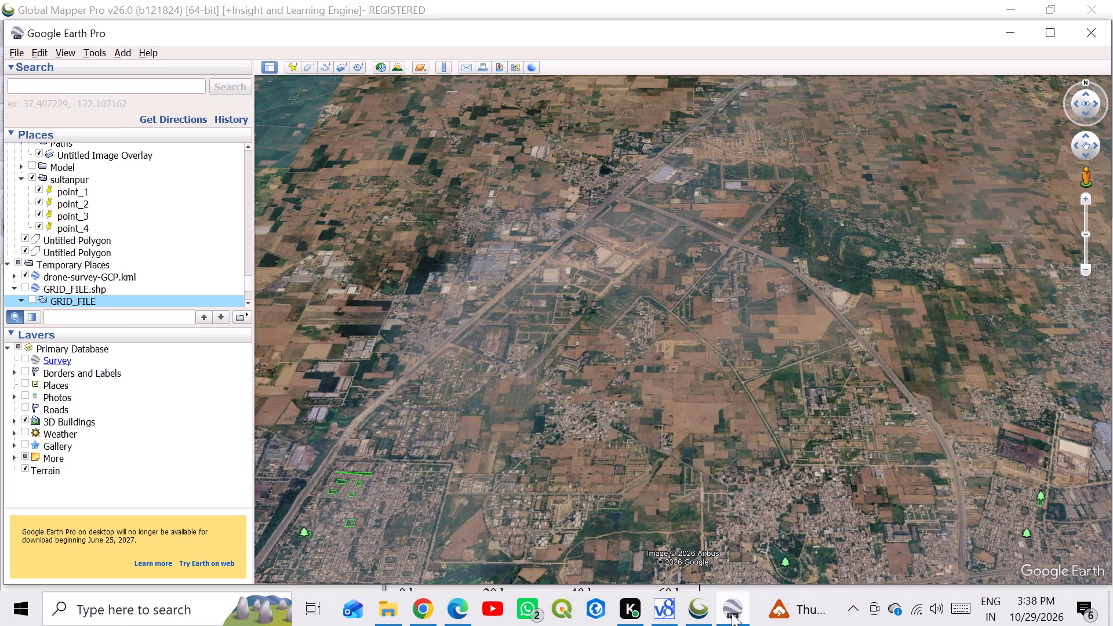
# Switch to Global Mapper Pro and start exporting only the Grid(2) layer to a new file in Shapefile format.
pyautogui.click(699, 620)
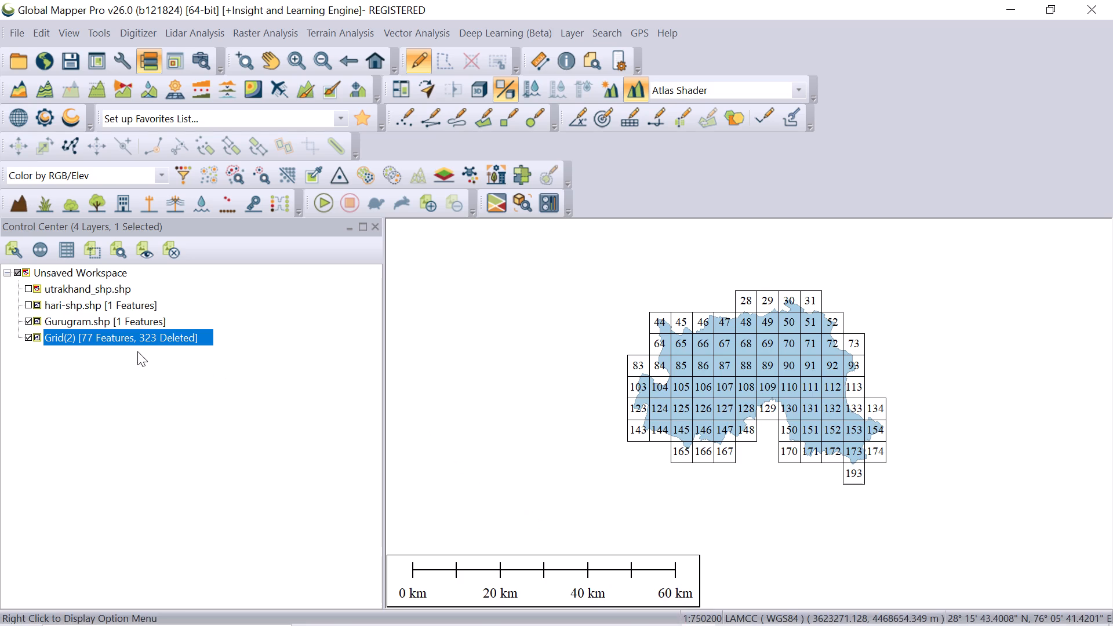
pyautogui.rightClick(135, 339)
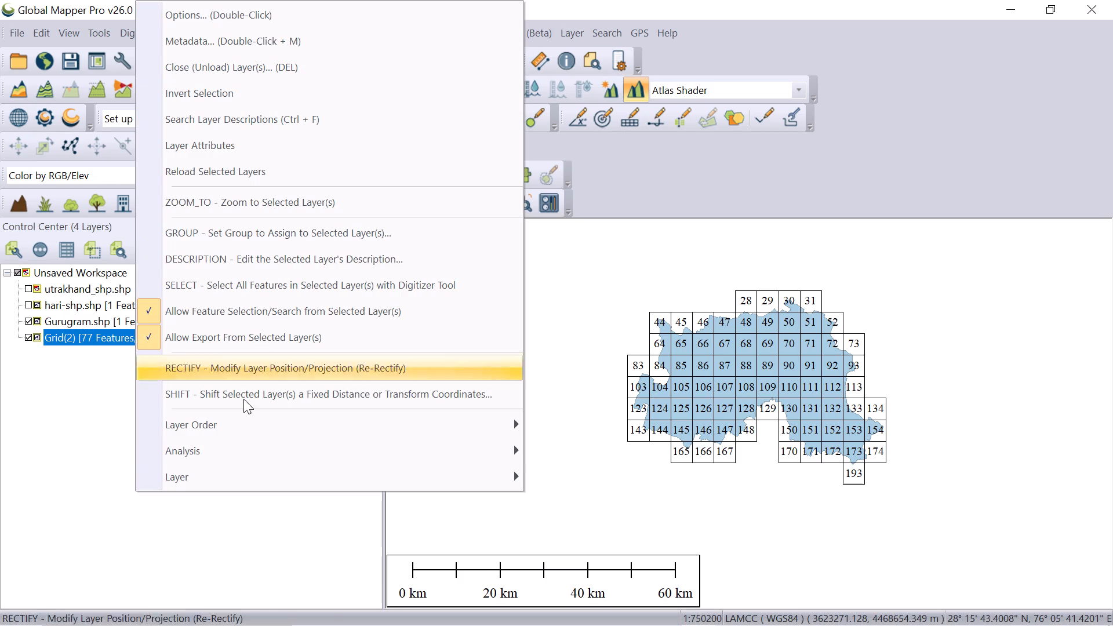
pyautogui.click(216, 475)
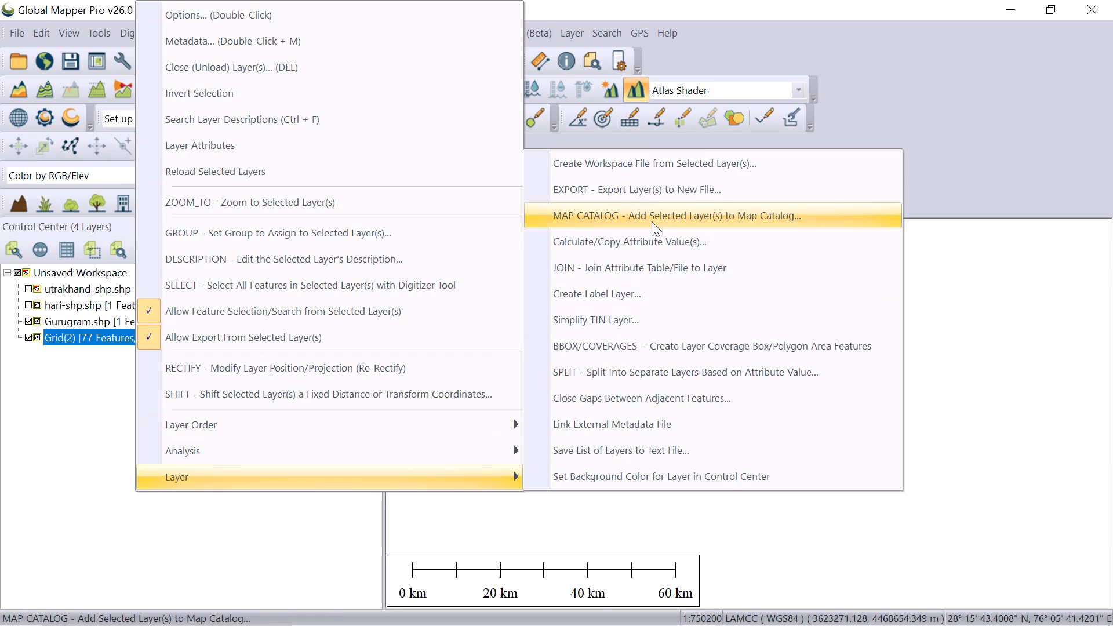
pyautogui.click(645, 201)
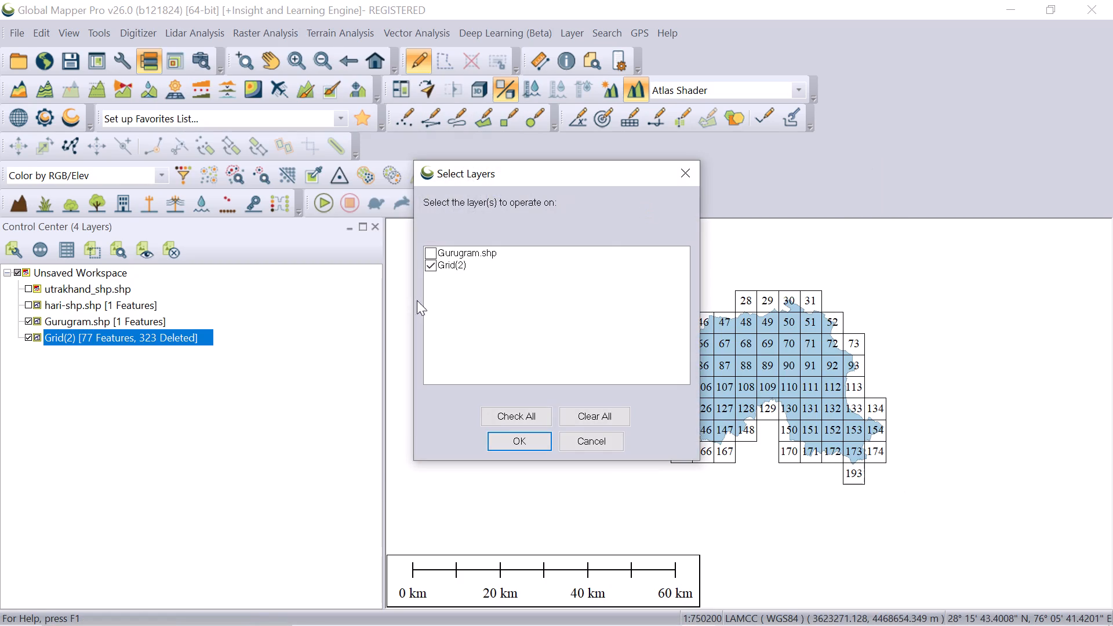
pyautogui.click(526, 438)
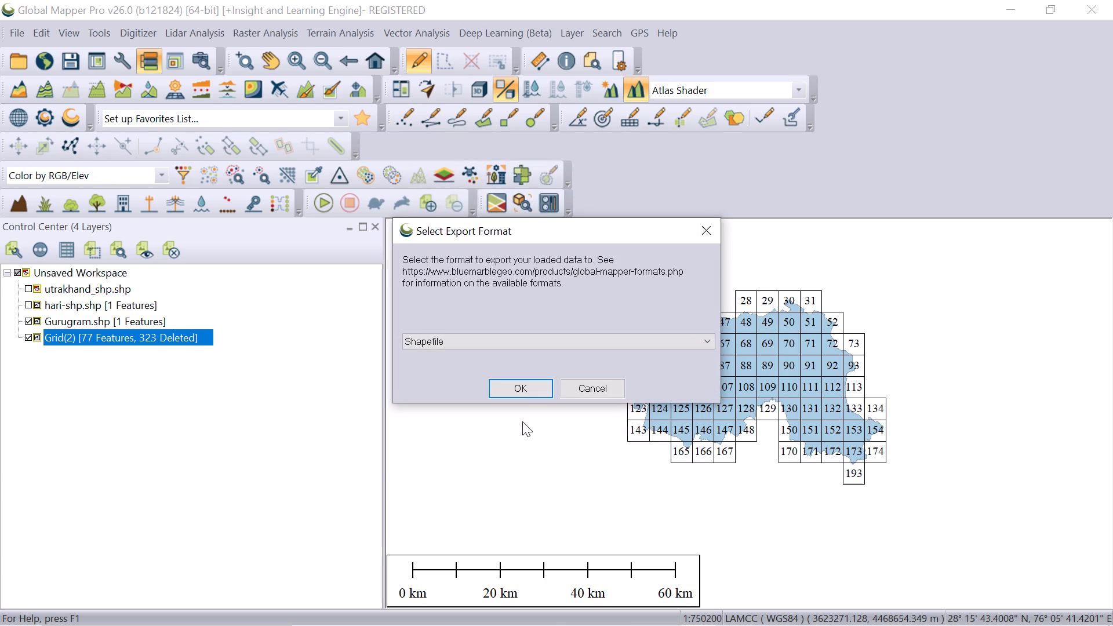
pyautogui.click(521, 391)
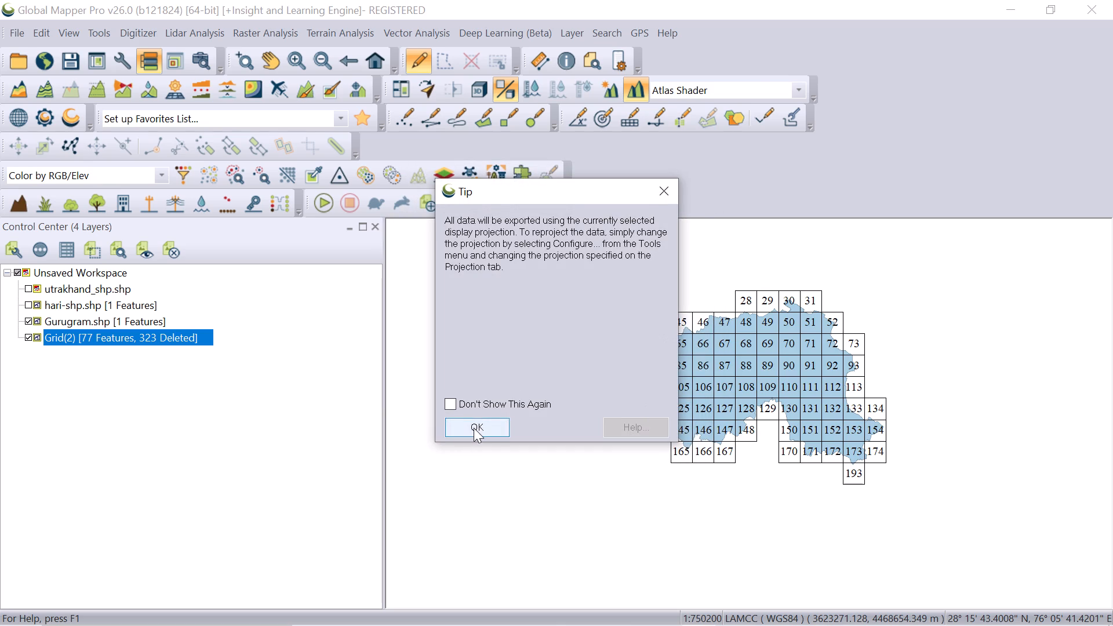
pyautogui.click(474, 428)
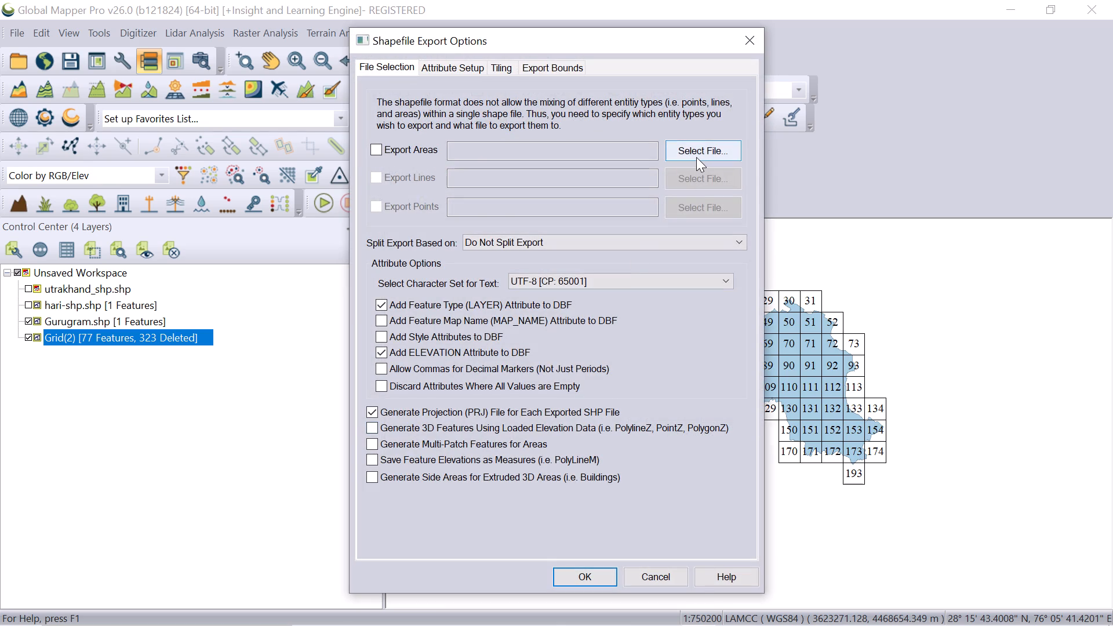
# Export the grid's area features to a shapefile named grid in the DRONE folder, keeping the other export options at their defaults.
pyautogui.click(696, 157)
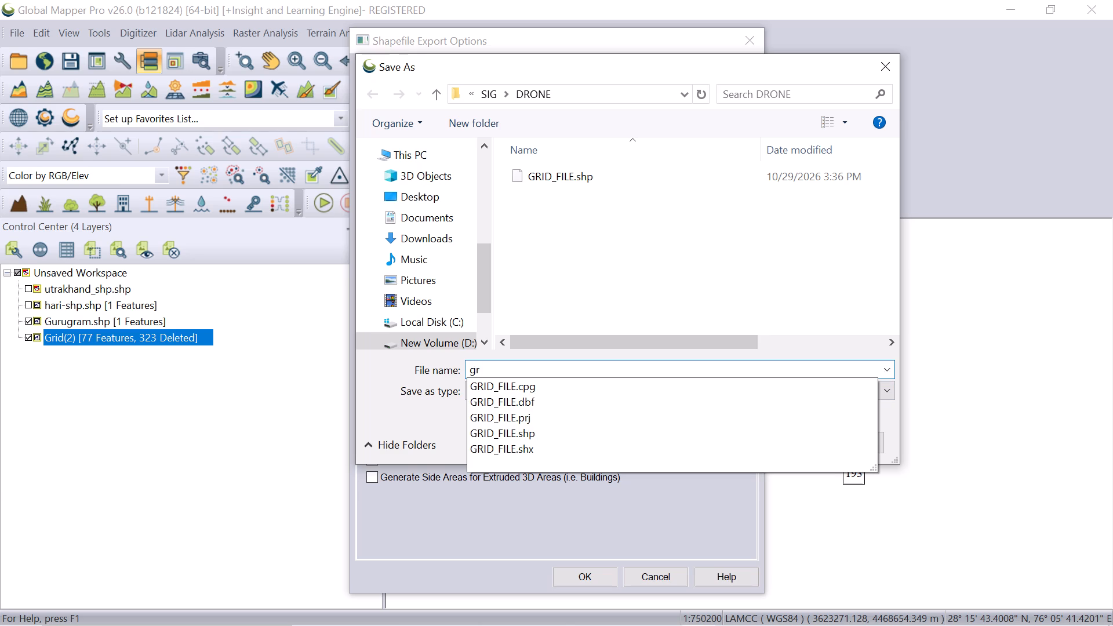
pyautogui.write('id')
pyautogui.click(854, 293)
pyautogui.click(762, 446)
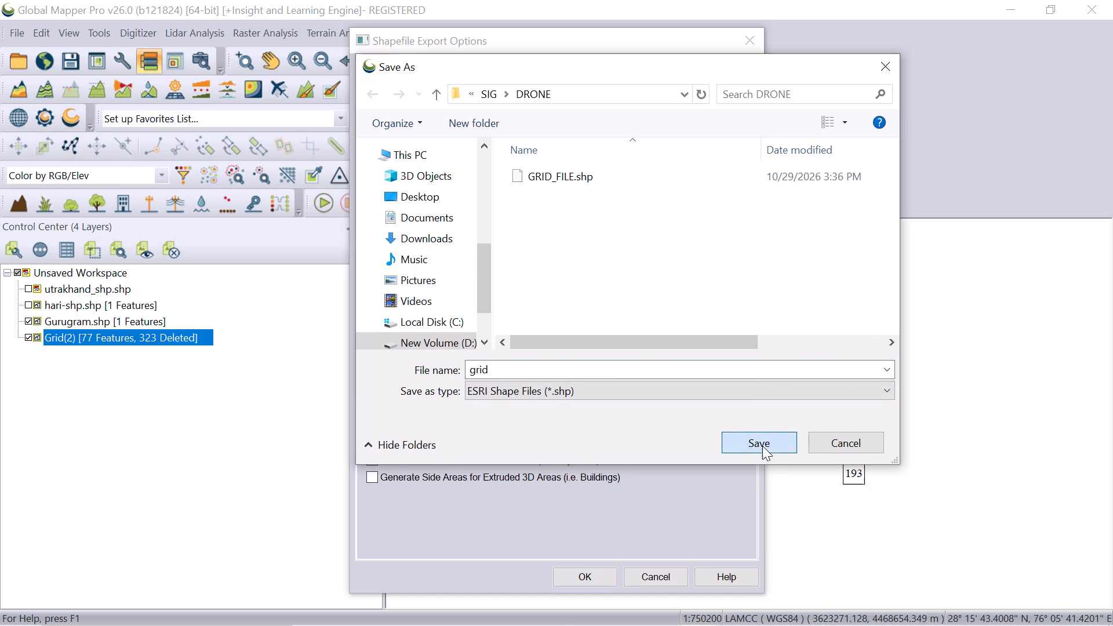
pyautogui.click(591, 573)
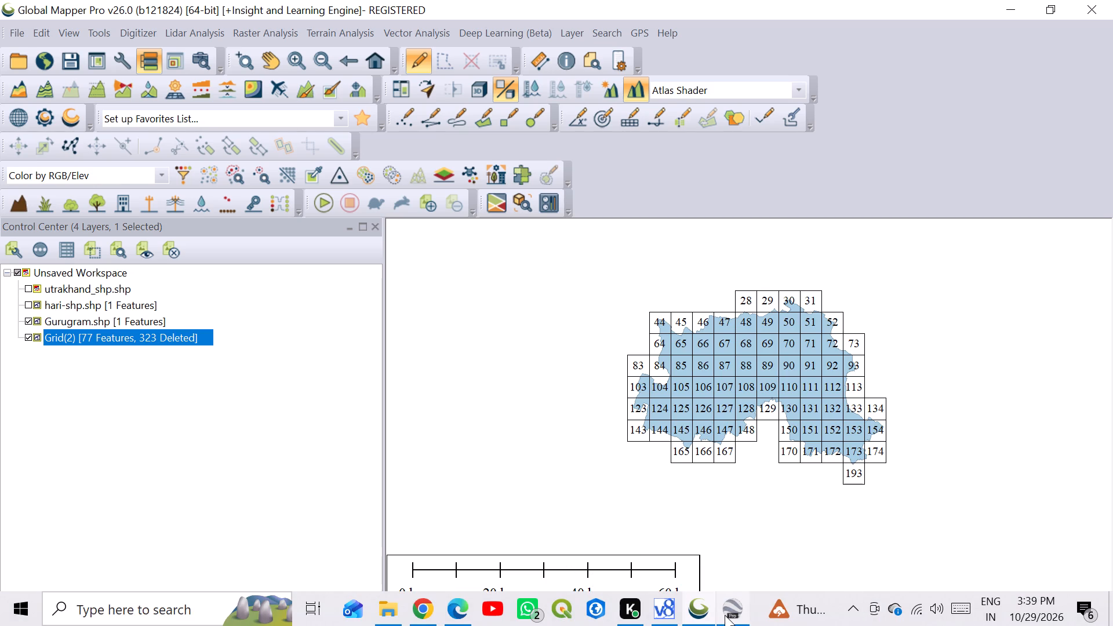
# Switch to Google Earth Pro and delete the GRID_FILE folder and its parent GRID_FILE.shp layer from Temporary Places.
pyautogui.click(725, 615)
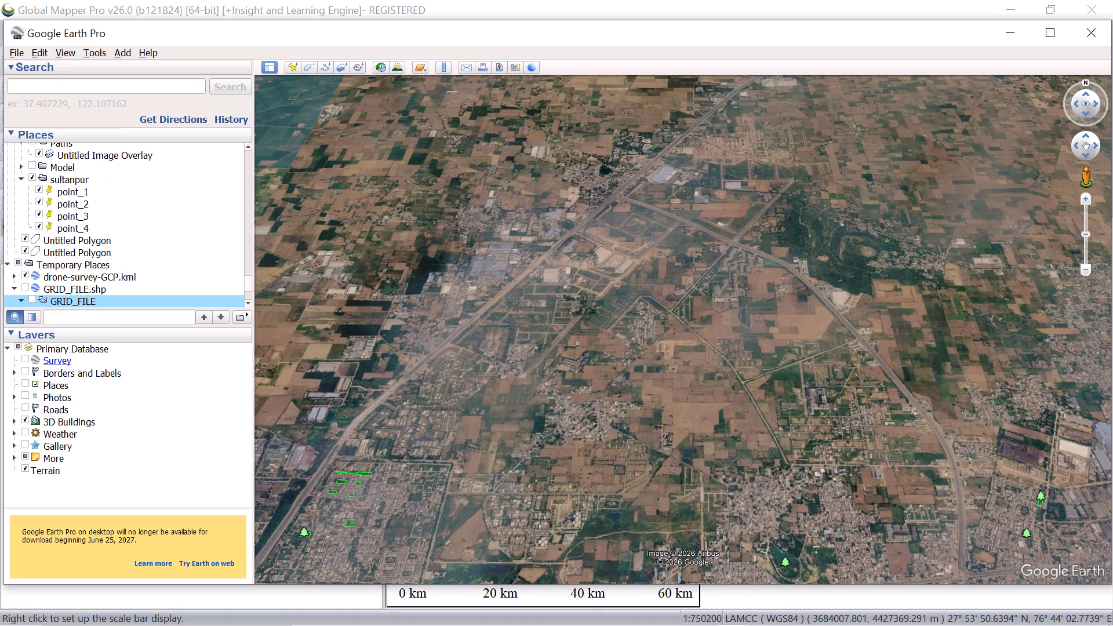
pyautogui.rightClick(104, 304)
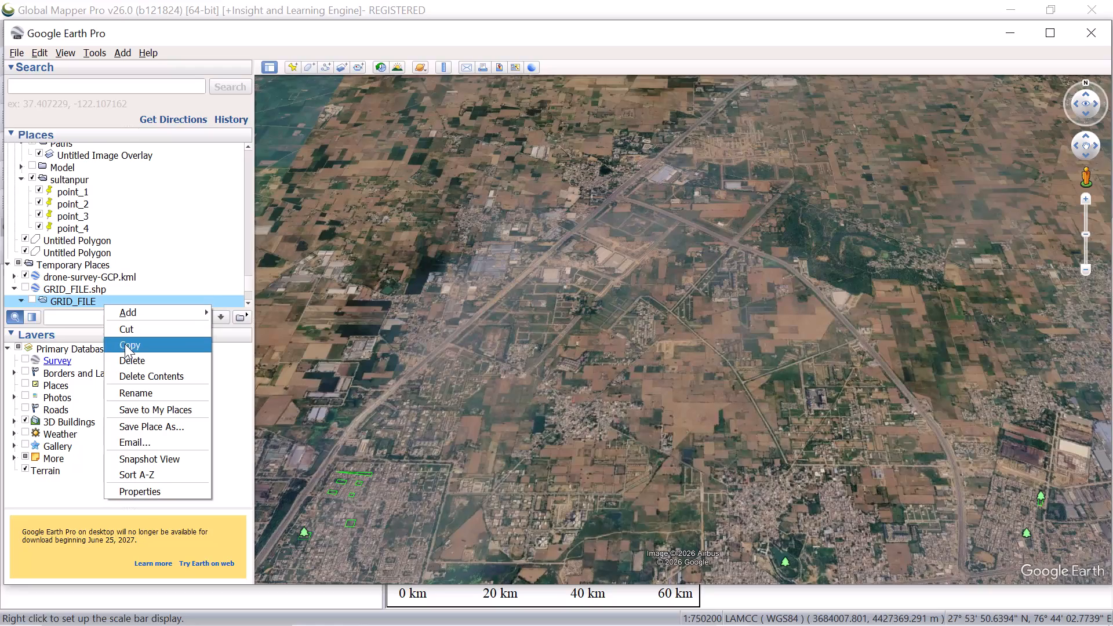
pyautogui.click(125, 362)
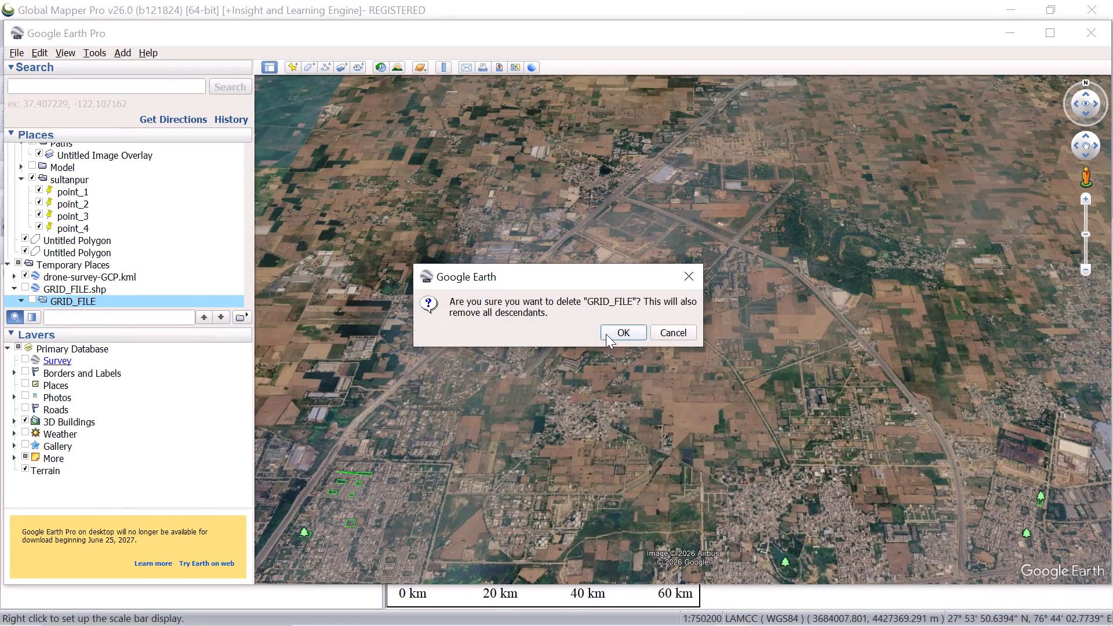
pyautogui.click(606, 333)
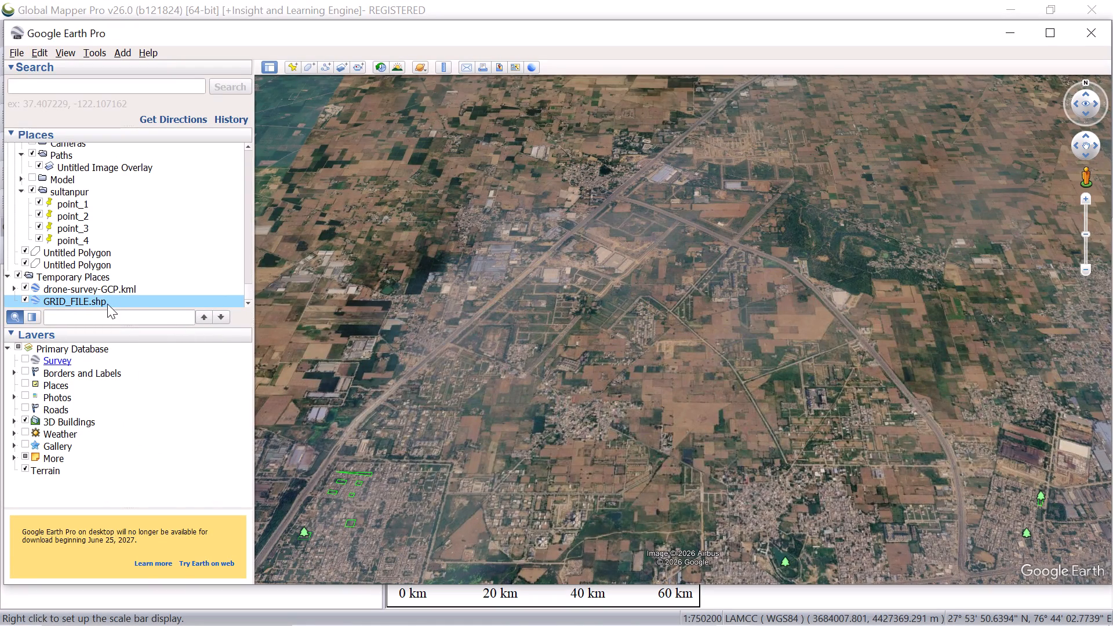
pyautogui.rightClick(107, 304)
pyautogui.click(136, 361)
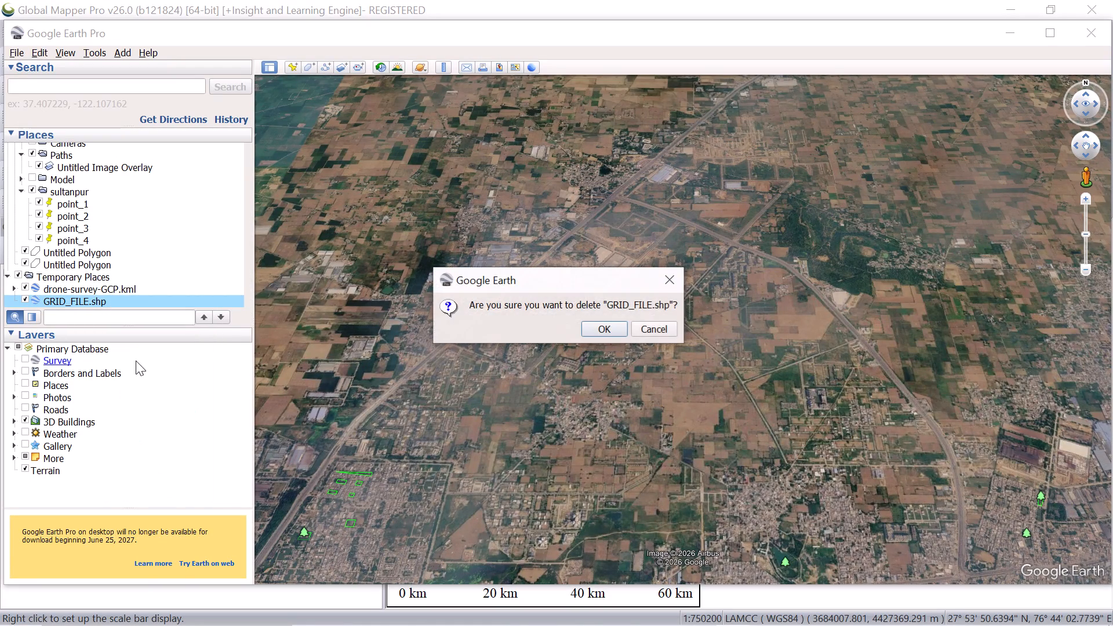
pyautogui.click(598, 326)
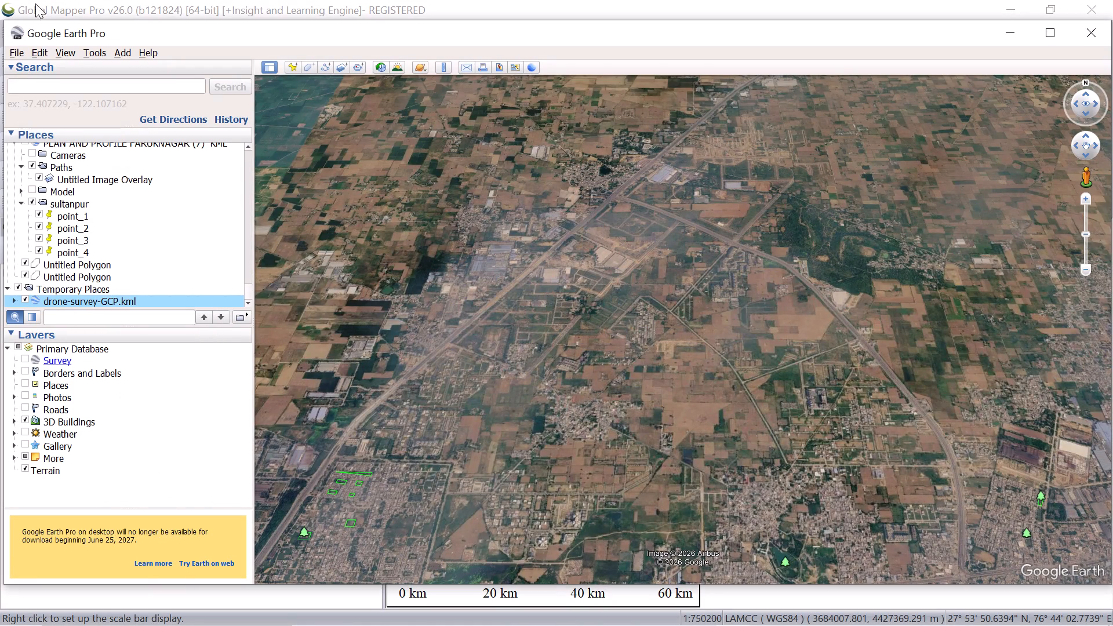
# Import the grid.shp shapefile from the DRONE folder.
pyautogui.click(11, 49)
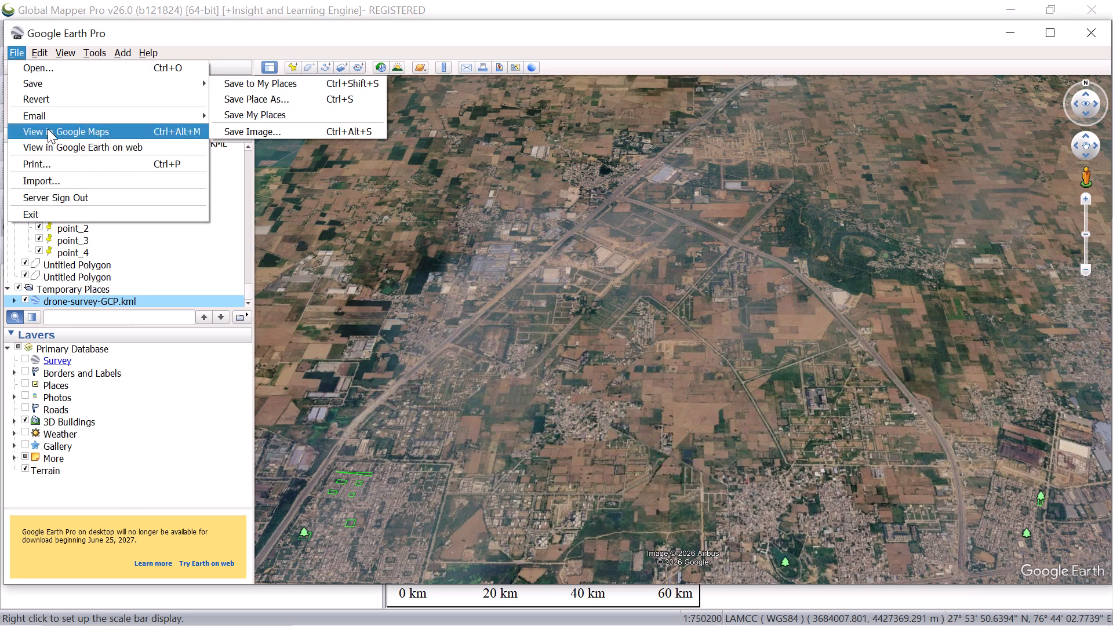
pyautogui.click(54, 186)
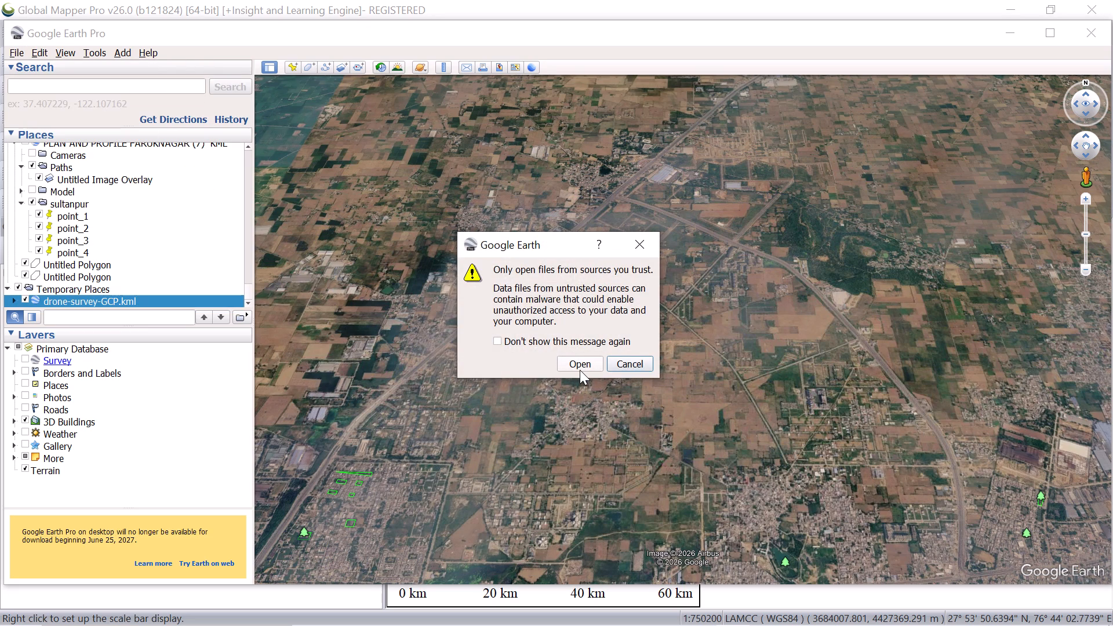
pyautogui.click(580, 370)
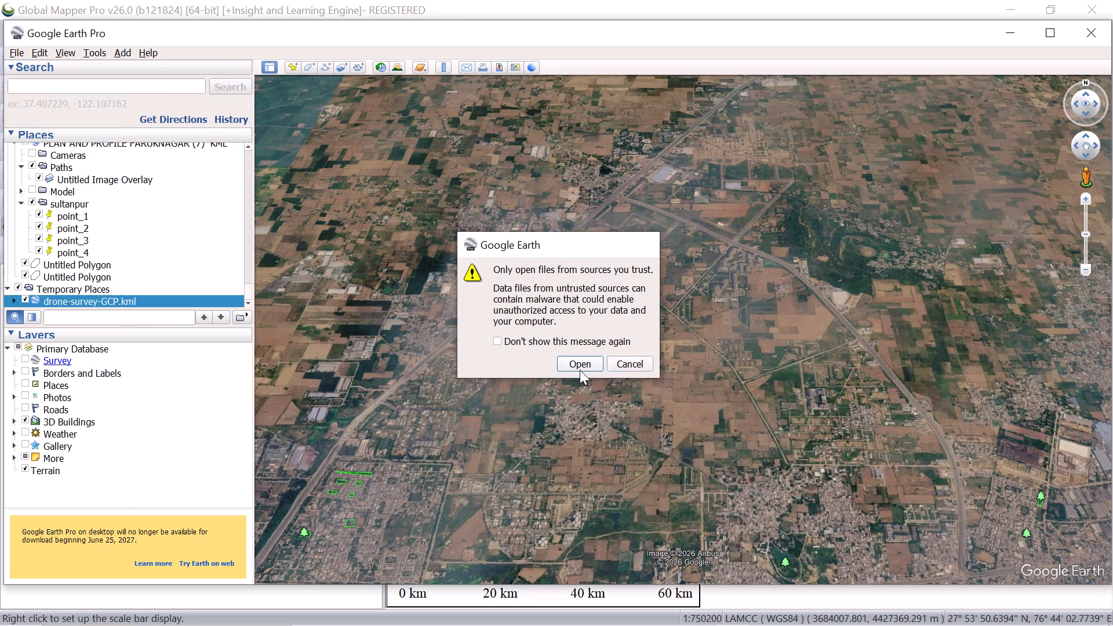
pyautogui.click(205, 169)
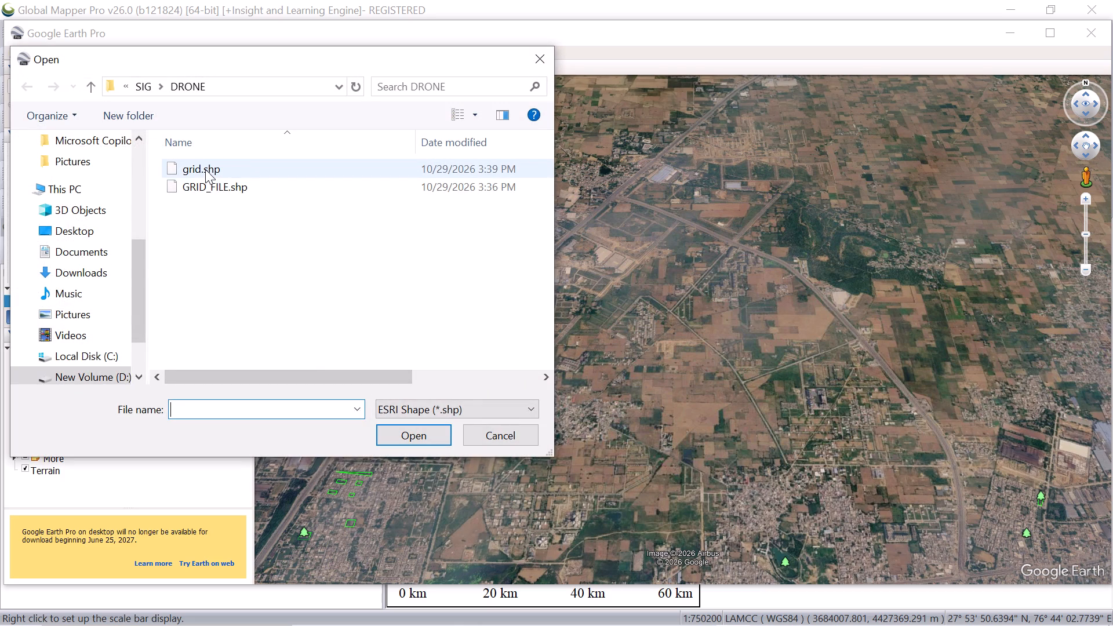
pyautogui.click(405, 438)
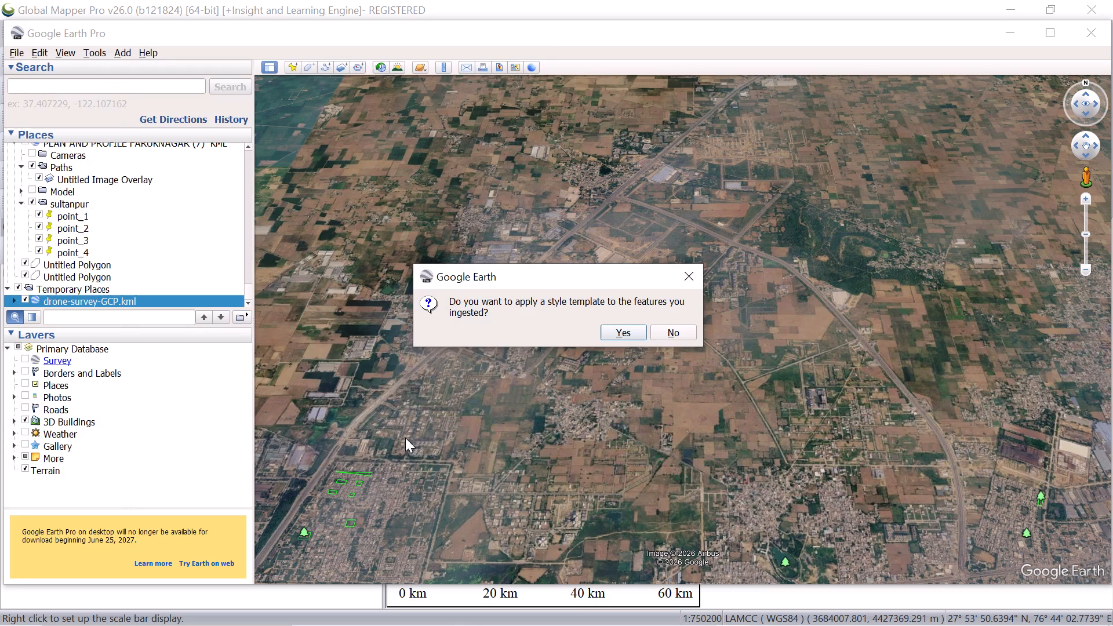
# Apply a new style template with the default settings to the ingested features and save it as grid.
pyautogui.click(617, 337)
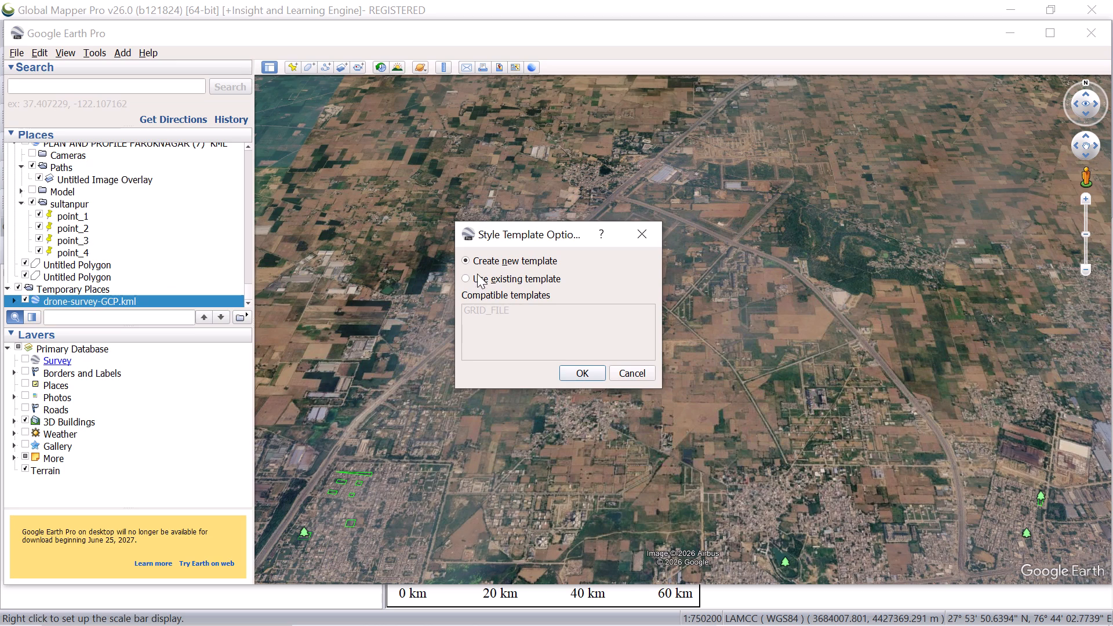
pyautogui.click(569, 369)
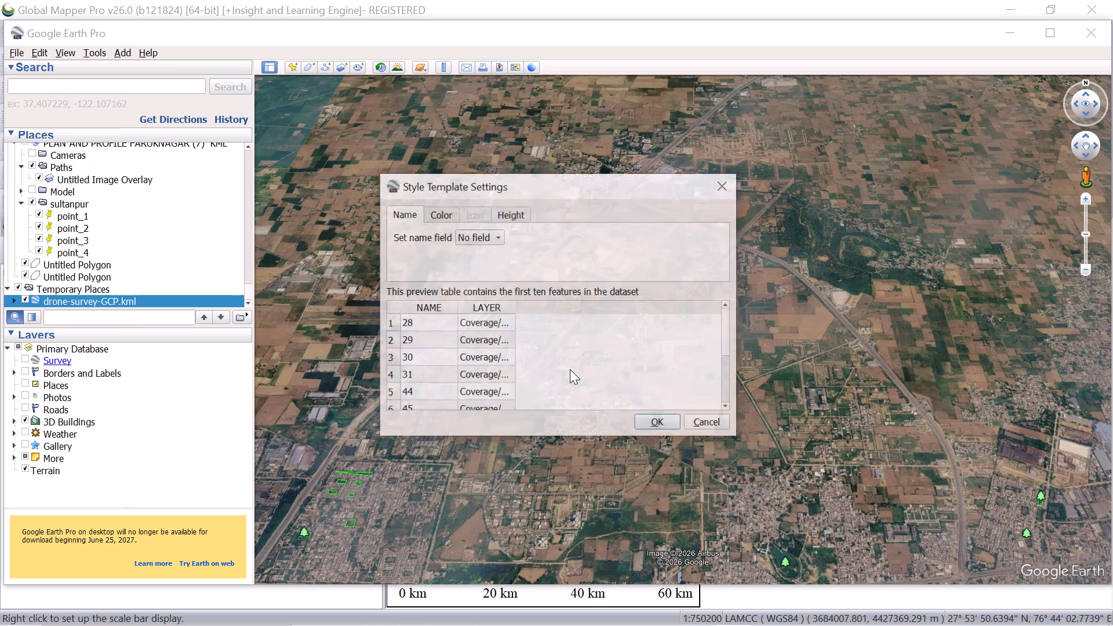
pyautogui.scroll(-9, 565, 344)
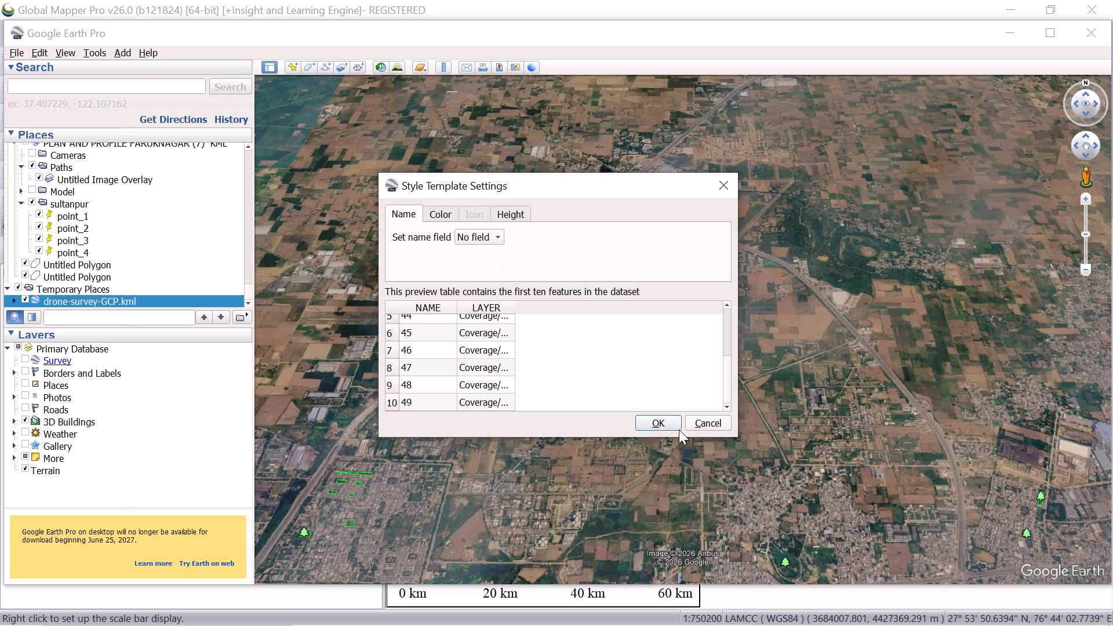
pyautogui.click(665, 422)
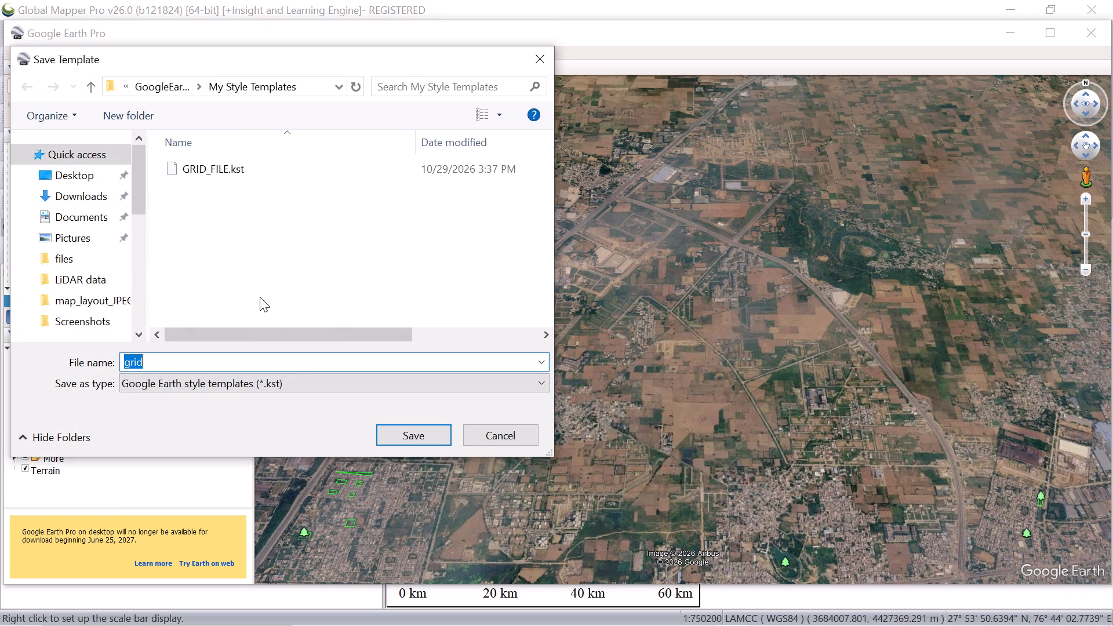
pyautogui.click(408, 432)
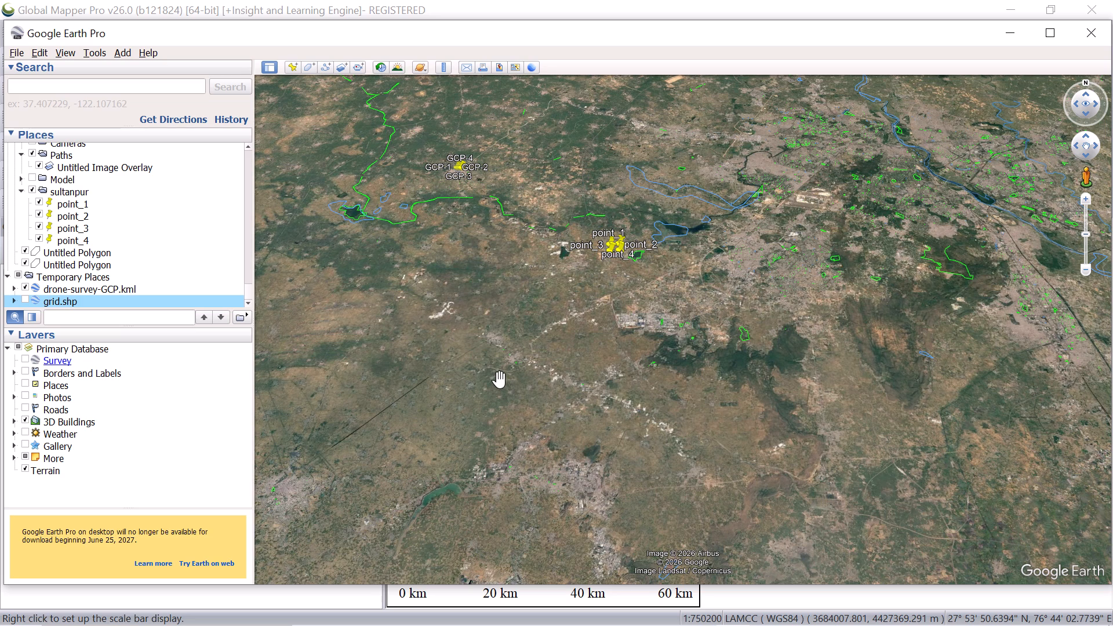
# Make all features in the grid.shp layer share one style and set their area color to pink #ff007f.
pyautogui.scroll(11, 531, 452)
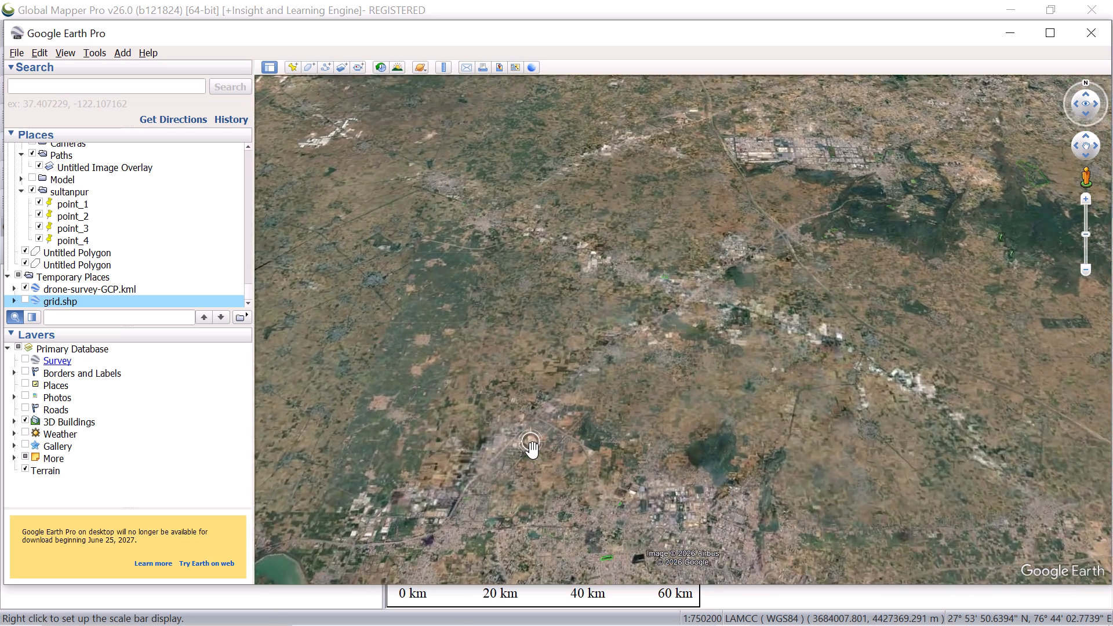
pyautogui.scroll(18, 533, 450)
pyautogui.scroll(3, 526, 436)
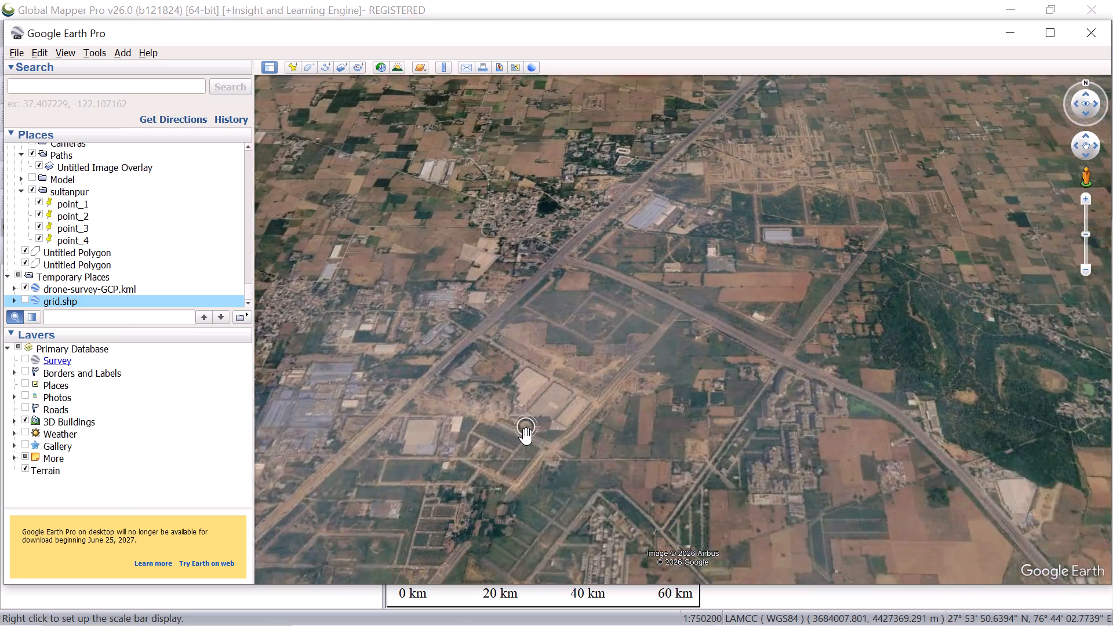
pyautogui.scroll(9, 526, 436)
pyautogui.rightClick(83, 305)
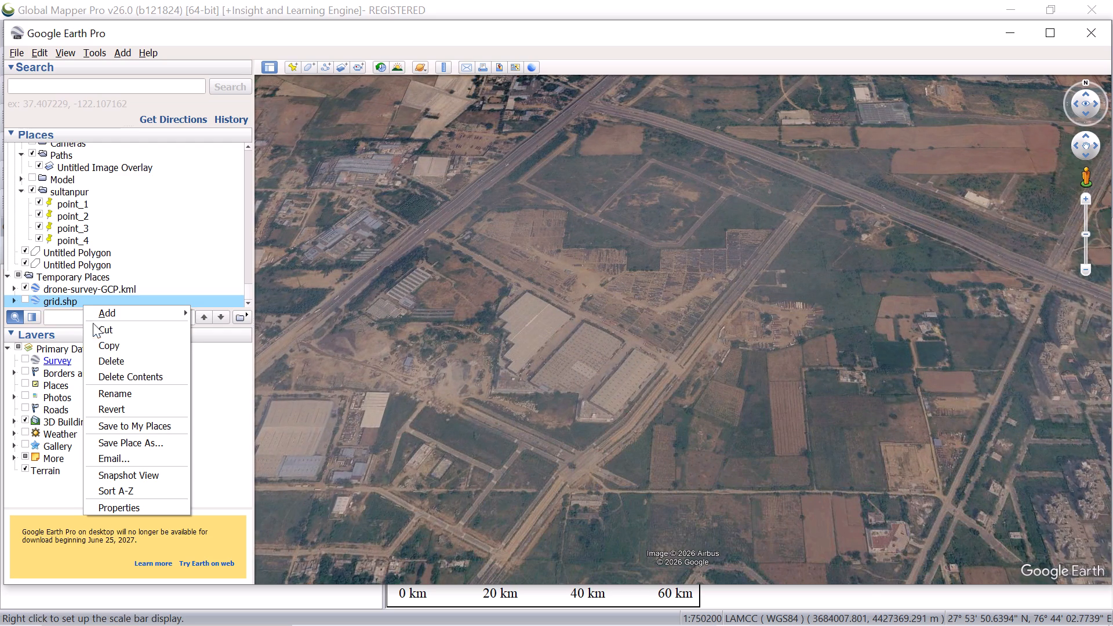
pyautogui.scroll(-3, 105, 445)
pyautogui.click(106, 506)
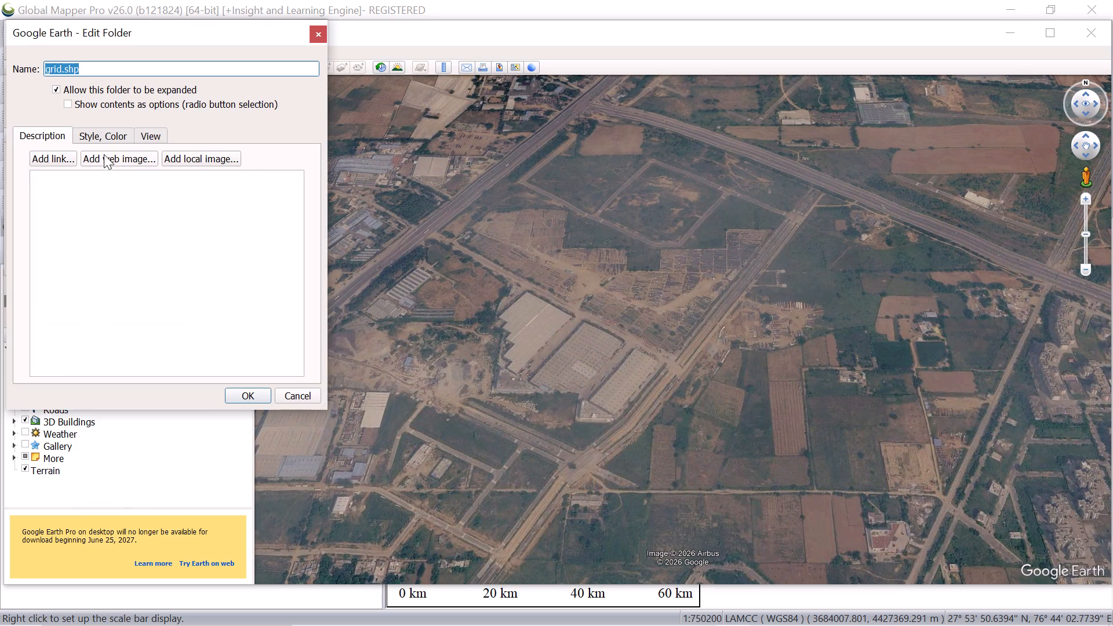
pyautogui.click(107, 137)
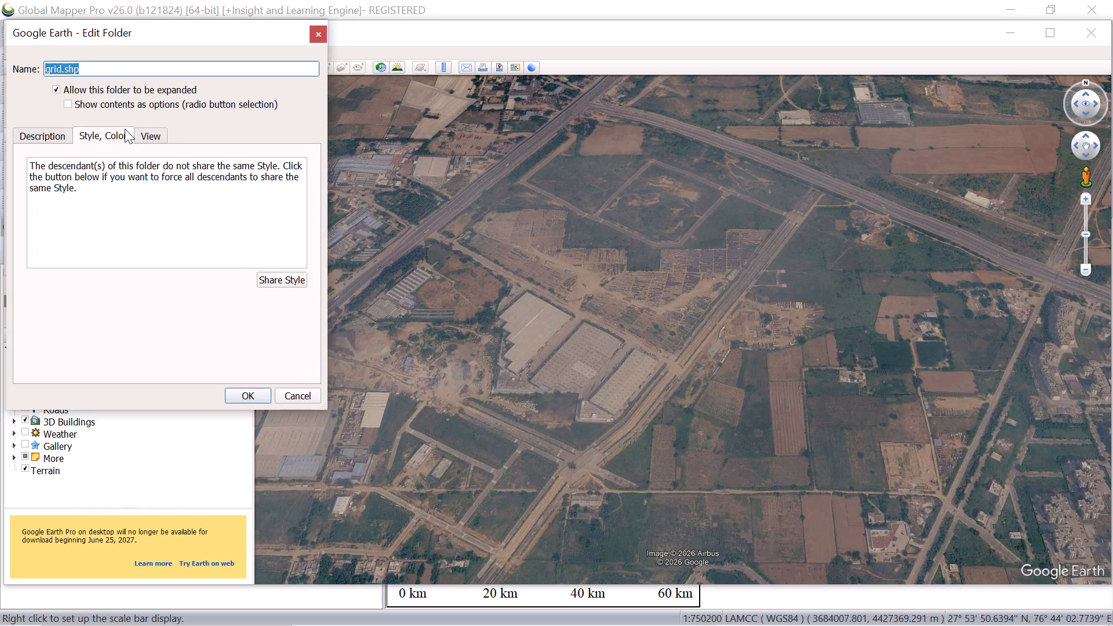
pyautogui.click(272, 282)
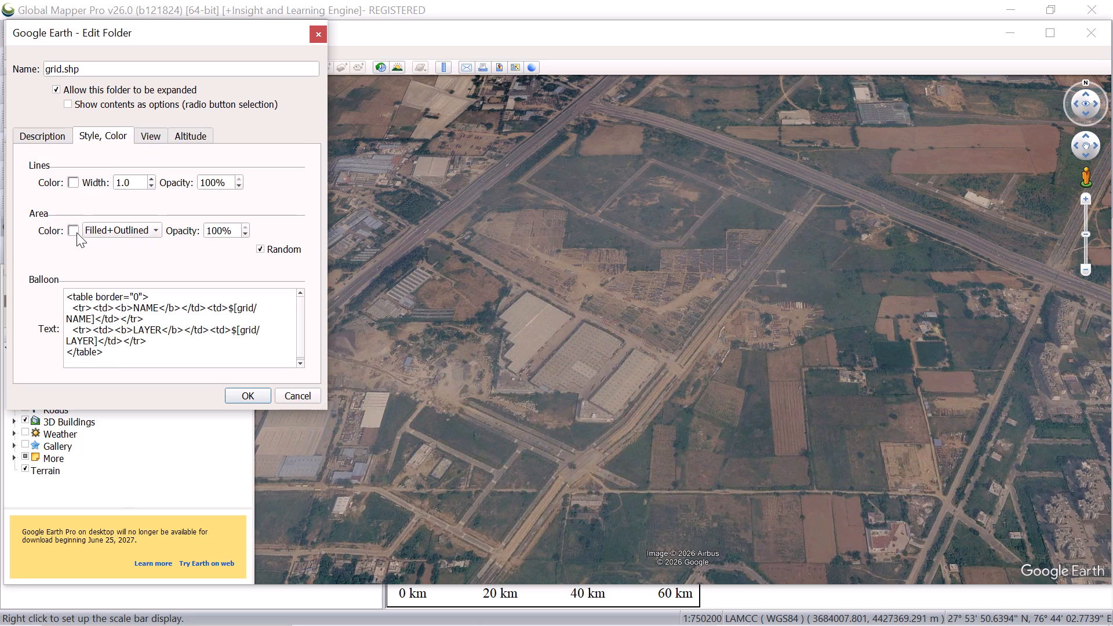
pyautogui.click(75, 232)
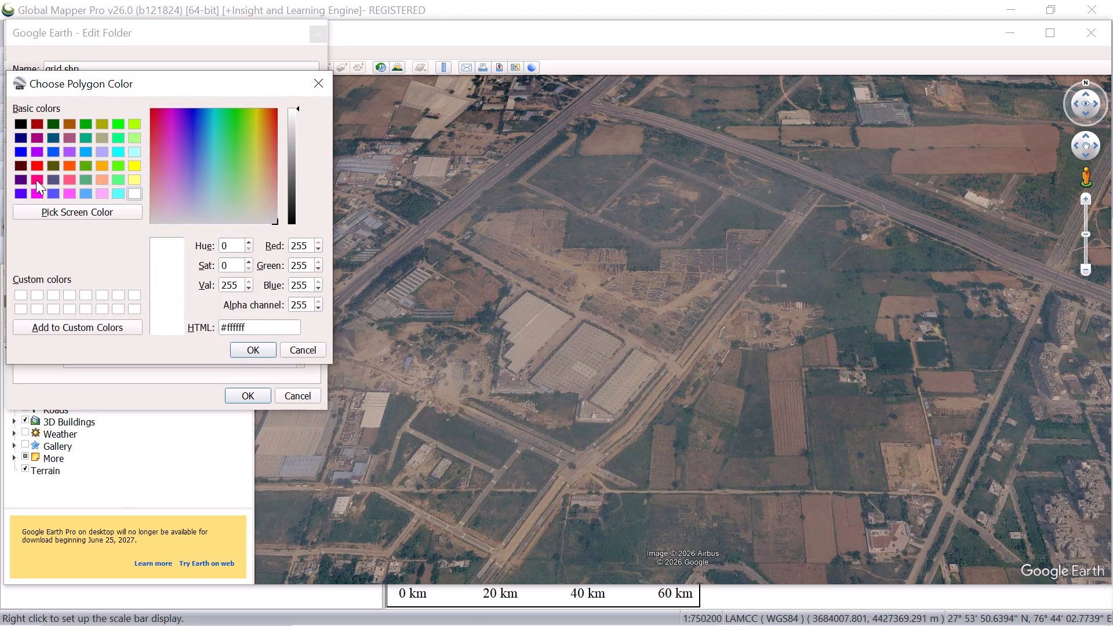
pyautogui.click(36, 180)
pyautogui.scroll(-4, 492, 306)
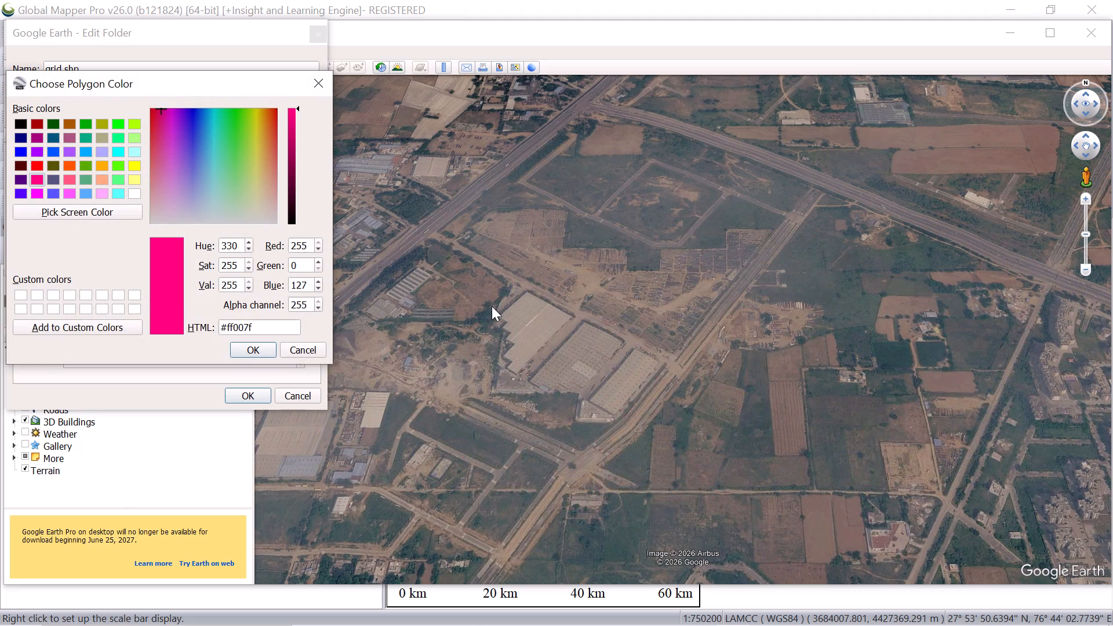
pyautogui.scroll(-5, 492, 306)
pyautogui.click(241, 350)
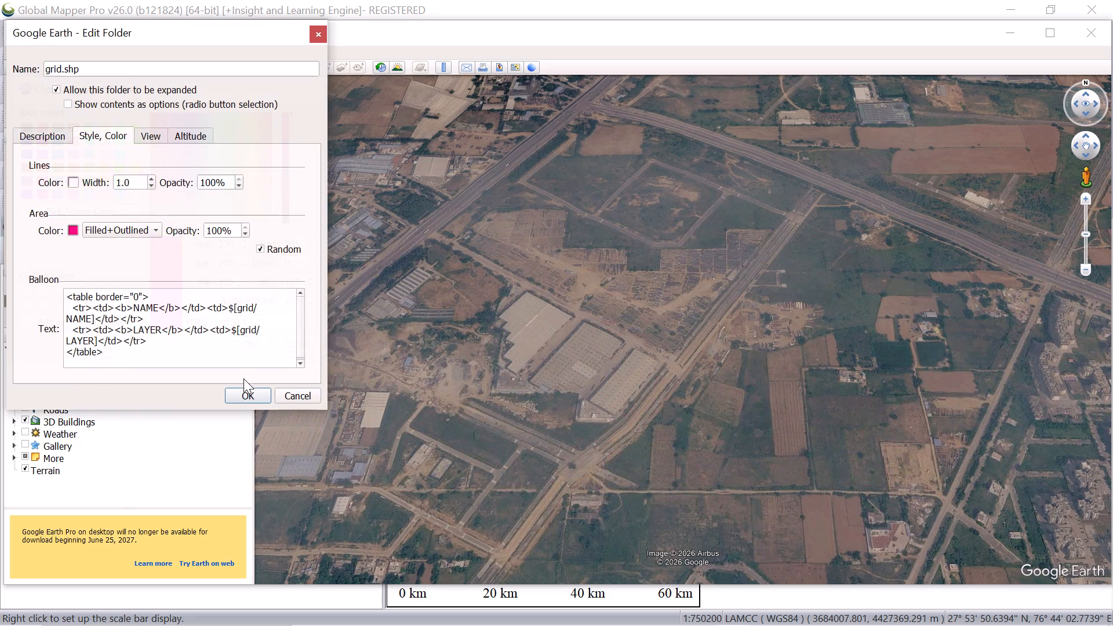
pyautogui.click(246, 388)
# Examine the wider region around the GCP and sultanpur points for the imported grid cells.
pyautogui.scroll(-12, 688, 280)
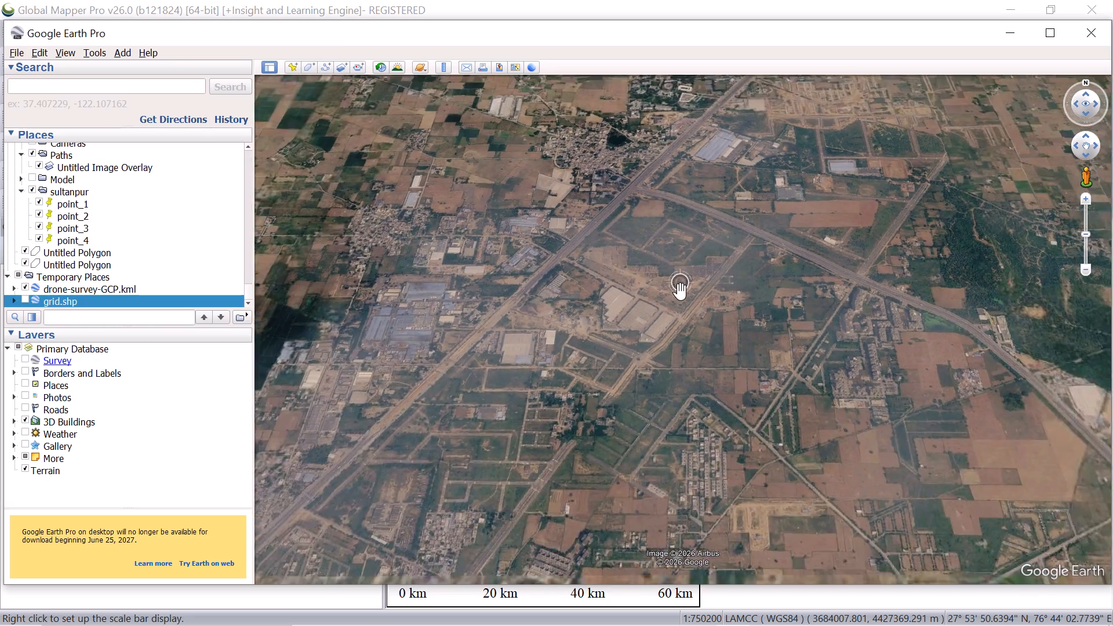
pyautogui.scroll(-20, 681, 292)
pyautogui.scroll(-11, 681, 292)
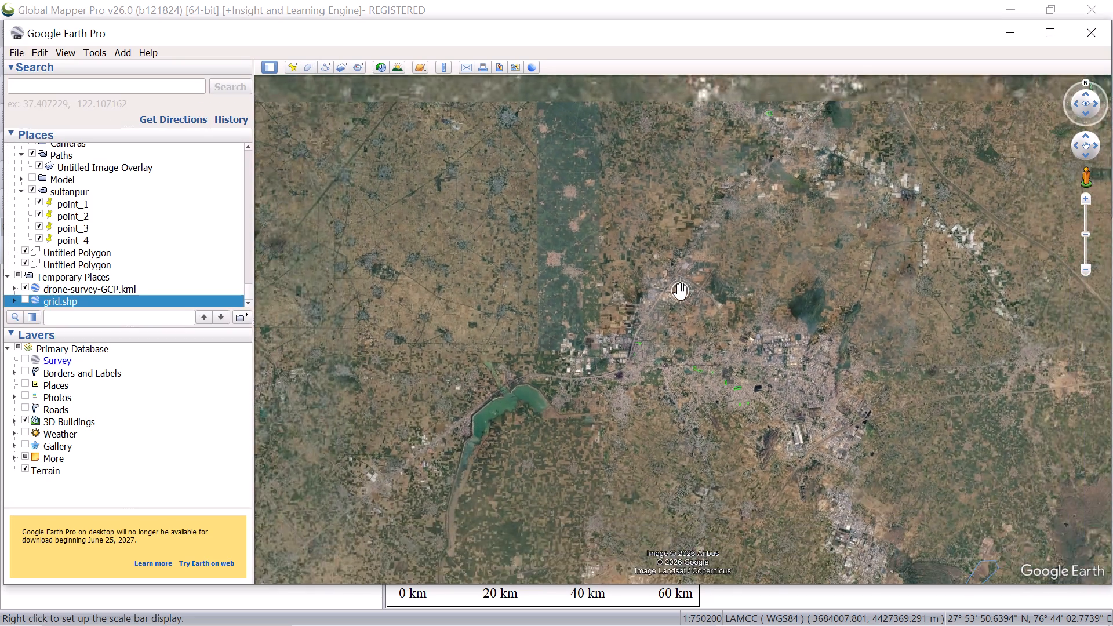
pyautogui.scroll(-14, 681, 292)
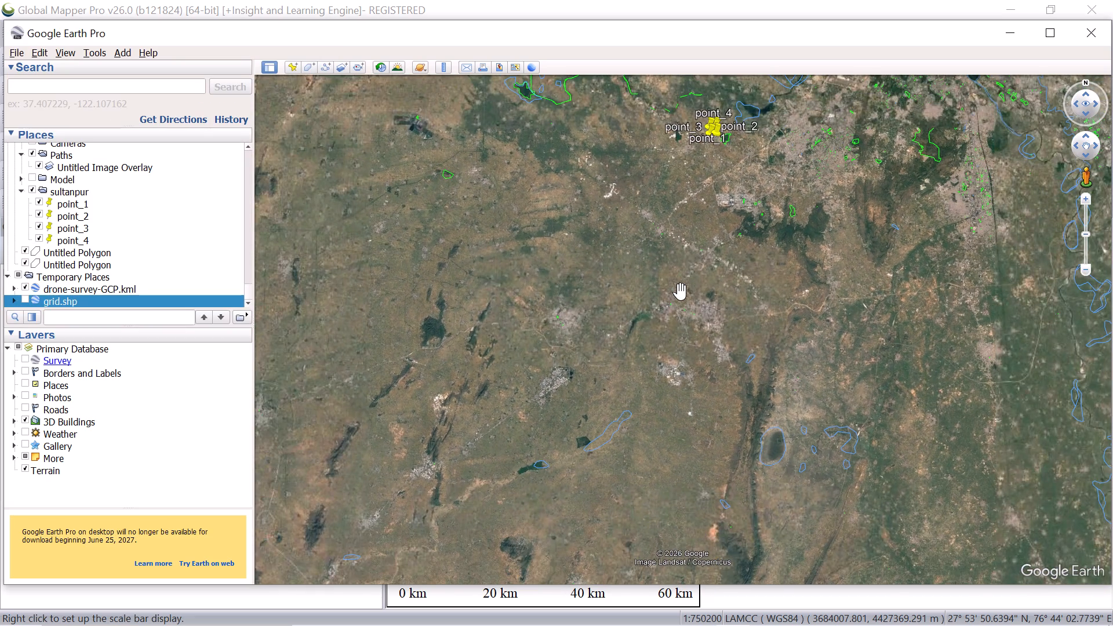
pyautogui.scroll(-9, 681, 292)
pyautogui.scroll(-13, 681, 292)
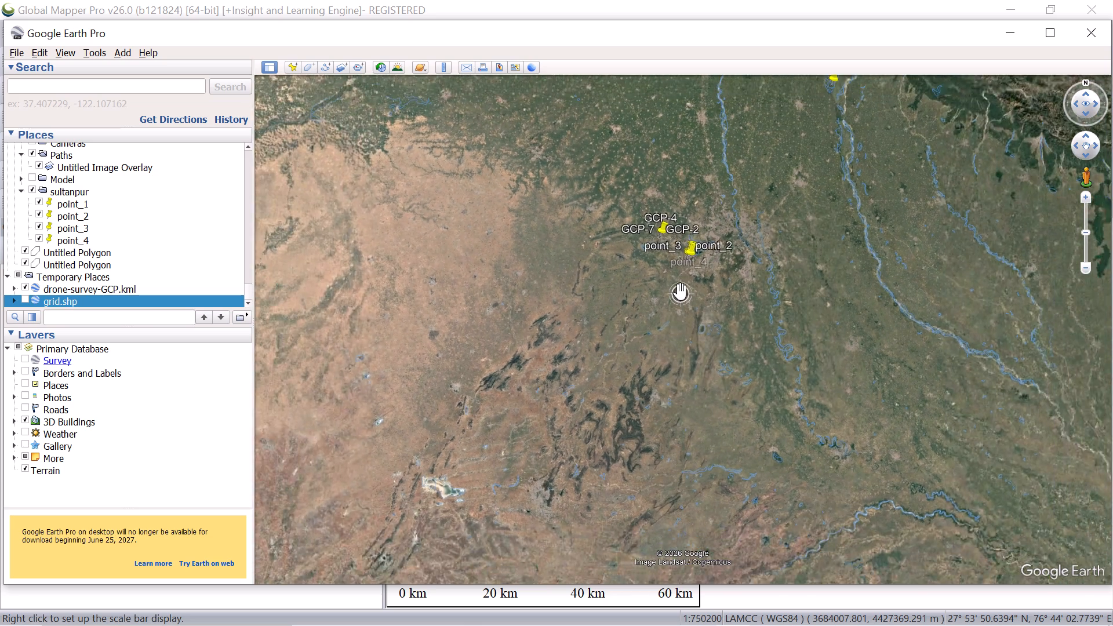
pyautogui.scroll(-9, 650, 451)
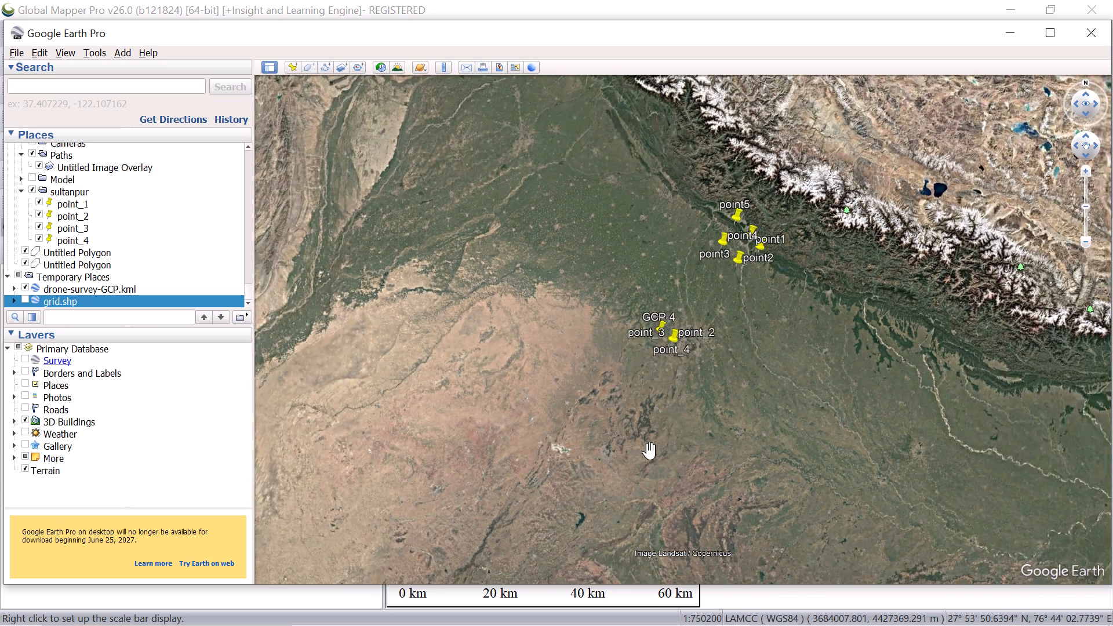
pyautogui.scroll(-5, 650, 451)
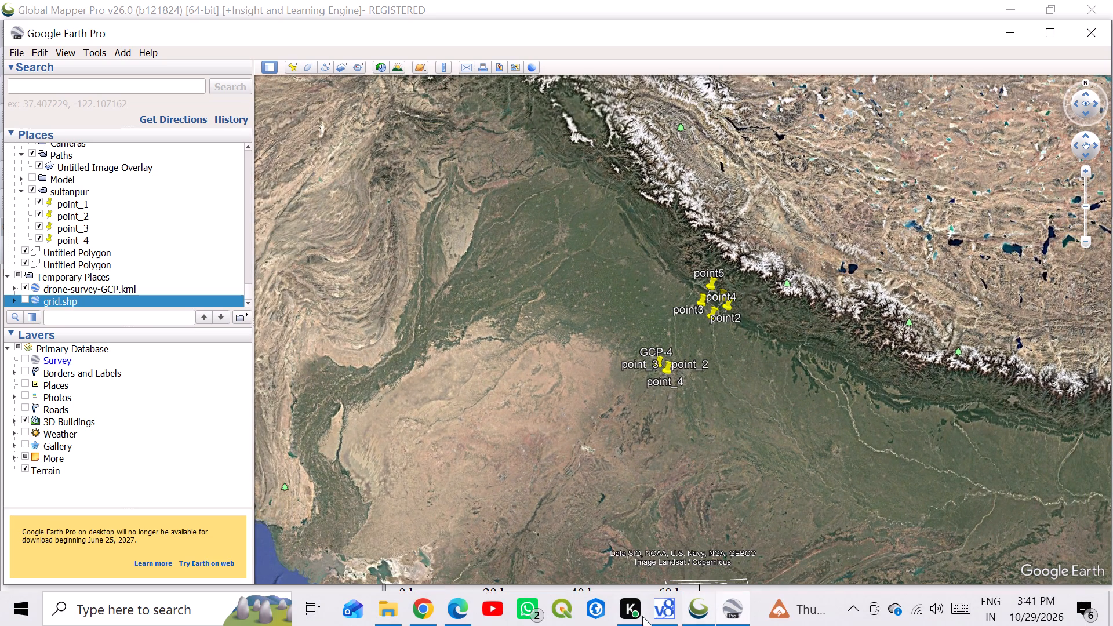
# Switch to Global Mapper Pro.
pyautogui.click(693, 618)
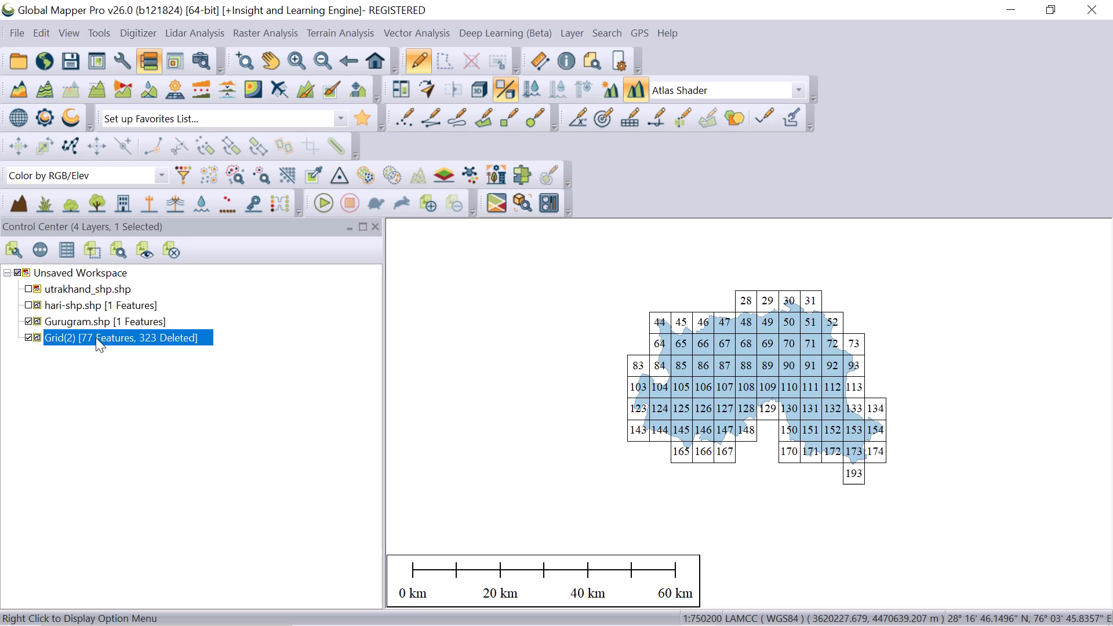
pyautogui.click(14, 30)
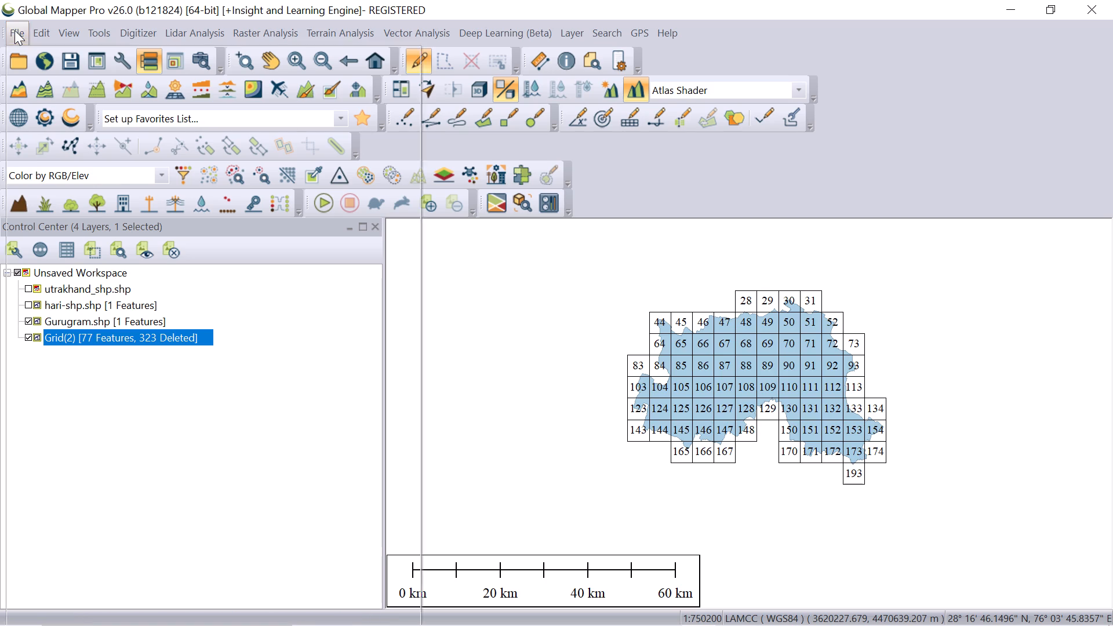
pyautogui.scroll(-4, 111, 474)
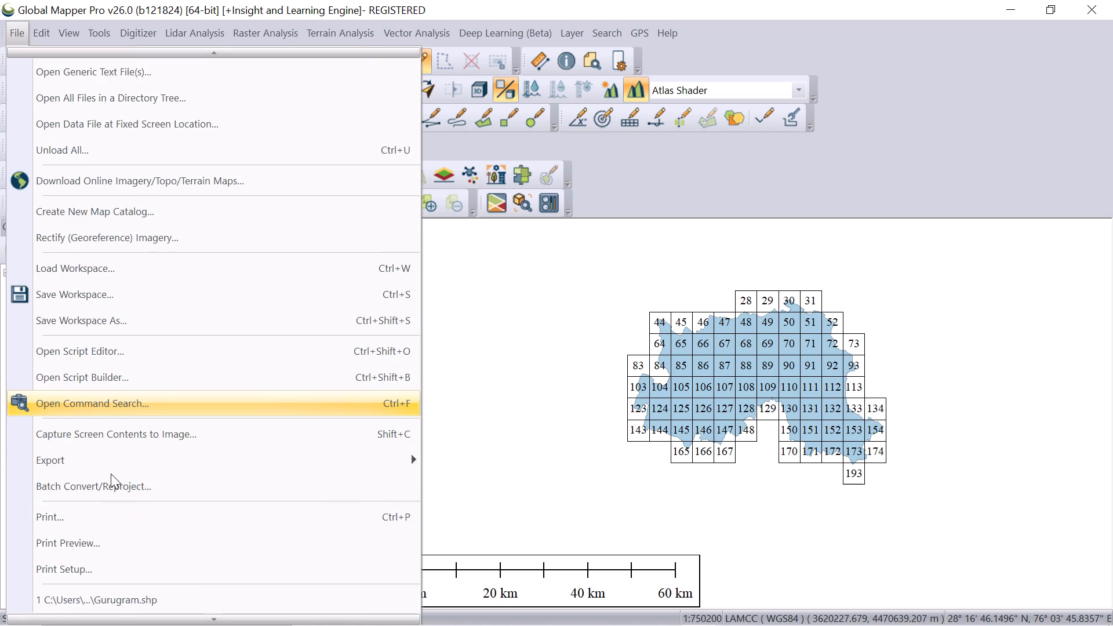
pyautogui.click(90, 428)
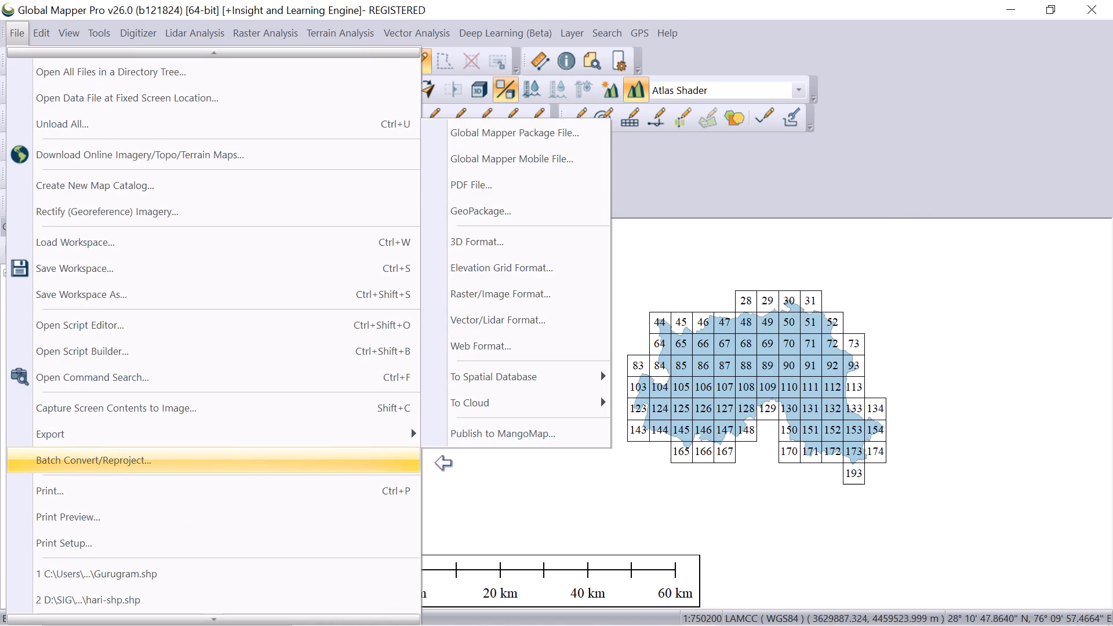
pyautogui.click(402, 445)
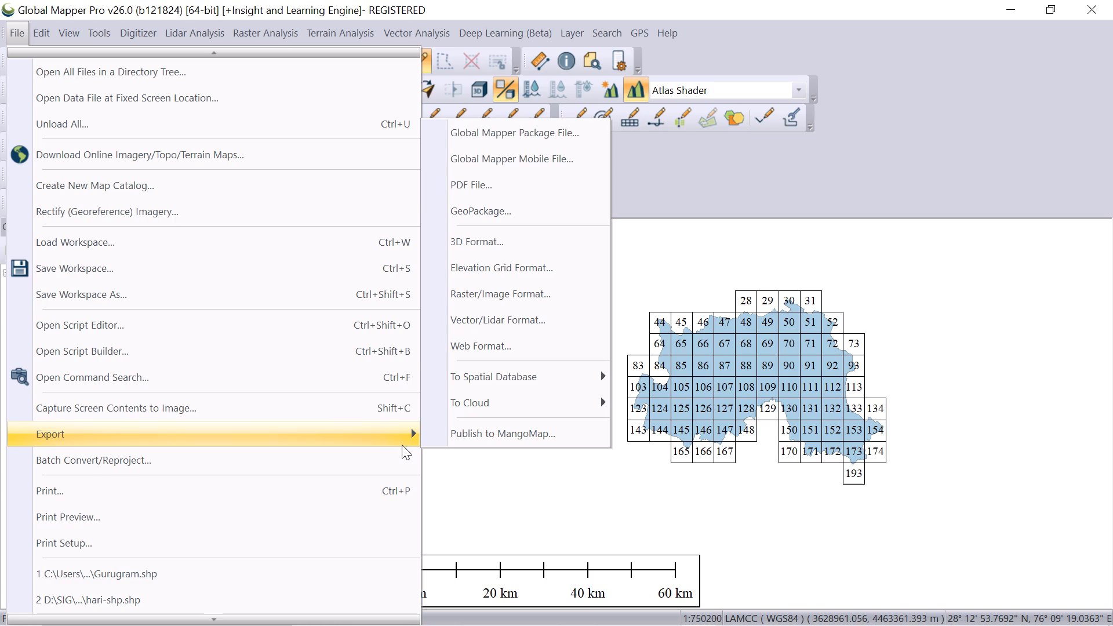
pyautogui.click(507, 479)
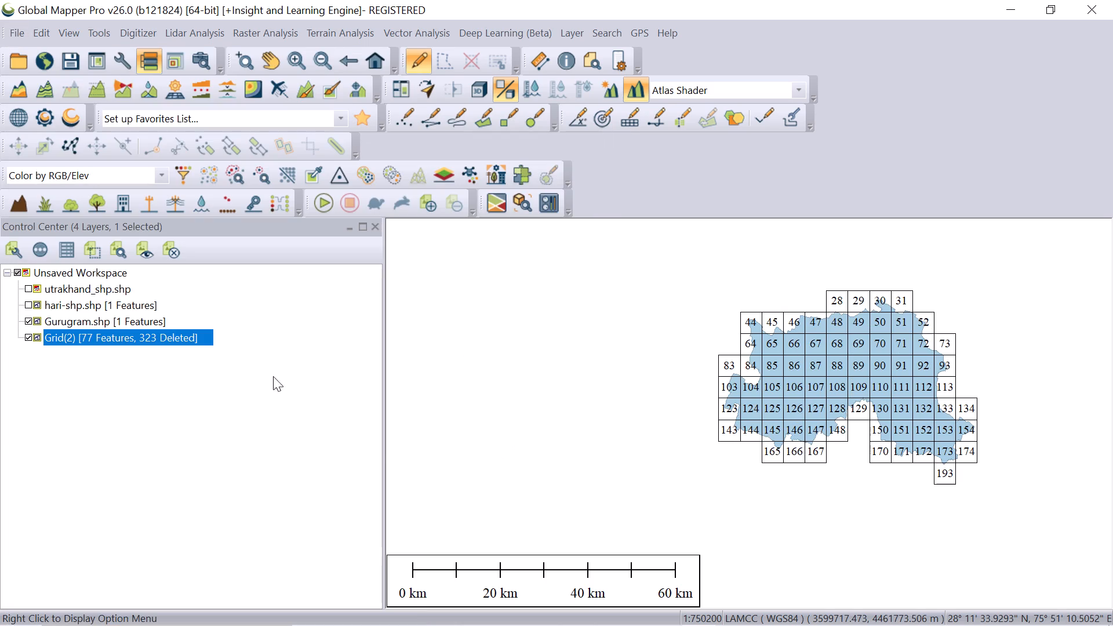
# Start exporting only the Grid(2) layer to a new file in KML/KMZ (Any Data as Images) format.
pyautogui.rightClick(194, 337)
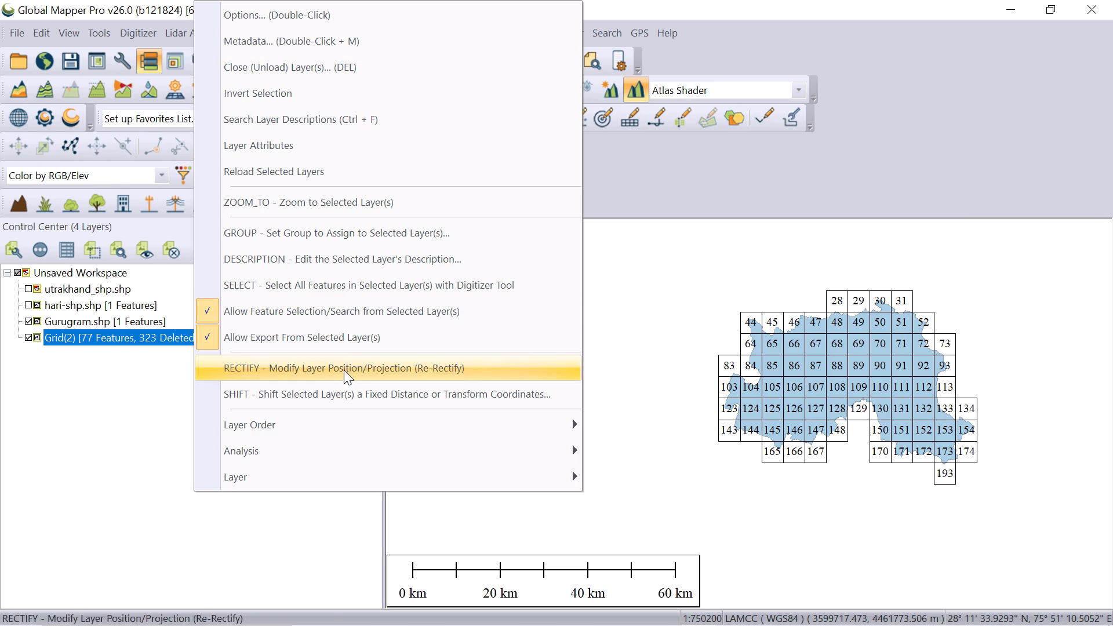
pyautogui.click(323, 474)
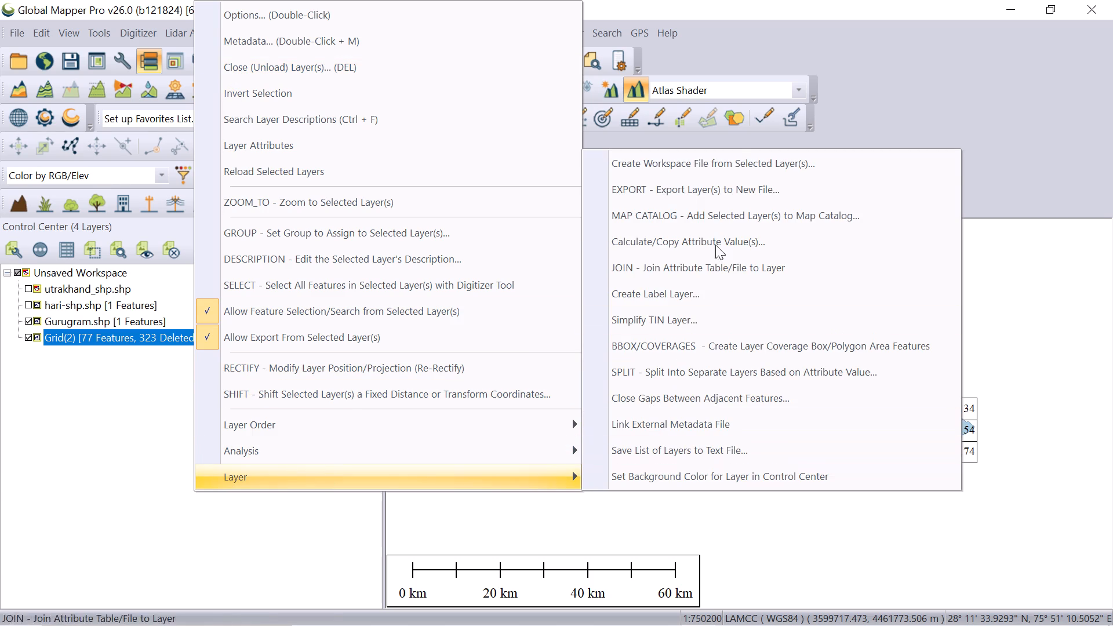
pyautogui.click(729, 199)
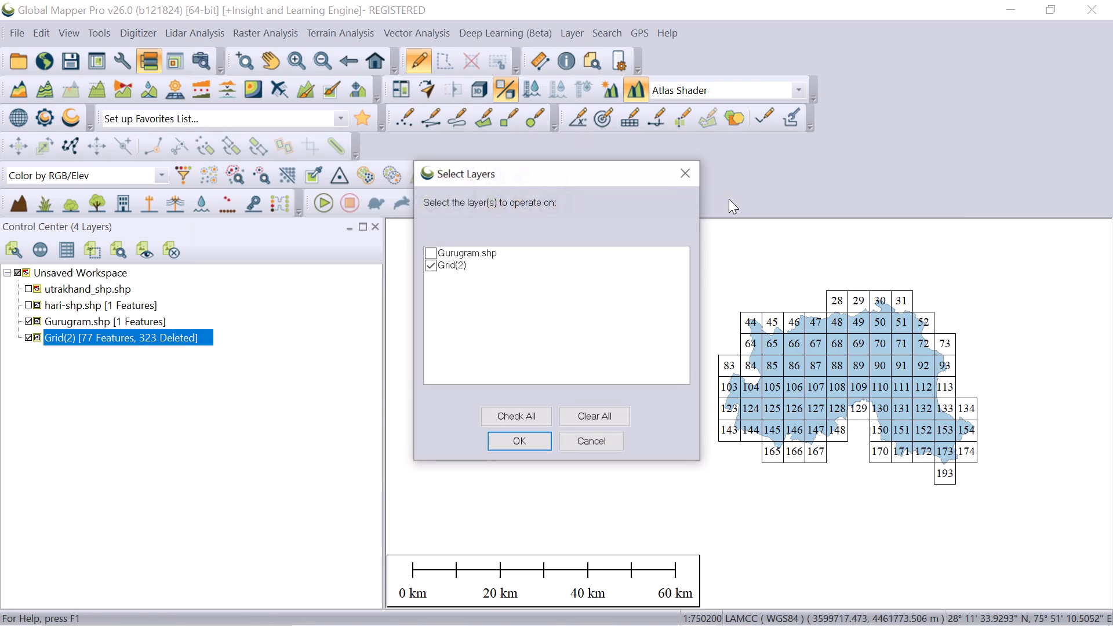
pyautogui.click(494, 439)
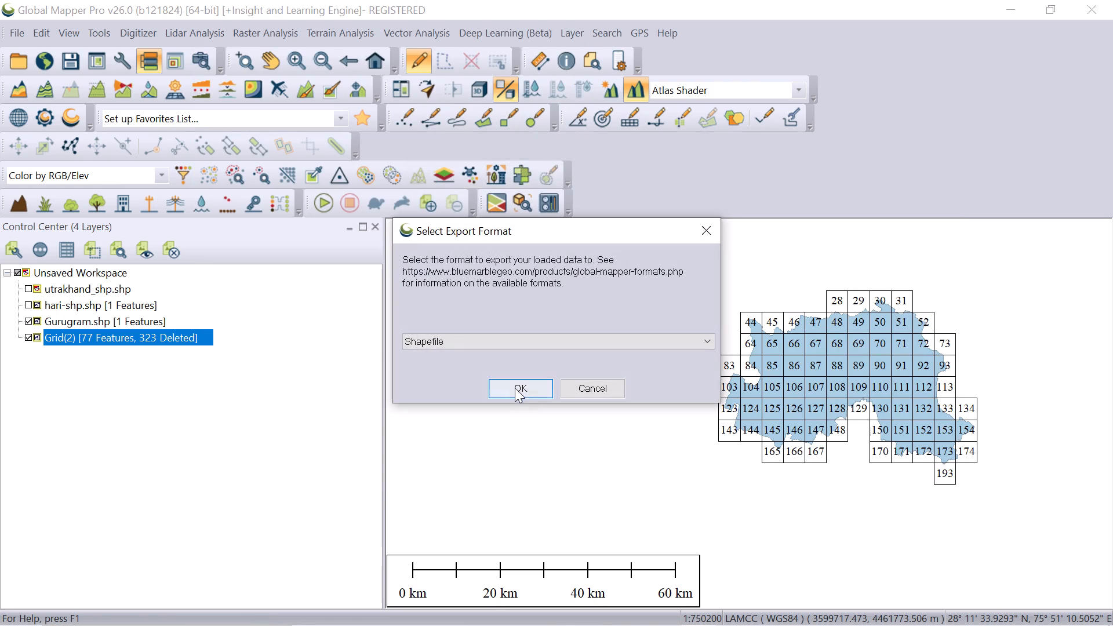
pyautogui.click(708, 339)
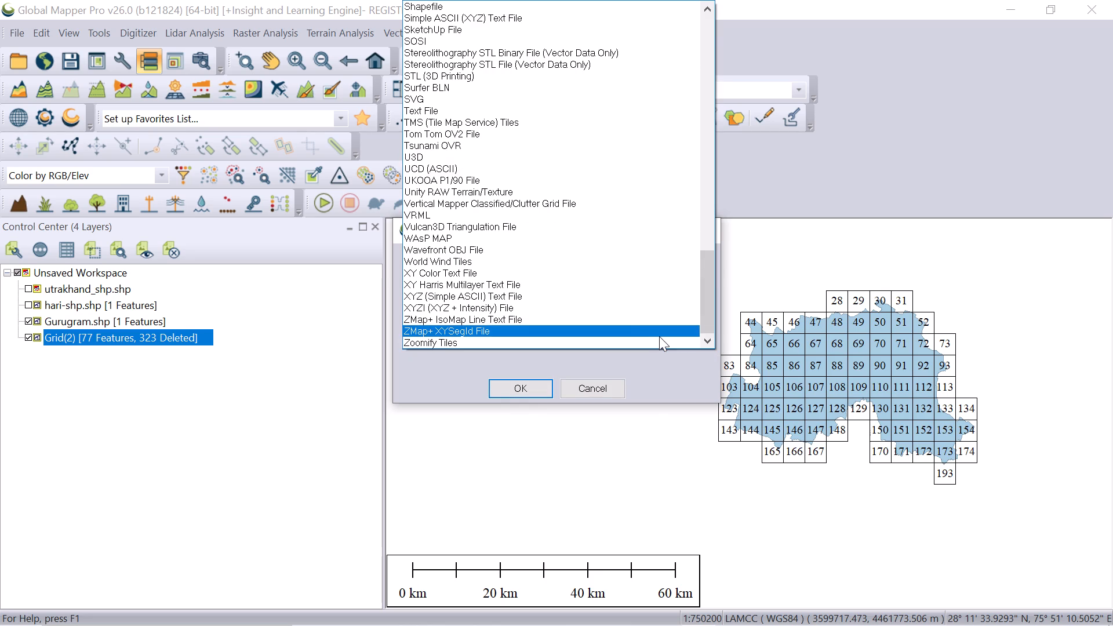
pyautogui.scroll(-7, 434, 119)
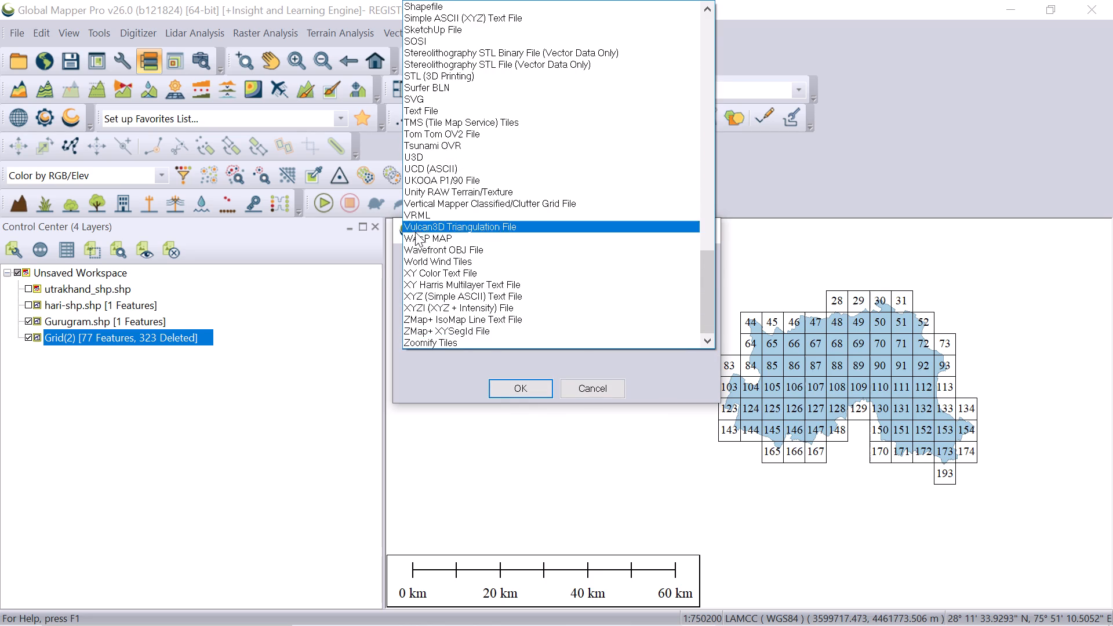
pyautogui.scroll(14, 428, 251)
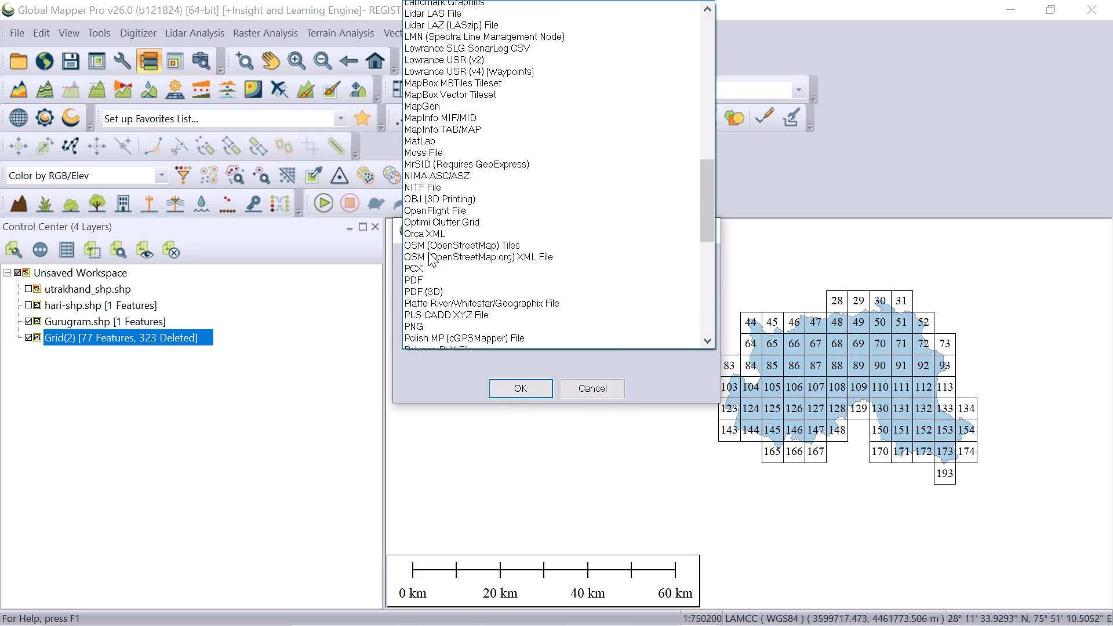
pyautogui.scroll(12, 428, 252)
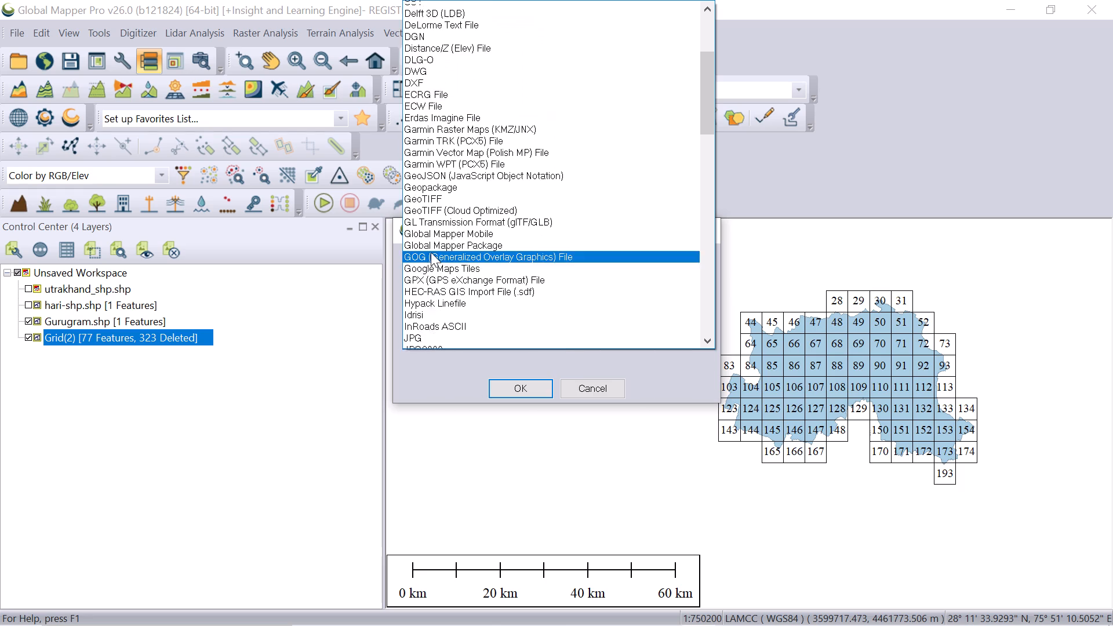
pyautogui.scroll(6, 431, 252)
pyautogui.scroll(-6, 431, 252)
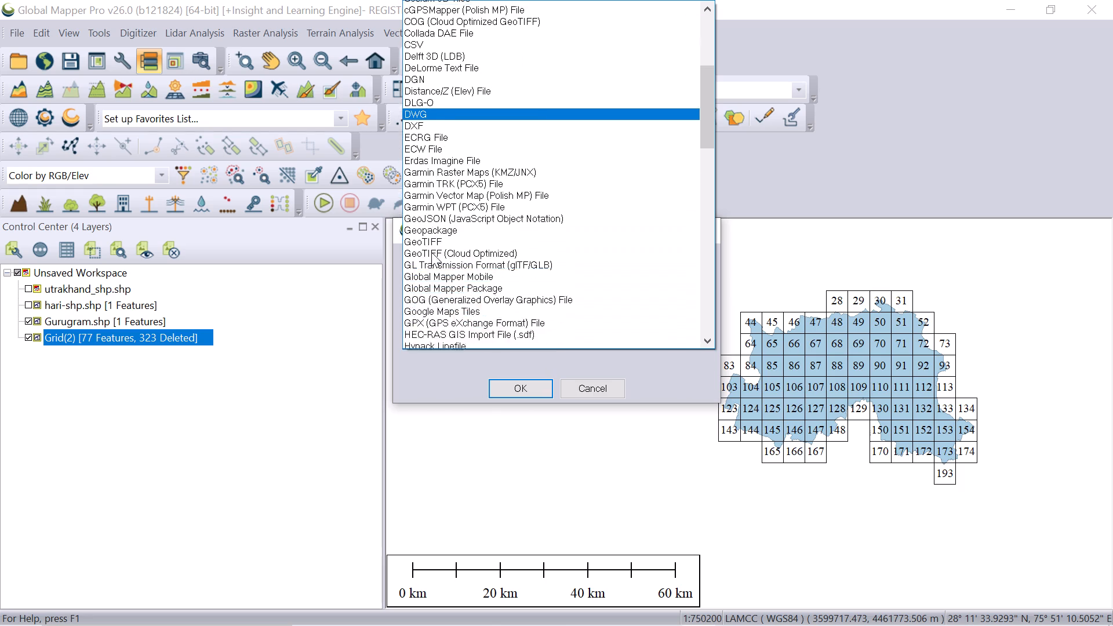
pyautogui.scroll(-3, 431, 252)
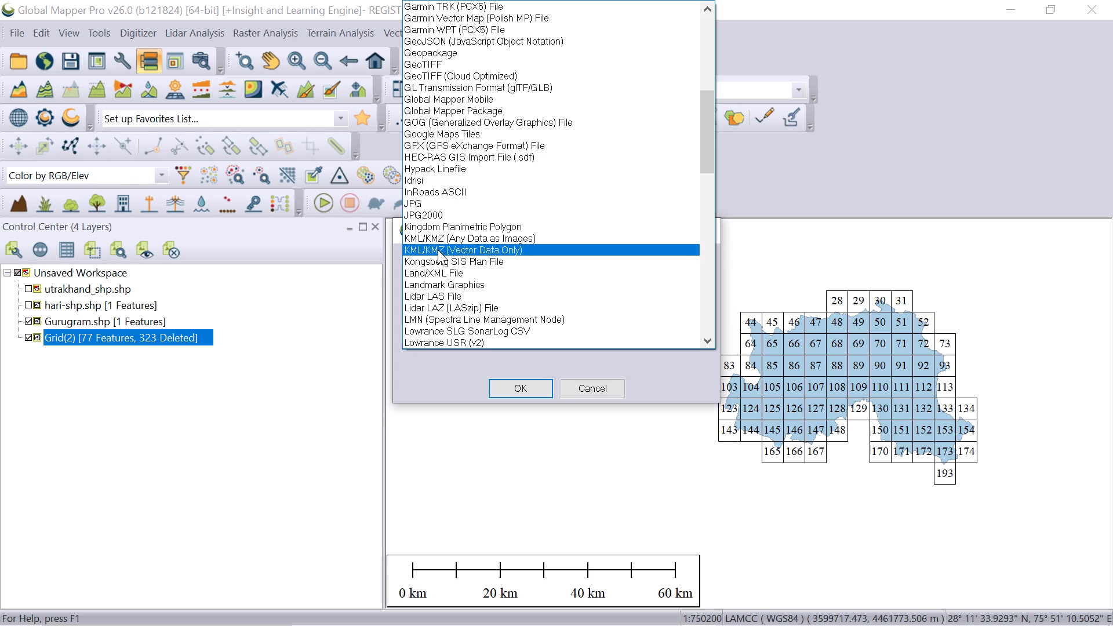
pyautogui.click(447, 239)
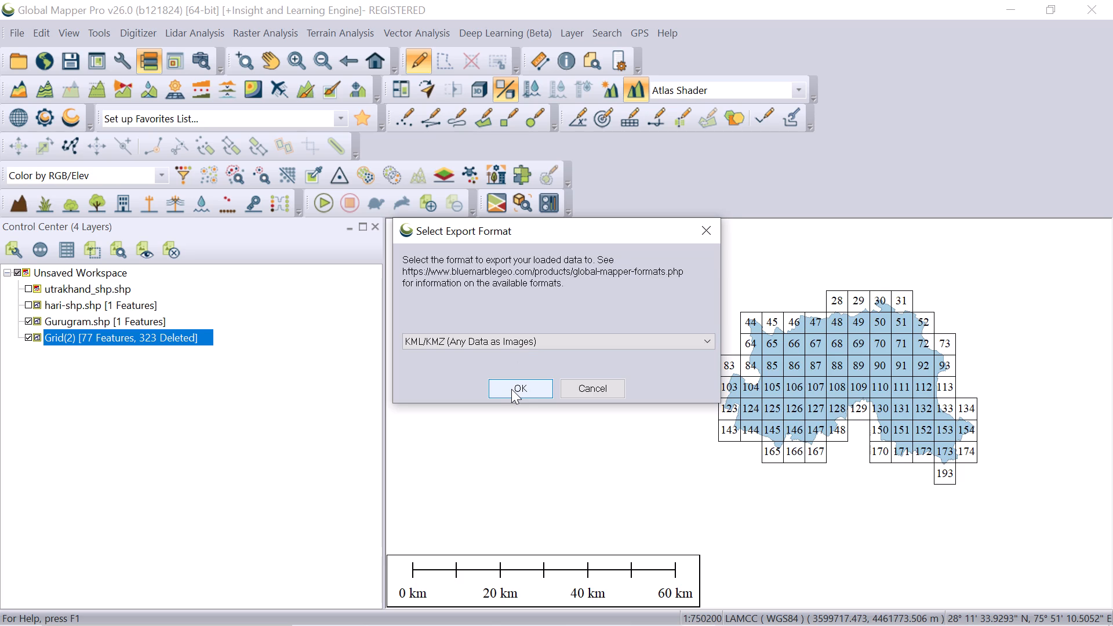
pyautogui.click(708, 337)
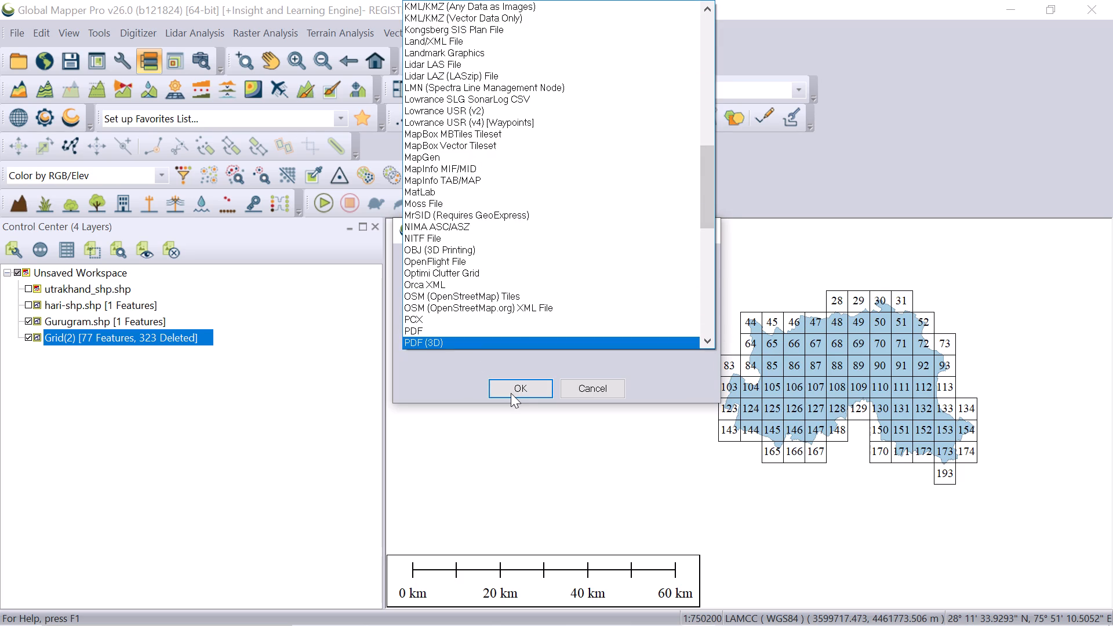
pyautogui.click(312, 399)
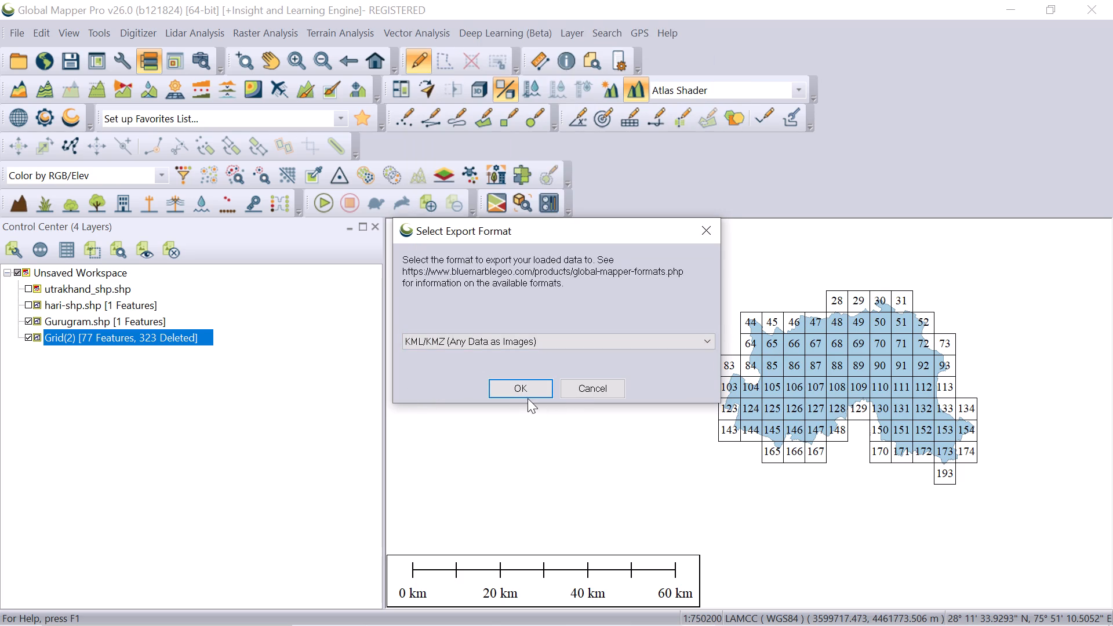
pyautogui.click(521, 387)
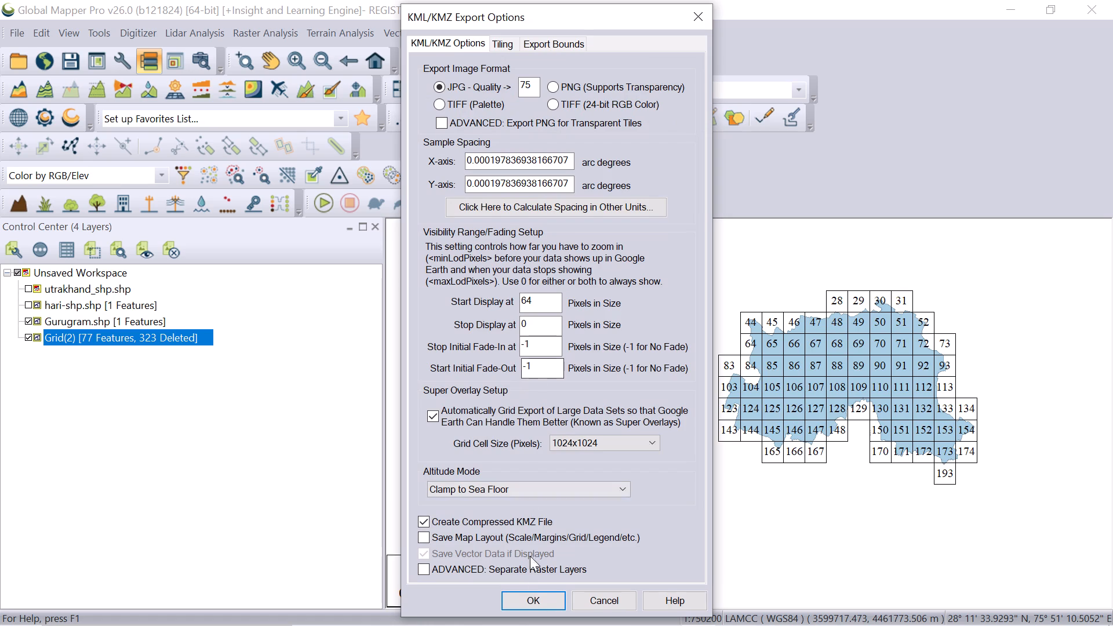
# Accept the default KML/KMZ export options and save the KMZ file as gurugram in the DRONE folder.
pyautogui.click(528, 596)
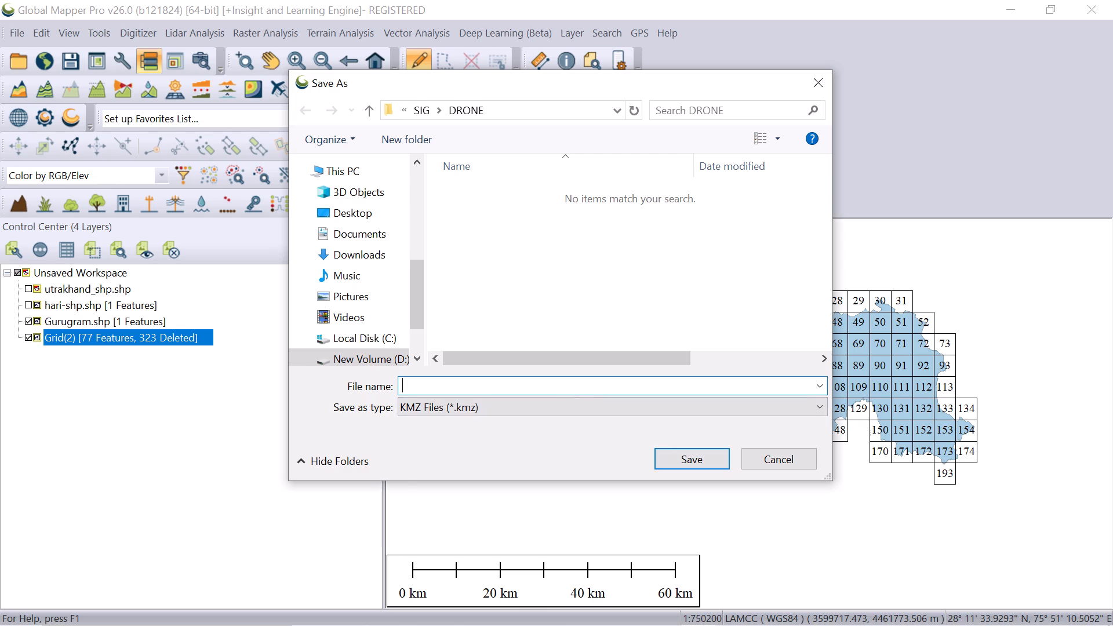
pyautogui.write('gurugr')
pyautogui.press('a')
pyautogui.press('m')
pyautogui.click(679, 454)
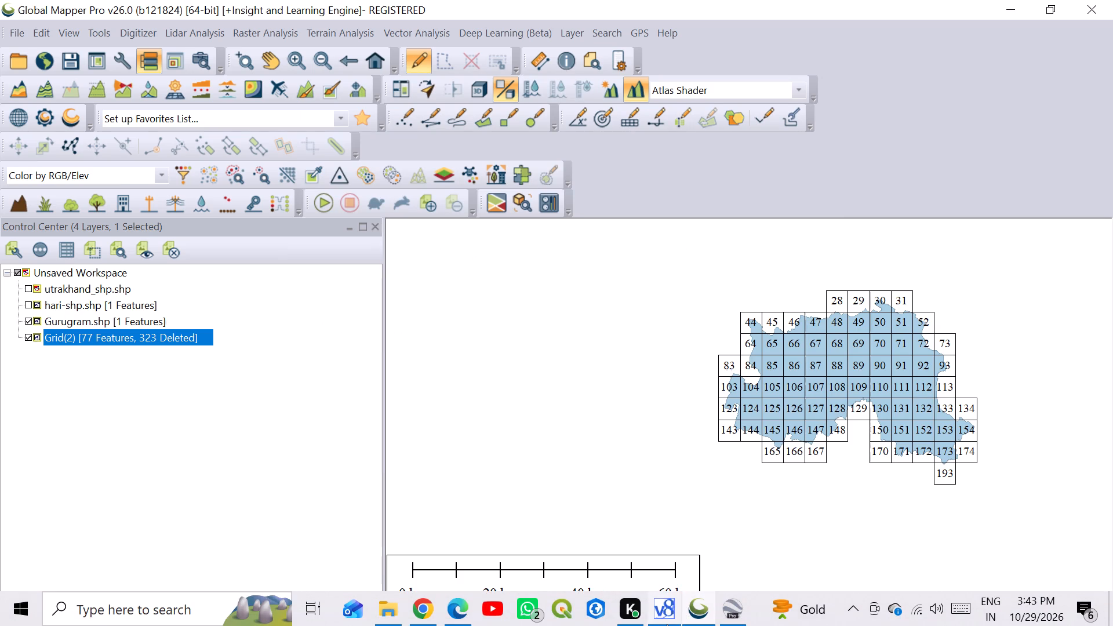
# Switch to Google Earth Pro and import the gurugram file from the DRONE folder, with all file types shown.
pyautogui.click(734, 607)
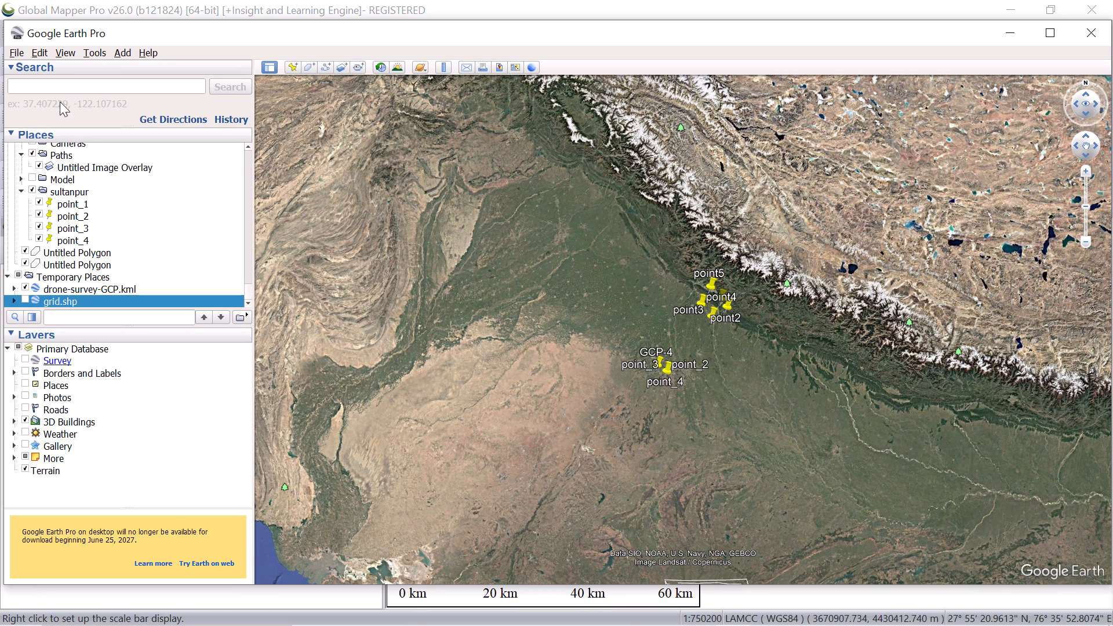
pyautogui.click(10, 53)
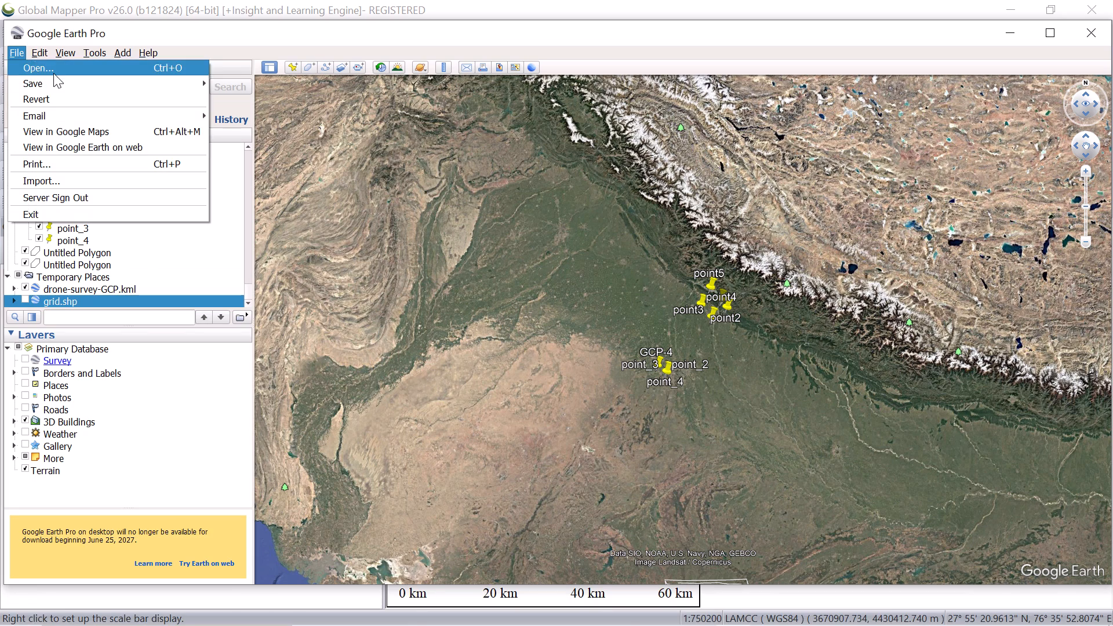
pyautogui.click(64, 184)
pyautogui.click(575, 366)
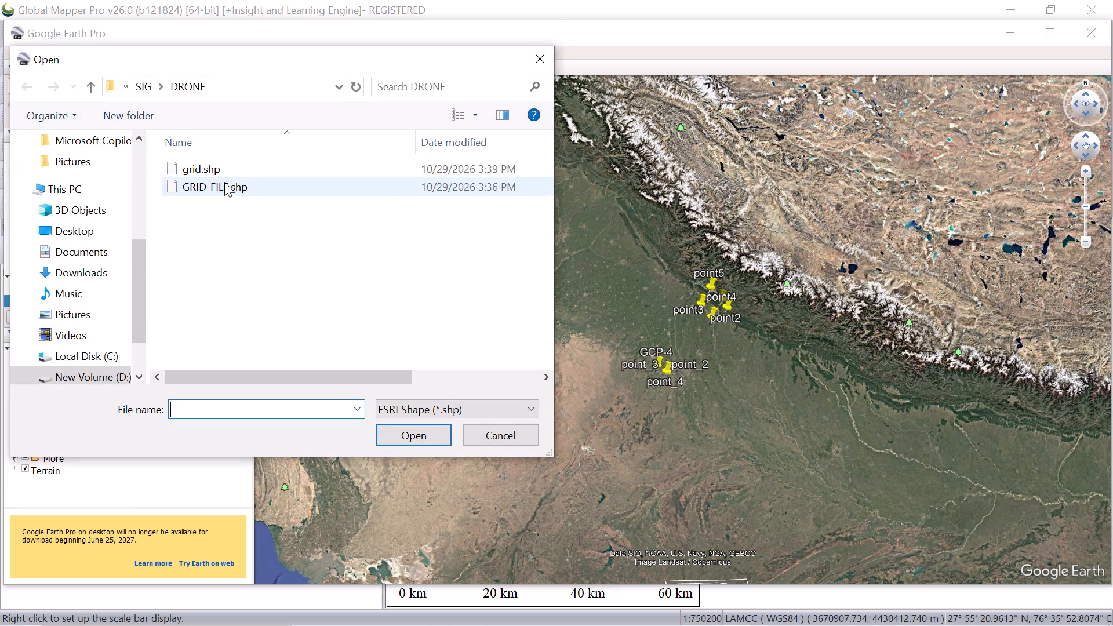
pyautogui.click(493, 416)
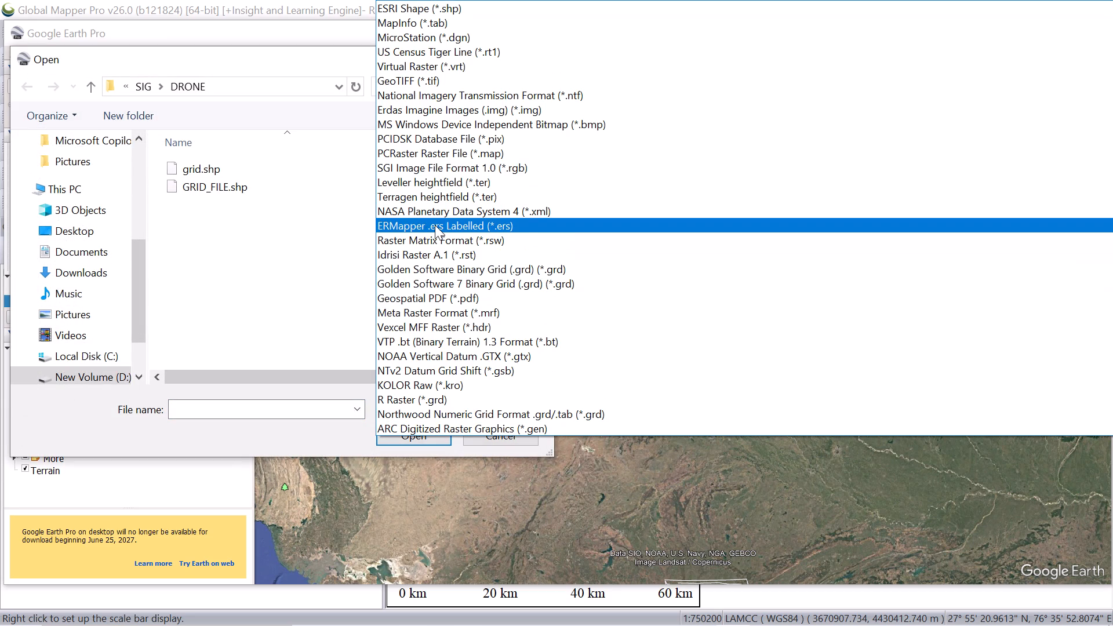
pyautogui.scroll(-4, 432, 381)
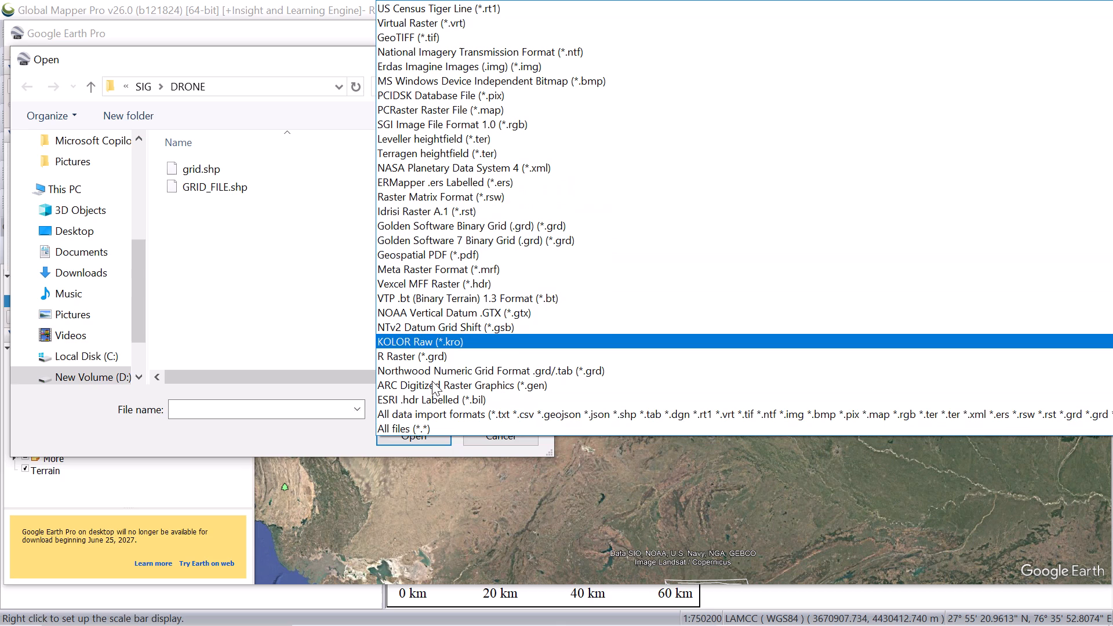
pyautogui.click(433, 427)
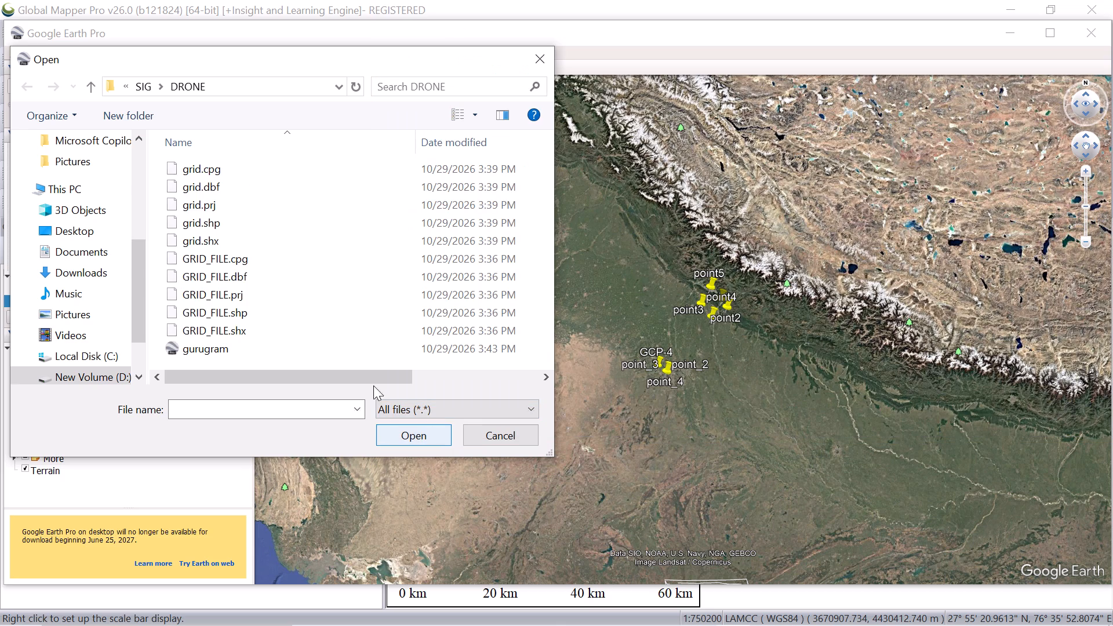
pyautogui.scroll(-3, 275, 311)
pyautogui.scroll(2, 275, 311)
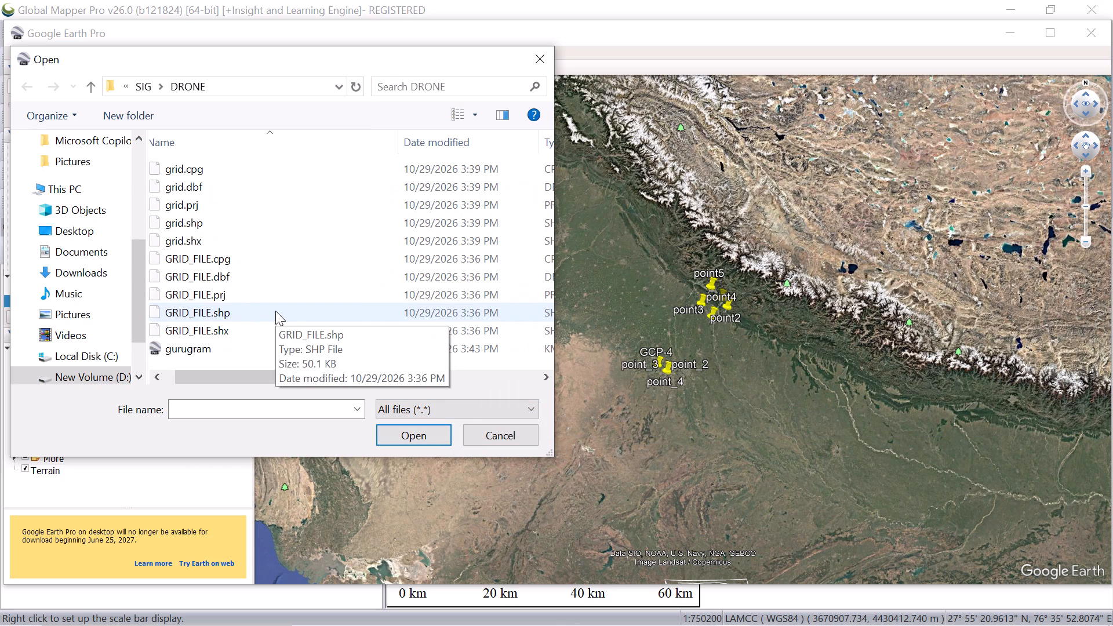
pyautogui.scroll(3, 275, 311)
pyautogui.click(232, 350)
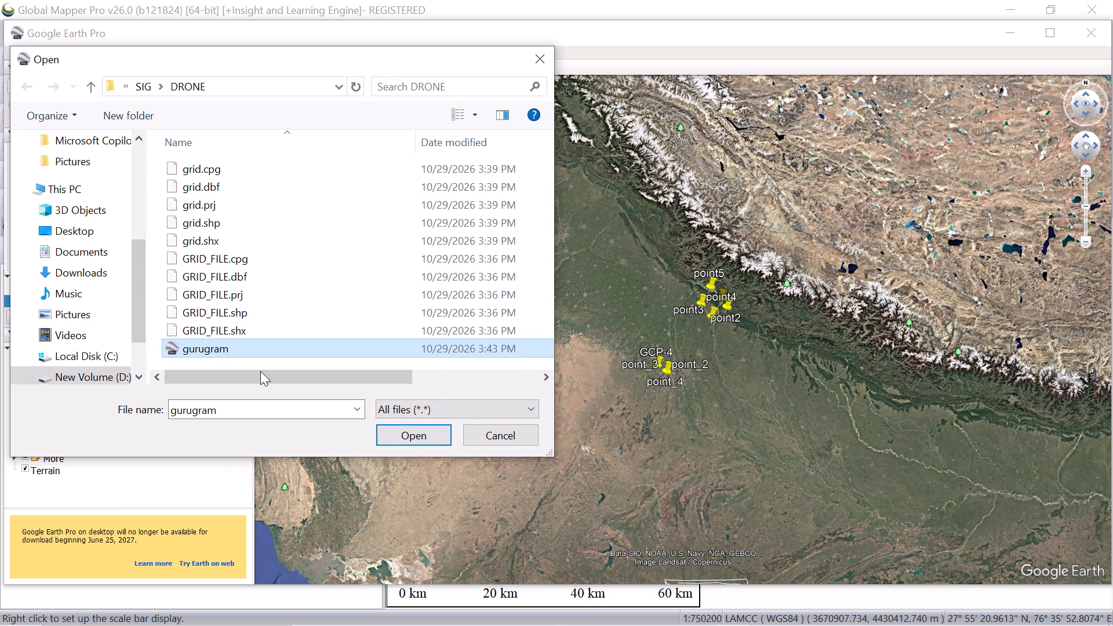
pyautogui.click(399, 431)
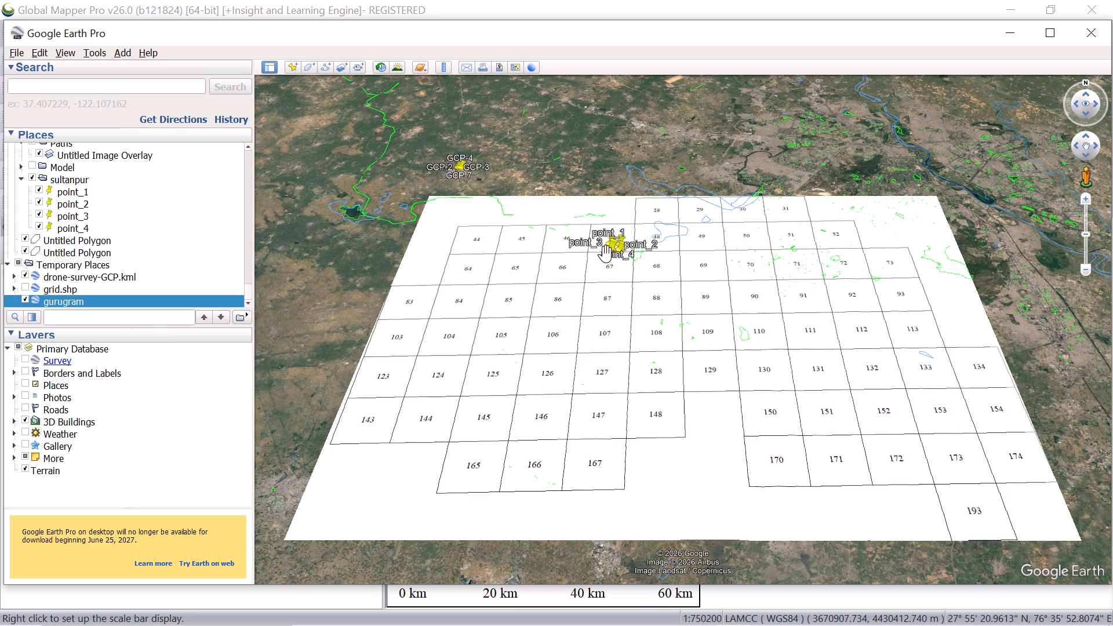
# Delete the sultanpur folder with its four point placemarks from the saved places.
pyautogui.scroll(5, 610, 251)
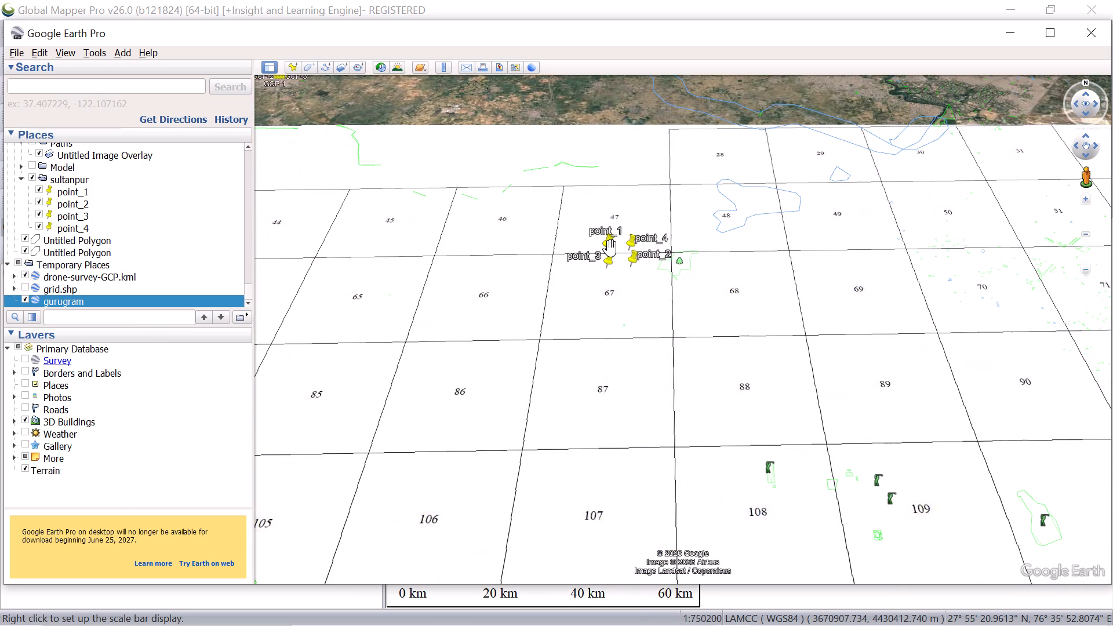
pyautogui.click(610, 248)
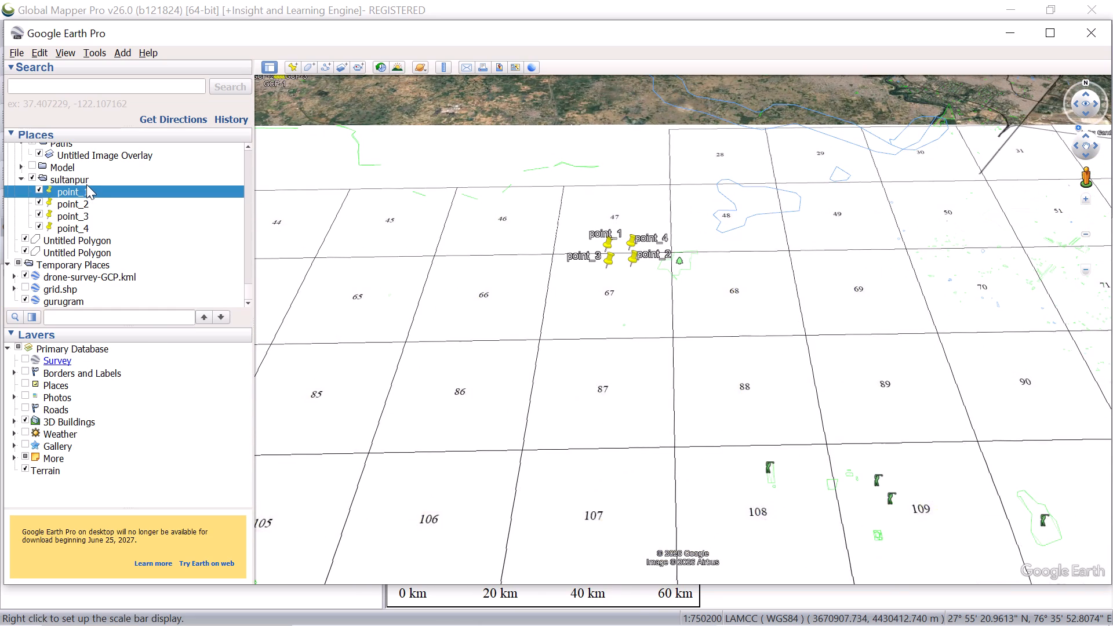
pyautogui.rightClick(86, 180)
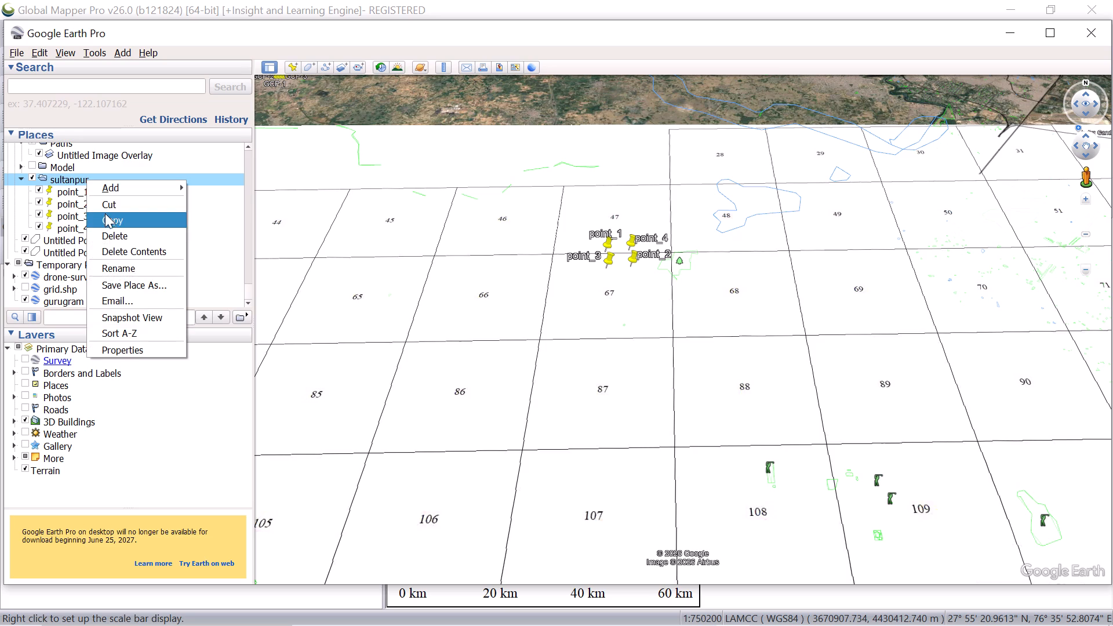
pyautogui.click(105, 230)
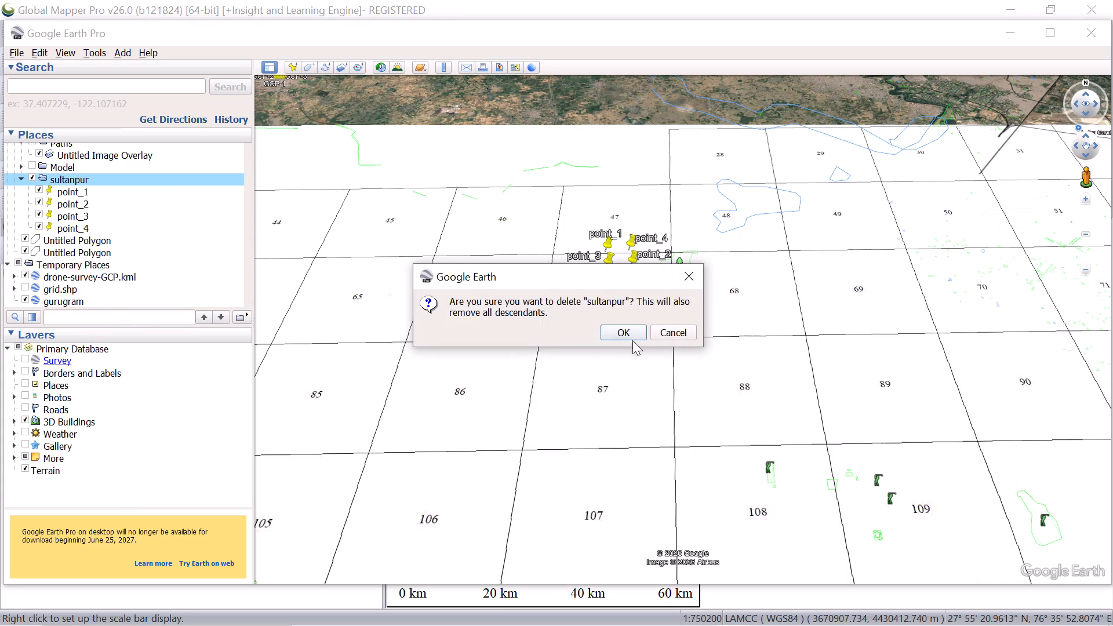
pyautogui.click(627, 329)
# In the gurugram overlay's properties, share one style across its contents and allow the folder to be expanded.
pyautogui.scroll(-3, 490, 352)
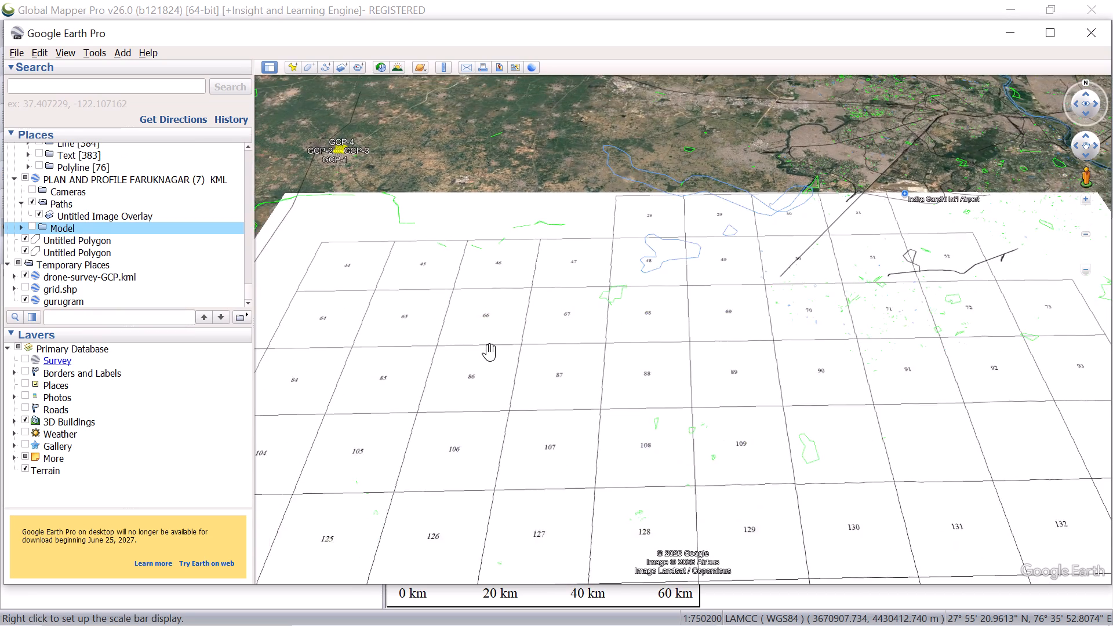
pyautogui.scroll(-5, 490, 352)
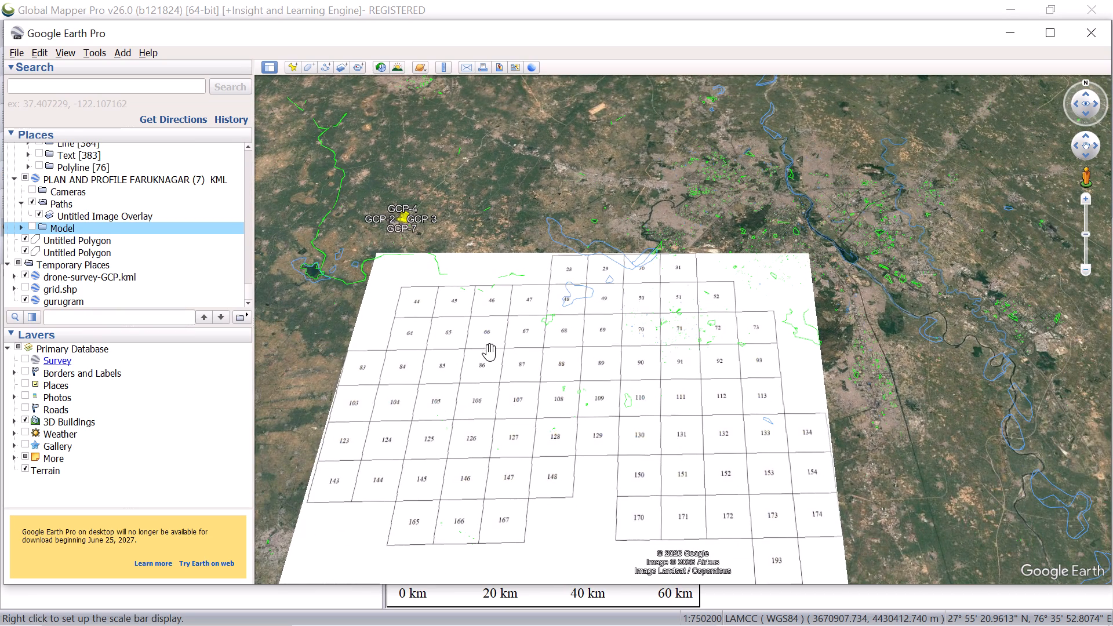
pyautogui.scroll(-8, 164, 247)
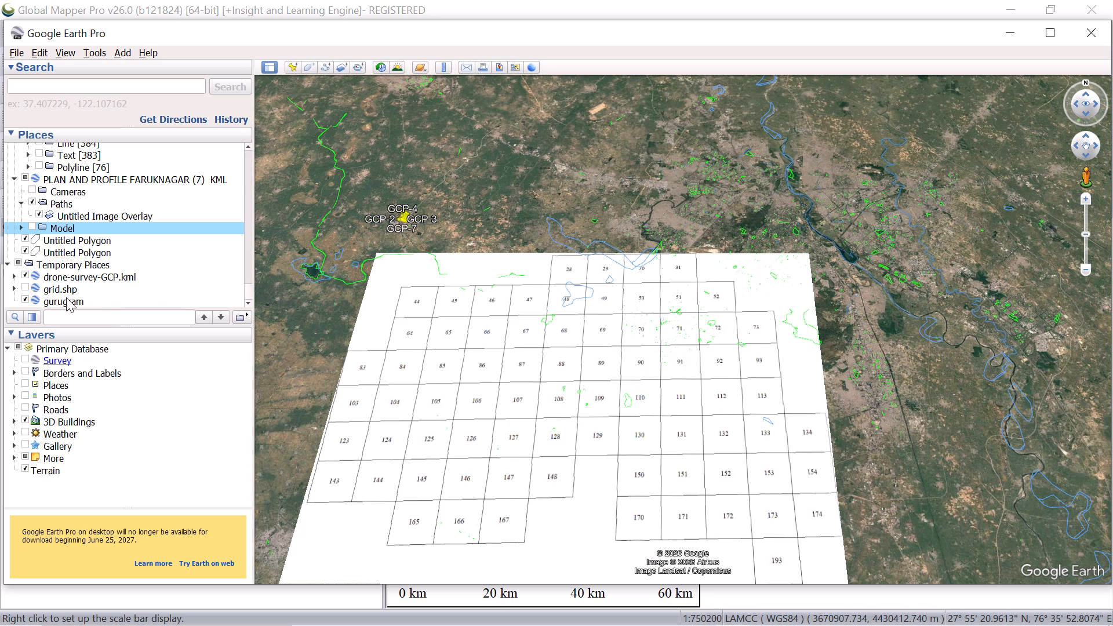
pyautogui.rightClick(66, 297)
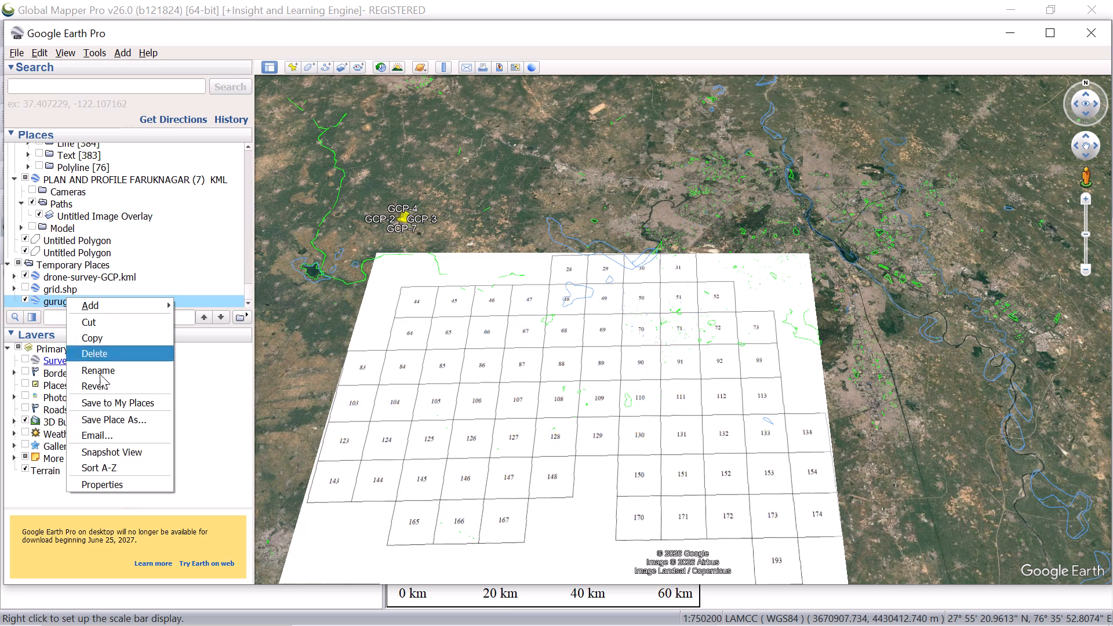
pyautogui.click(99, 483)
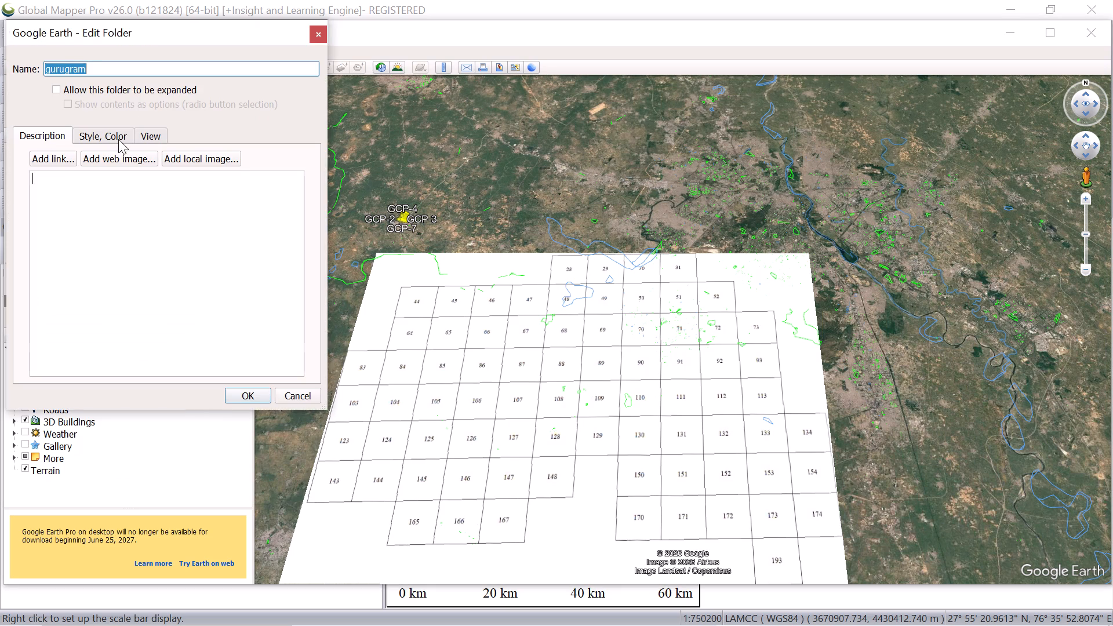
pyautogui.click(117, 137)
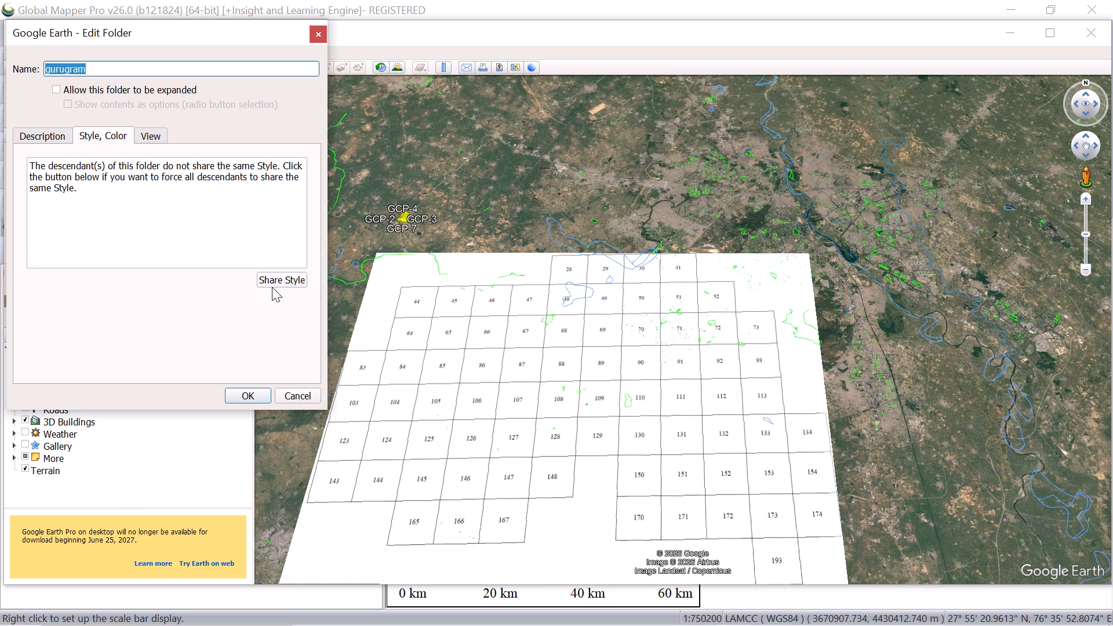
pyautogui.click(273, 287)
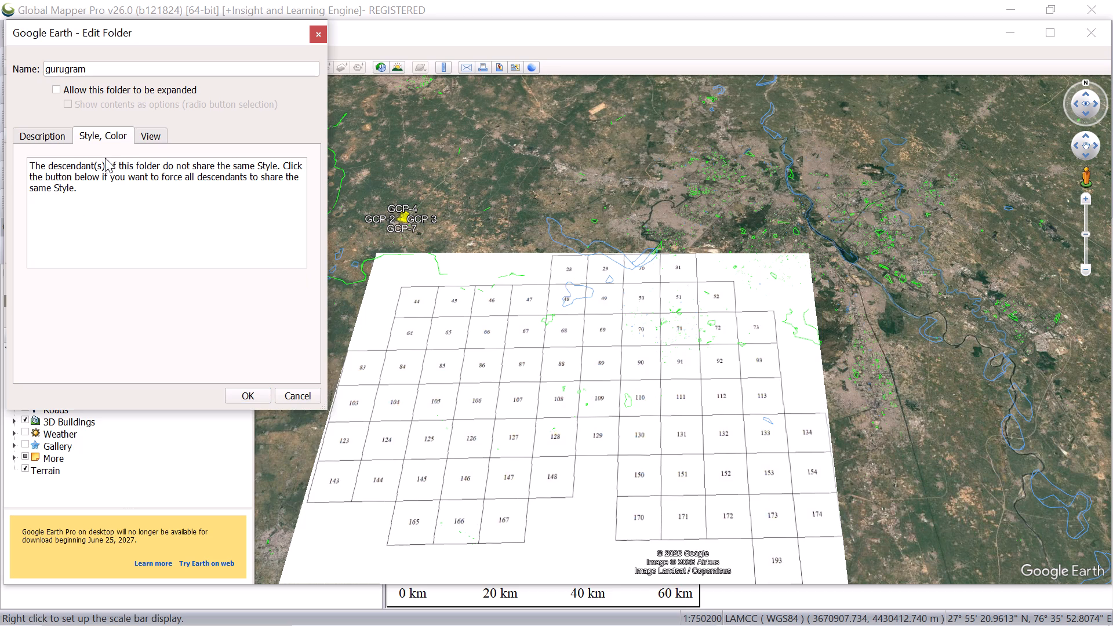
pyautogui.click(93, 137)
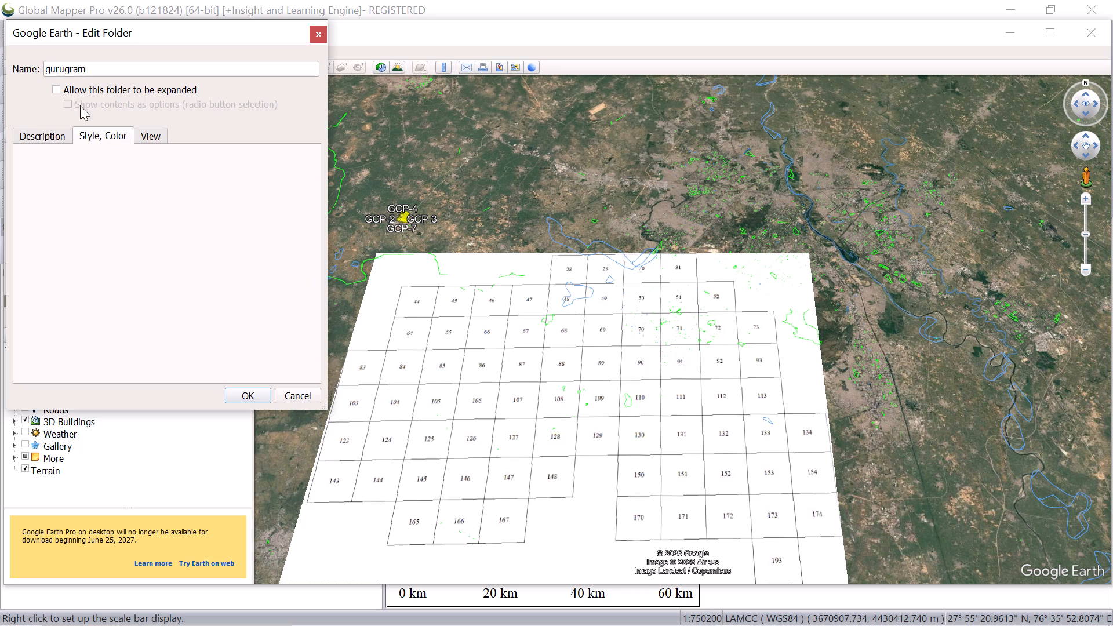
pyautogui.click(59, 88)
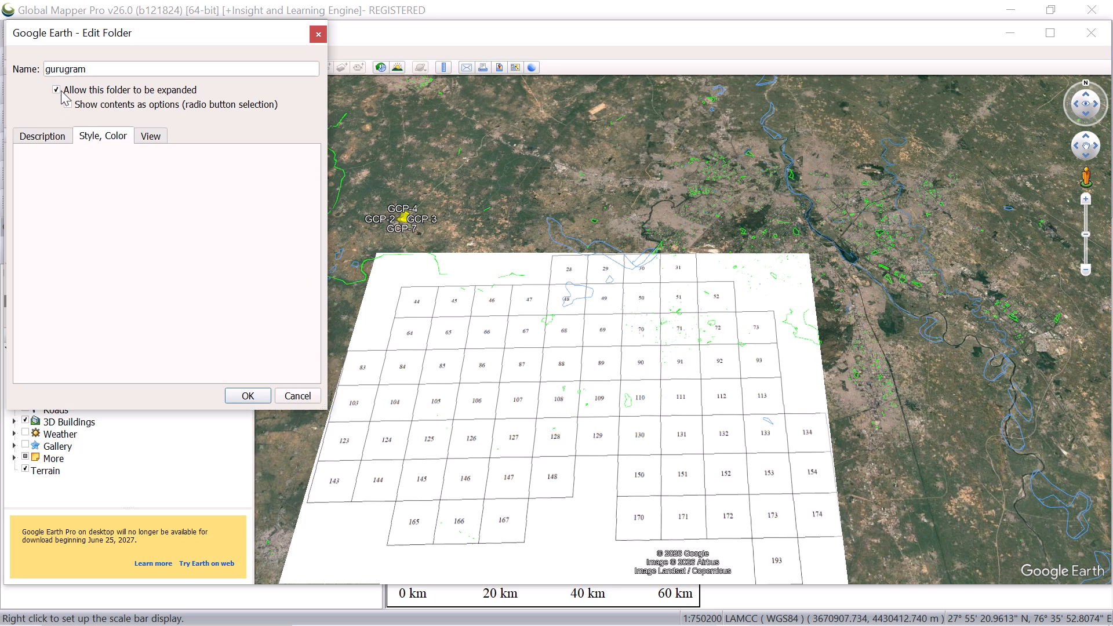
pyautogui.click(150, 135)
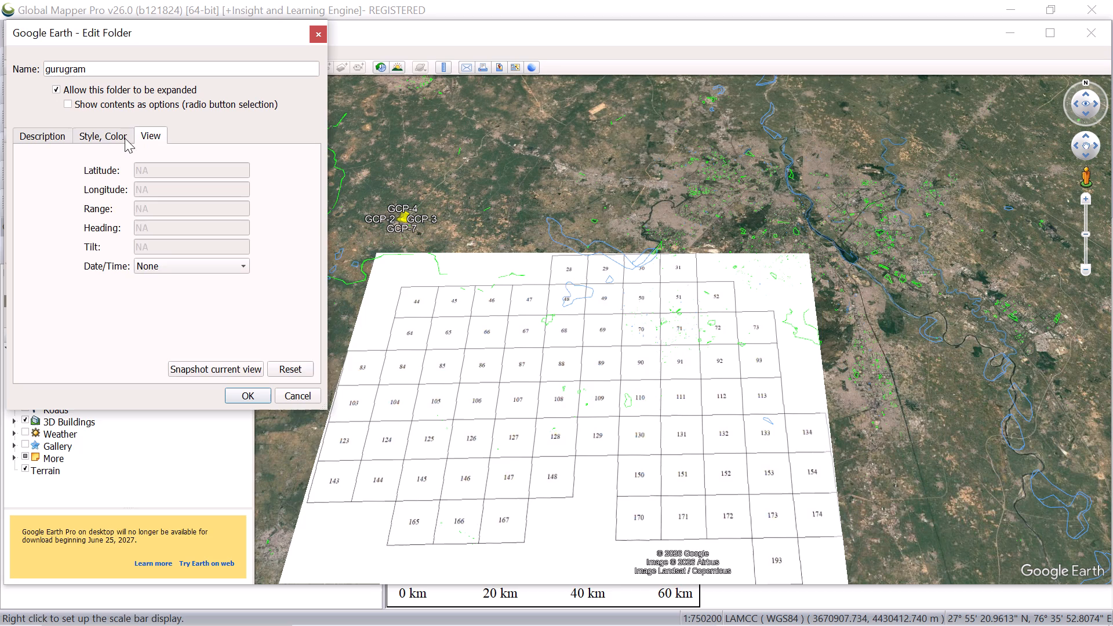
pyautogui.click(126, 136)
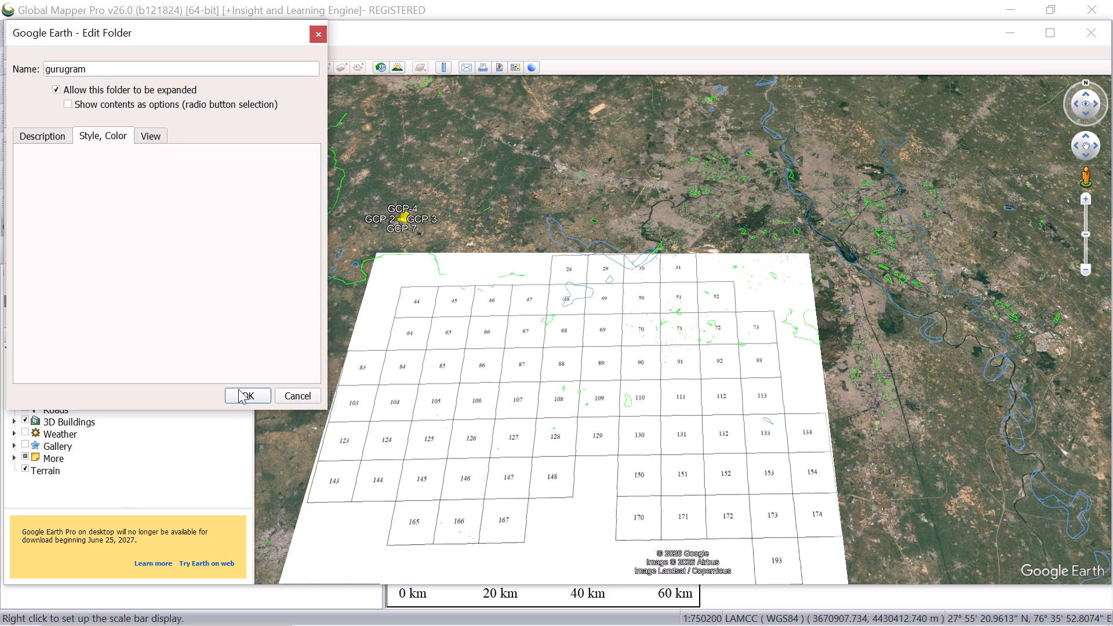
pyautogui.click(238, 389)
# Turn on the grid.shp layer in Temporary Places and delete the grid folder inside it.
pyautogui.scroll(-2, 493, 379)
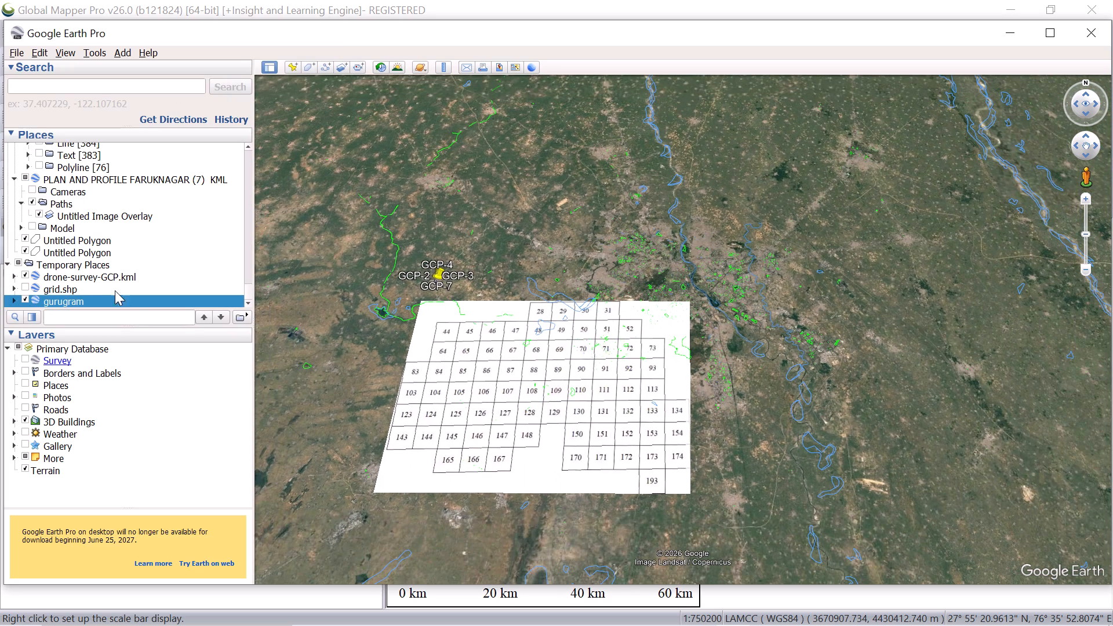
pyautogui.click(80, 289)
pyautogui.click(80, 289)
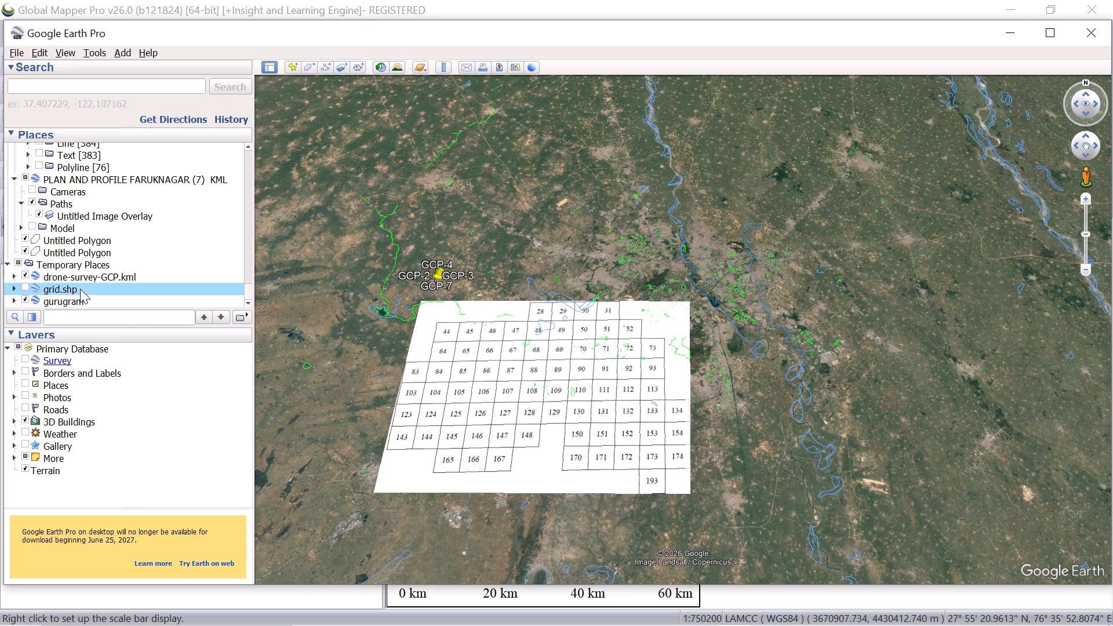
pyautogui.doubleClick(80, 289)
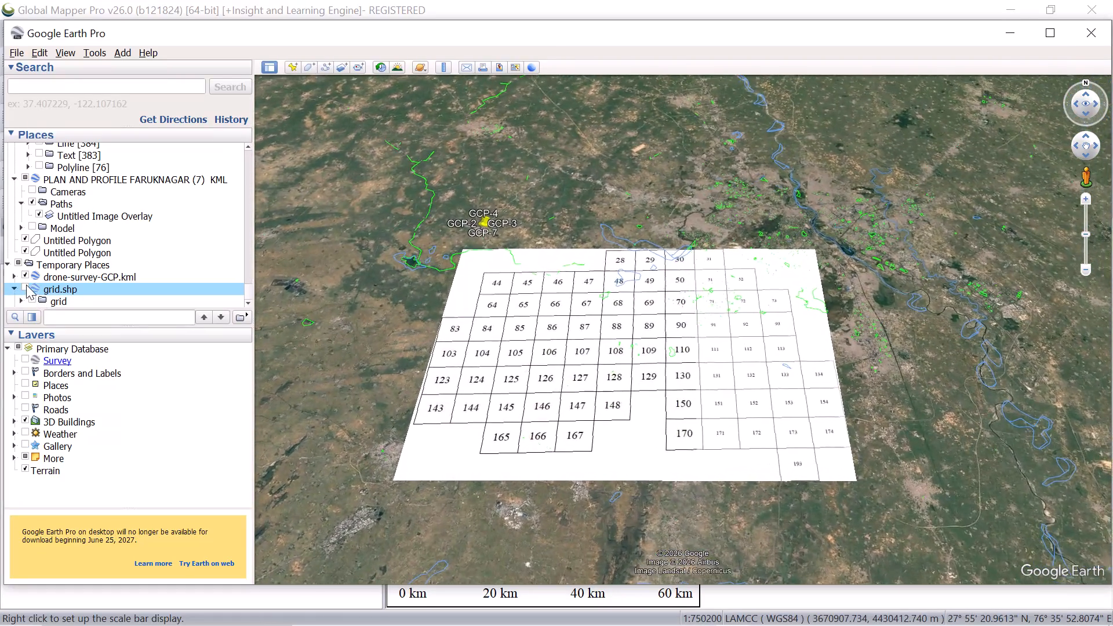
pyautogui.click(26, 285)
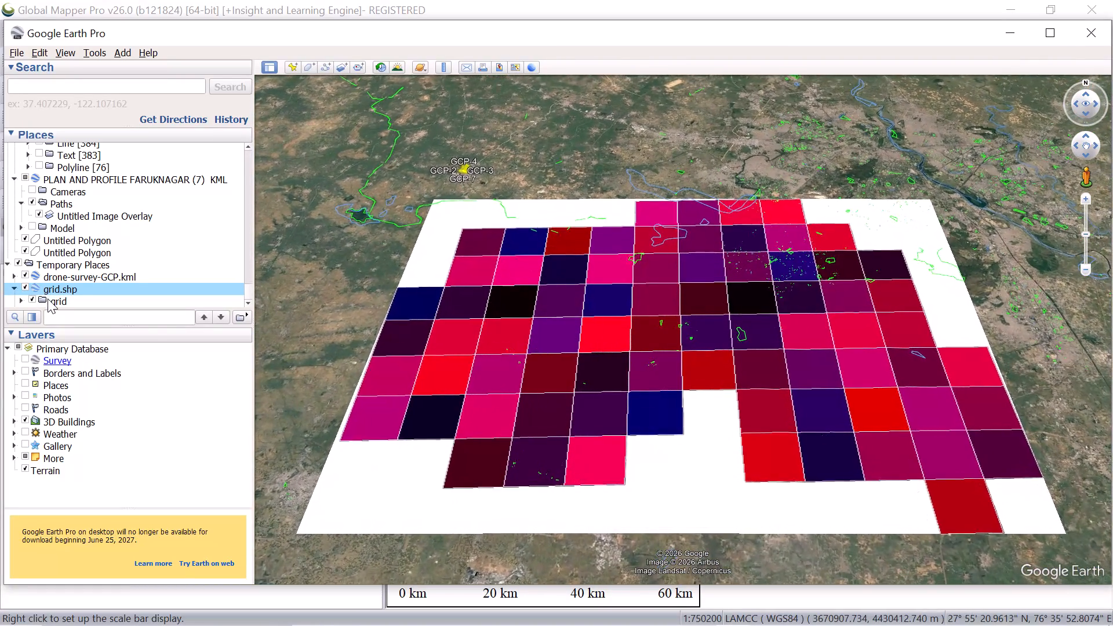
pyautogui.rightClick(48, 299)
pyautogui.click(84, 348)
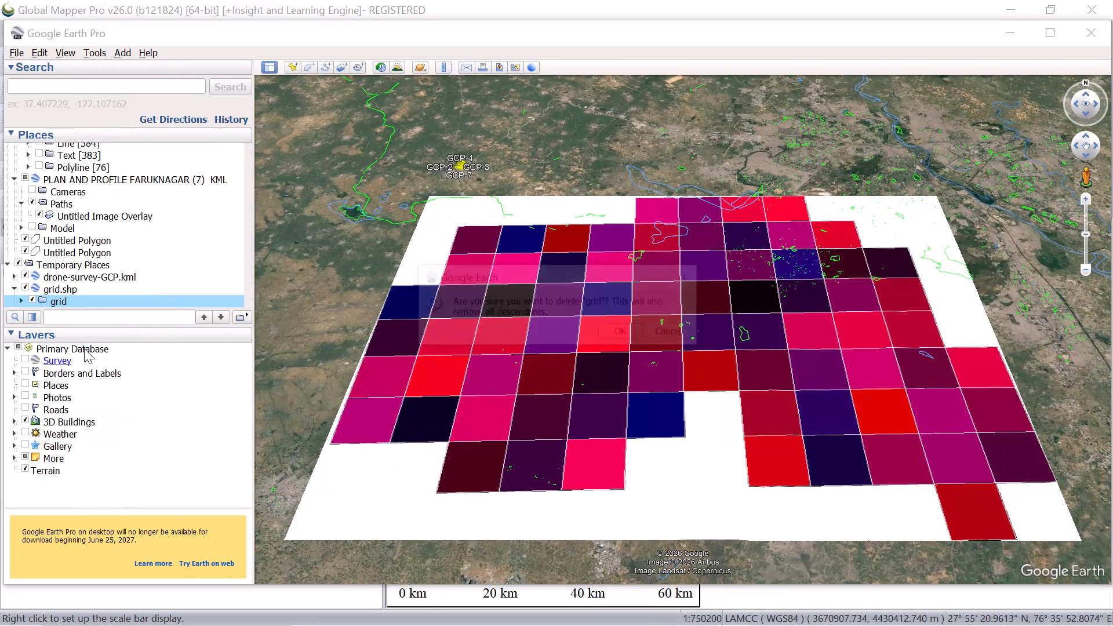
pyautogui.click(619, 330)
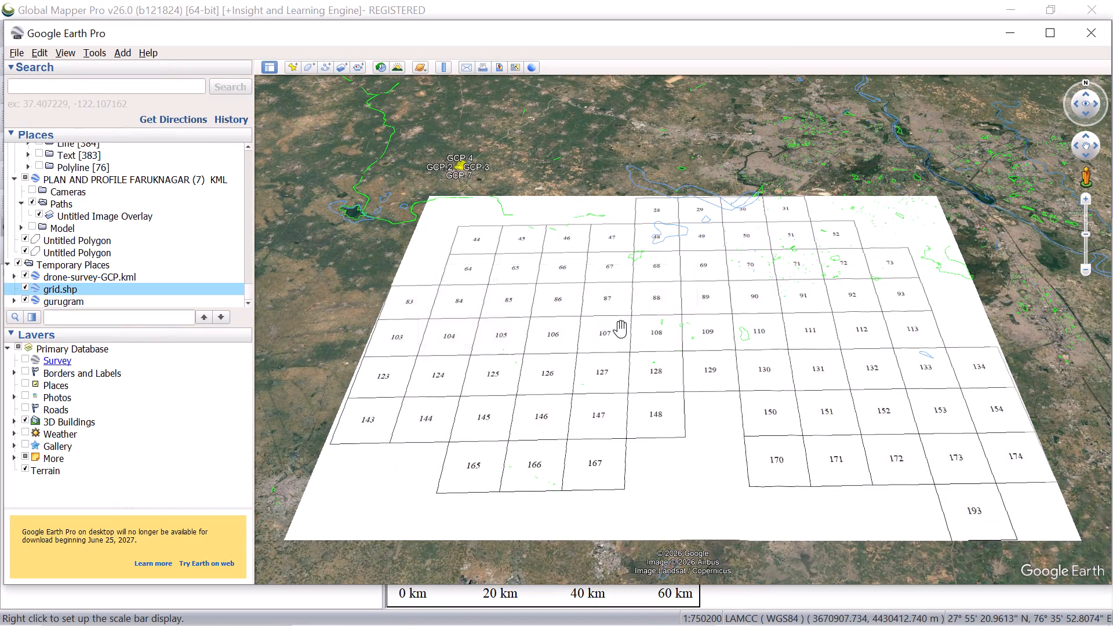
# Delete the gurugram overlay from Temporary Places.
pyautogui.rightClick(81, 301)
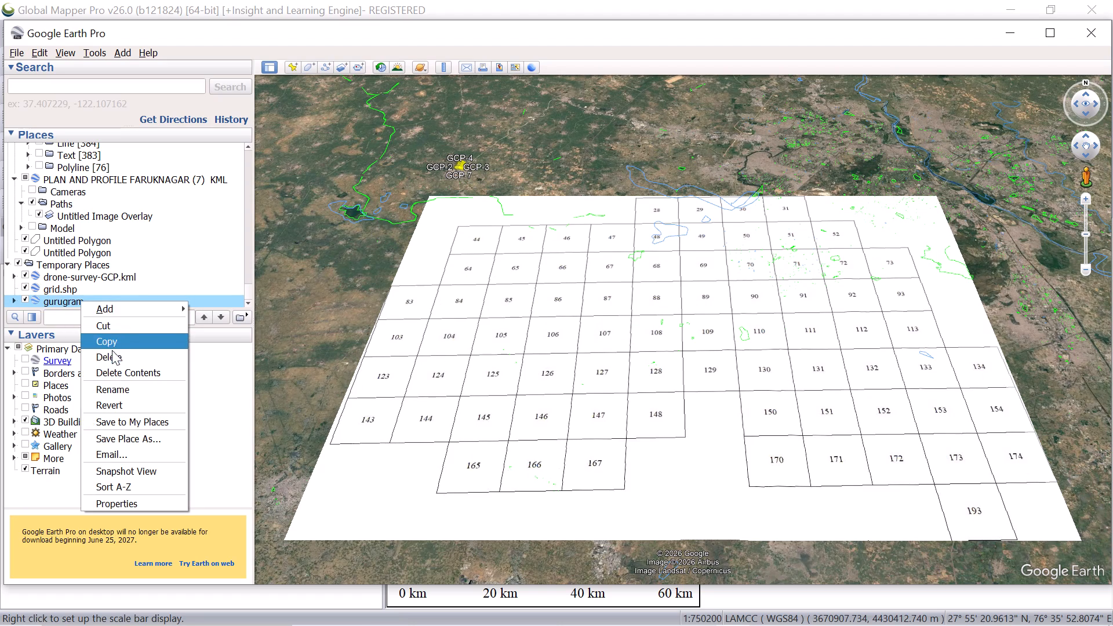
pyautogui.click(112, 352)
pyautogui.click(612, 334)
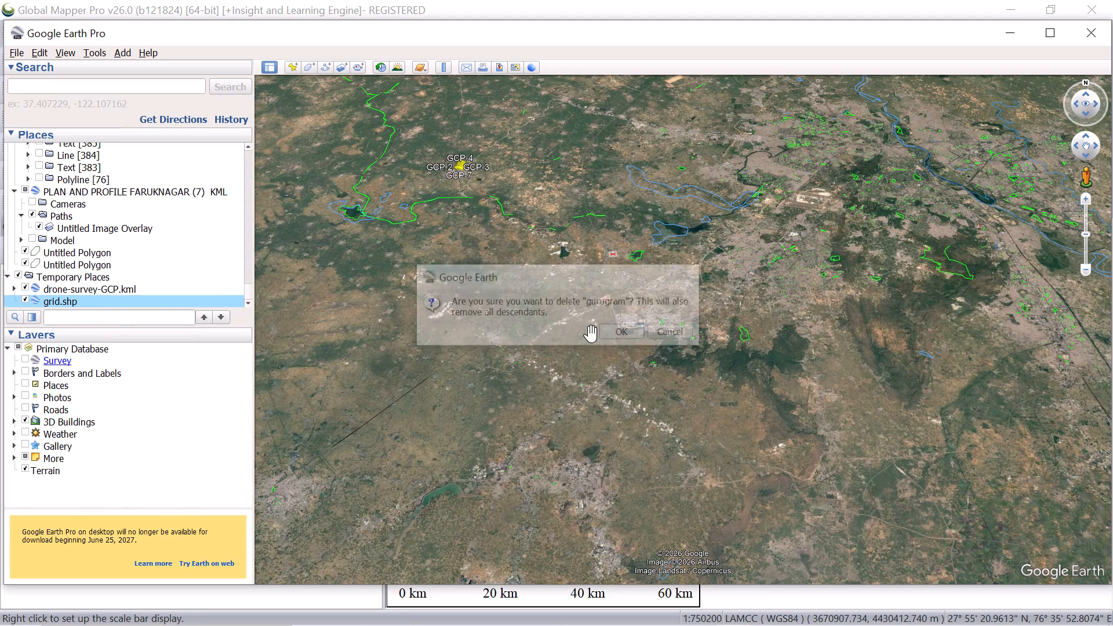
# Check the grid.shp entry and examine the Gurugram area on the satellite imagery.
pyautogui.doubleClick(75, 297)
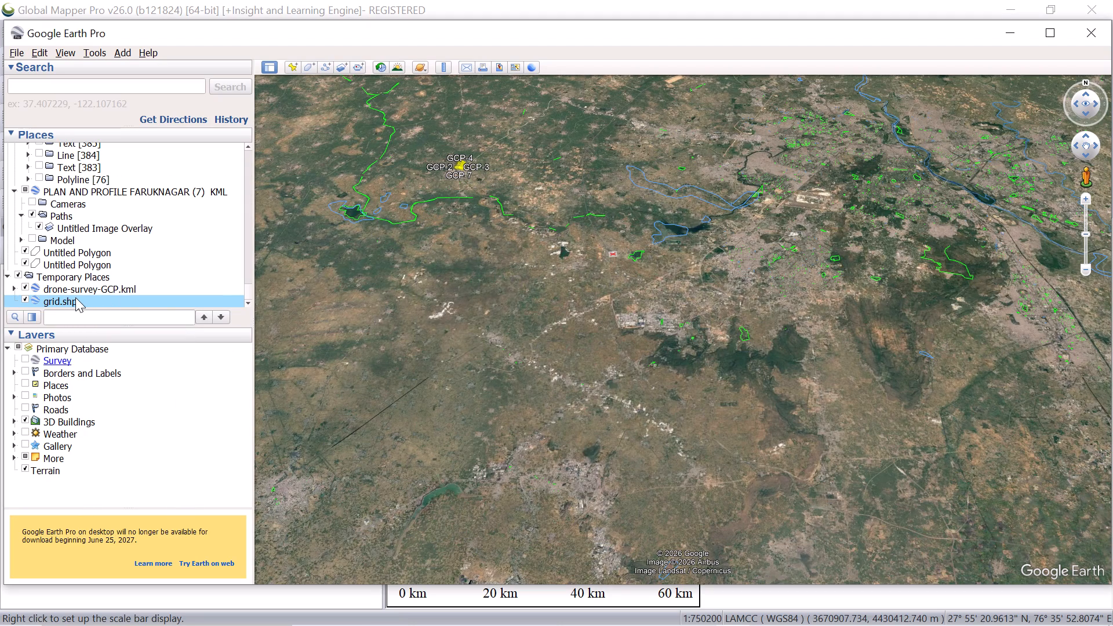
pyautogui.doubleClick(72, 301)
pyautogui.scroll(-3, 100, 289)
pyautogui.doubleClick(63, 302)
pyautogui.scroll(3, 640, 325)
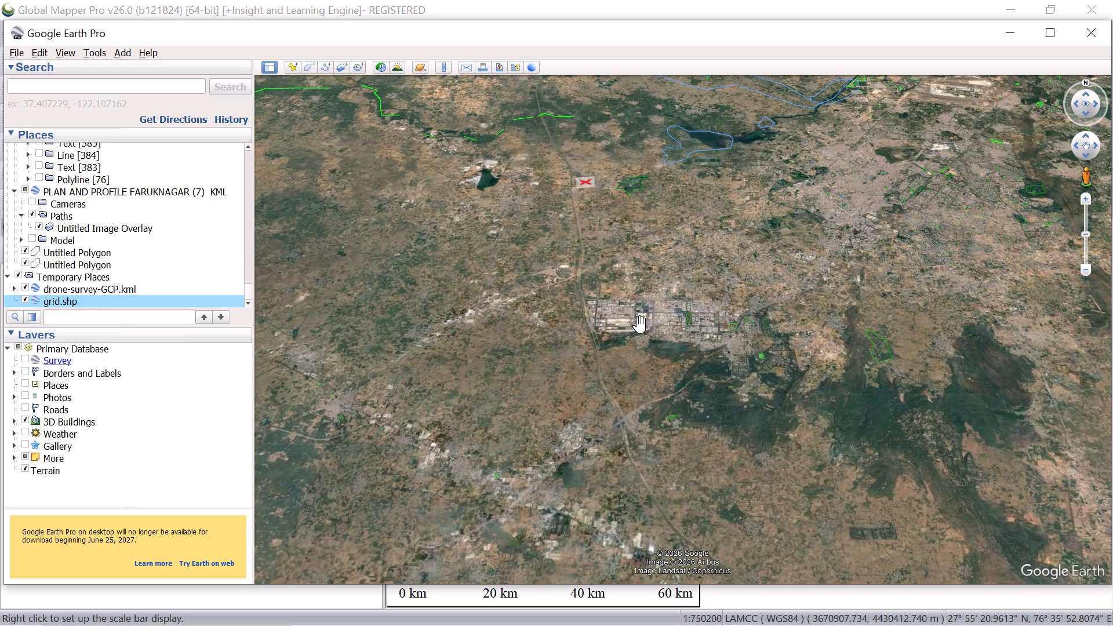
pyautogui.scroll(1, 604, 323)
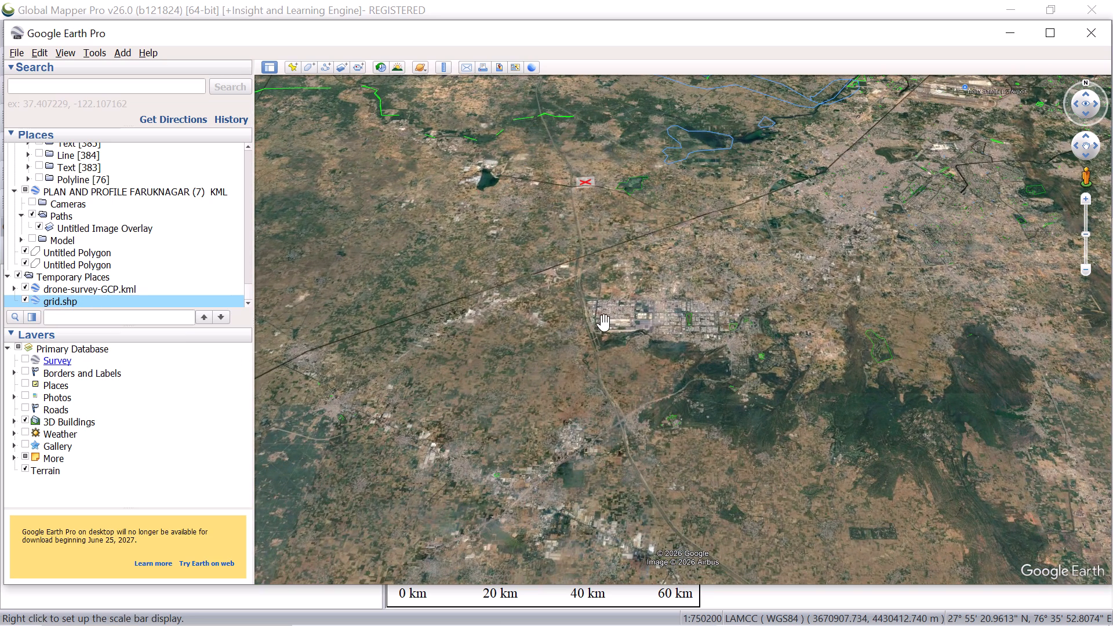
pyautogui.scroll(1, 604, 323)
pyautogui.scroll(-5, 604, 323)
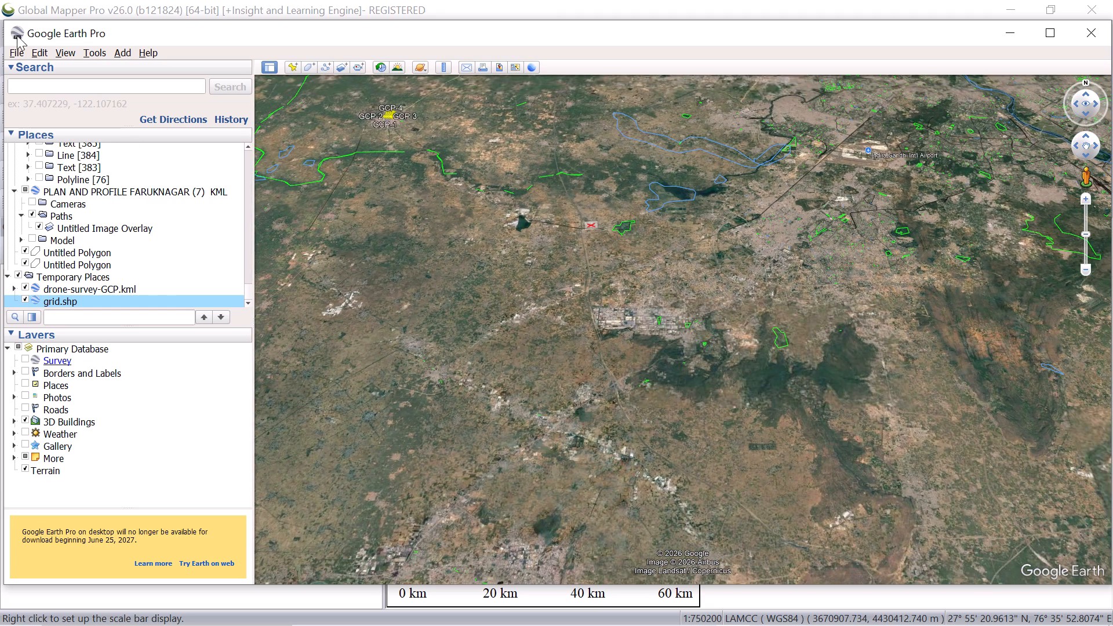
# Start a data import and browse the SIG folder on drive D, including its try work subfolder, for the Gurugram boundary shapefile.
pyautogui.click(14, 54)
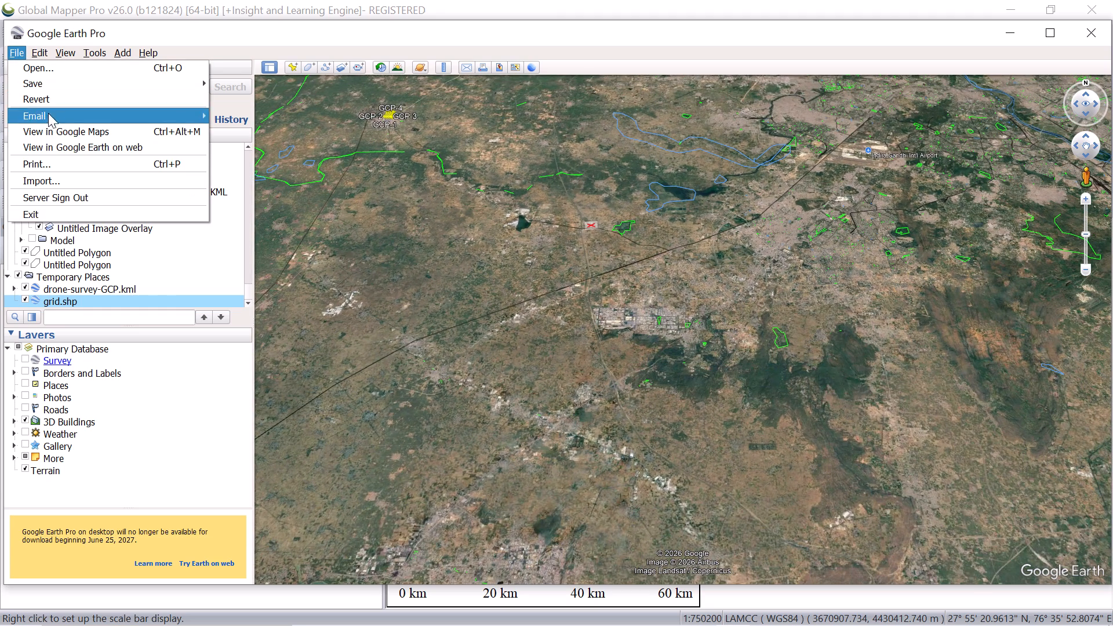
pyautogui.click(62, 177)
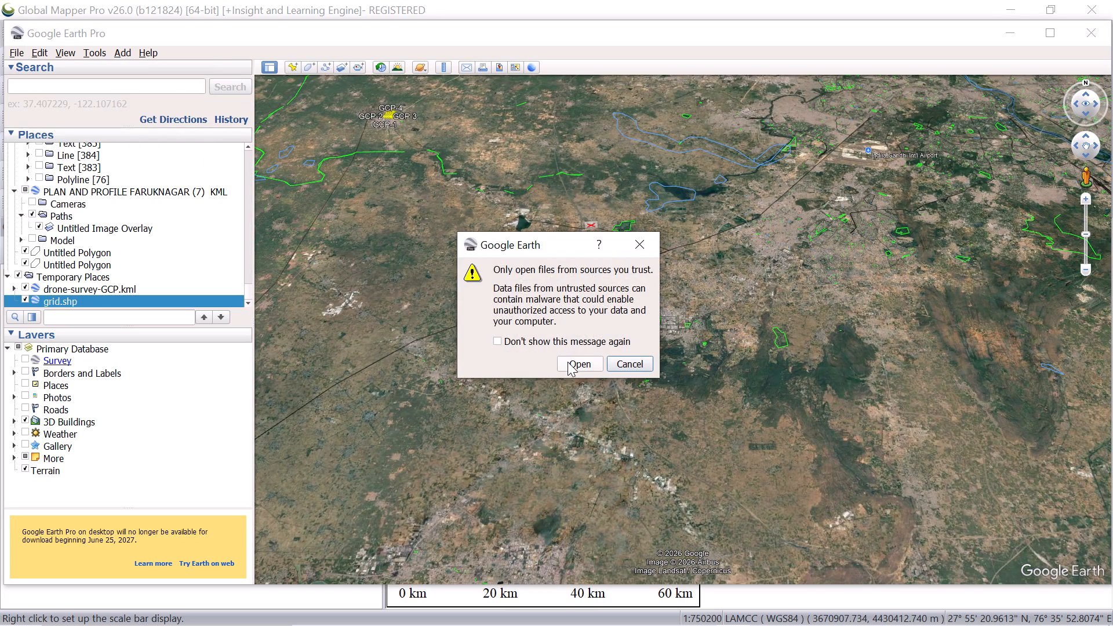
pyautogui.click(568, 363)
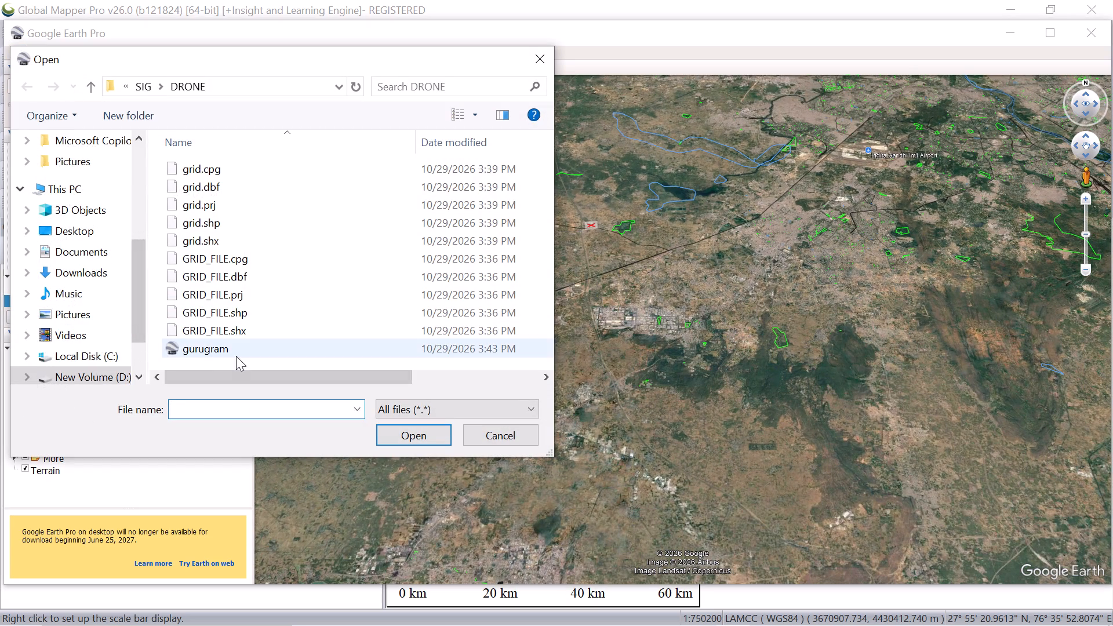
pyautogui.scroll(-1, 118, 361)
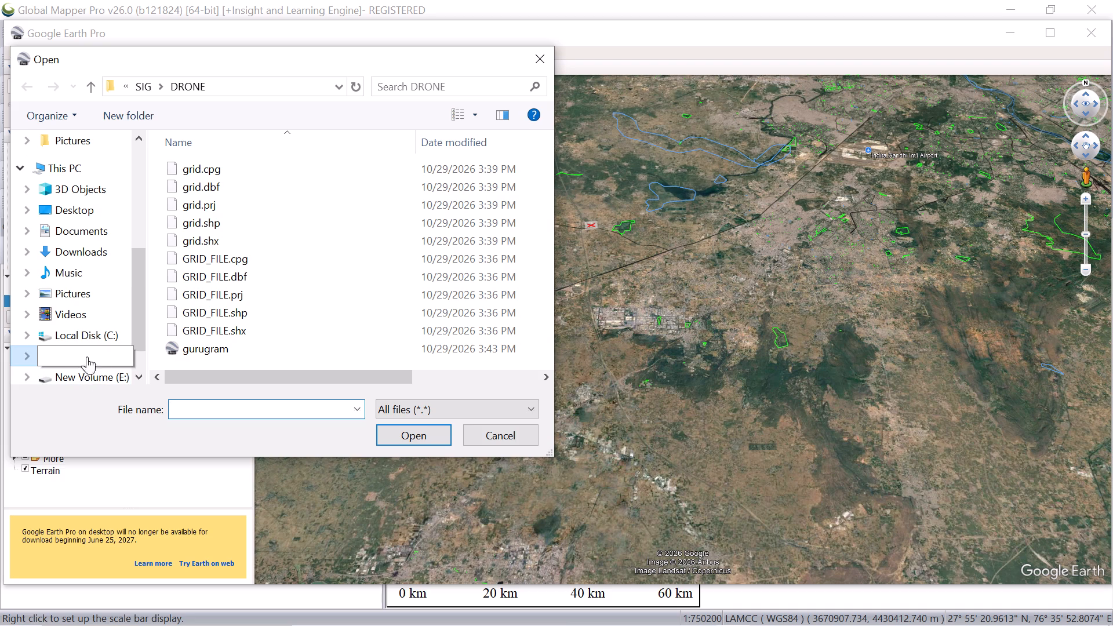
pyautogui.scroll(5, 98, 276)
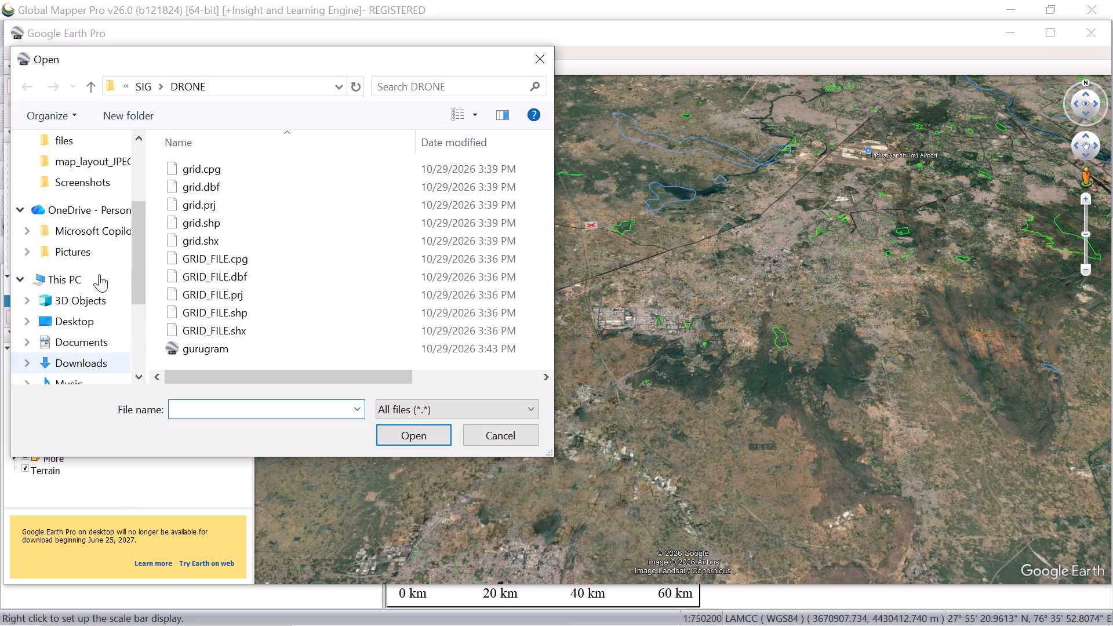
pyautogui.scroll(11, 99, 274)
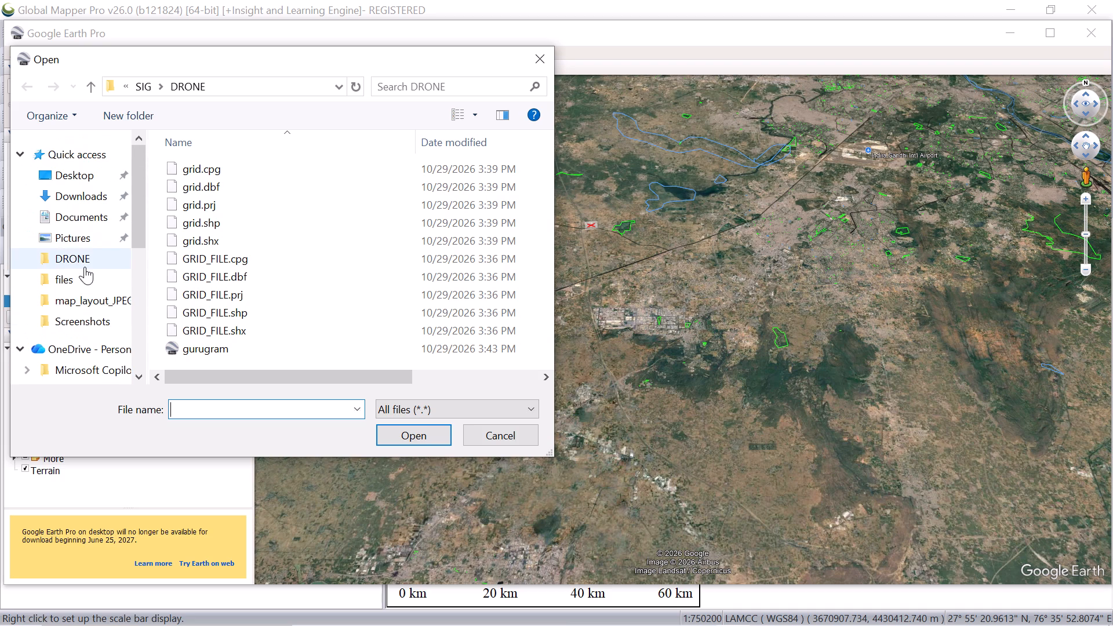
pyautogui.scroll(-6, 45, 236)
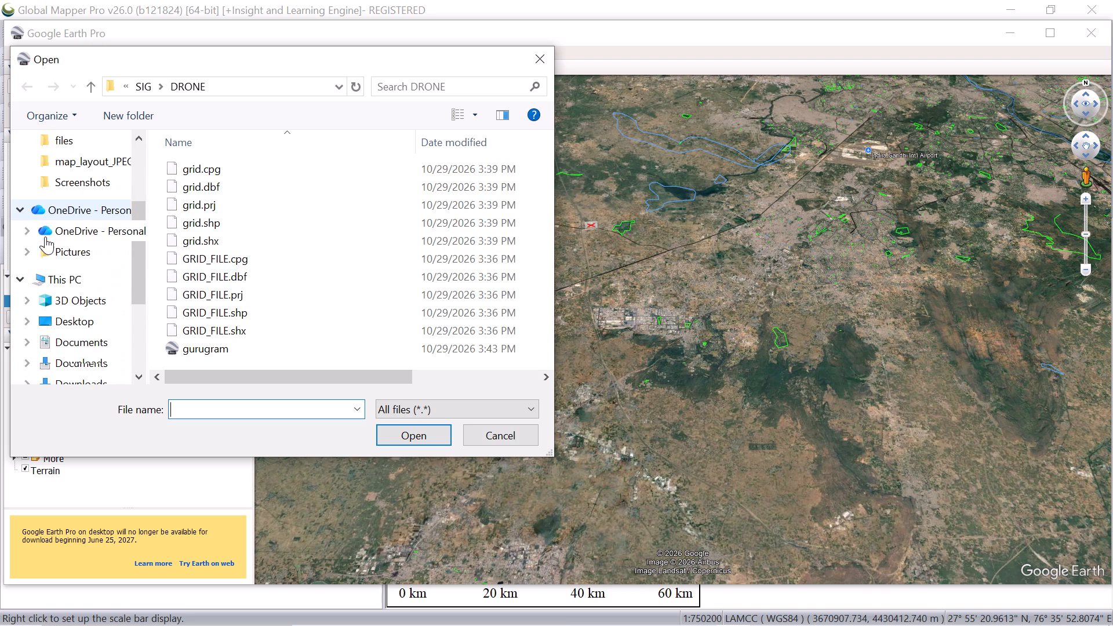
pyautogui.scroll(-4, 56, 259)
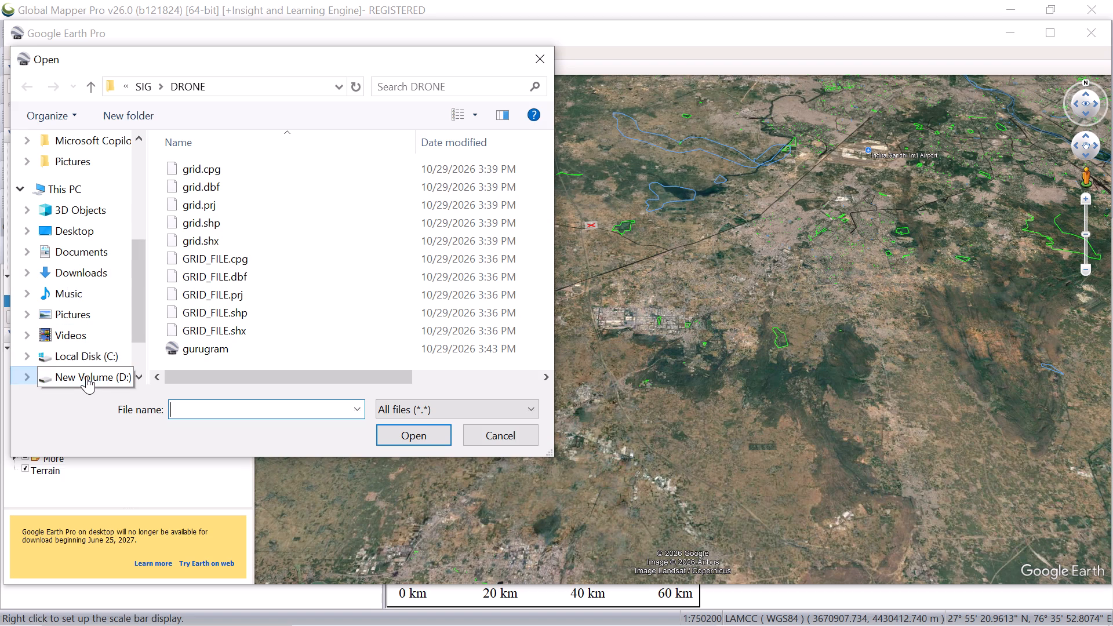
pyautogui.doubleClick(101, 372)
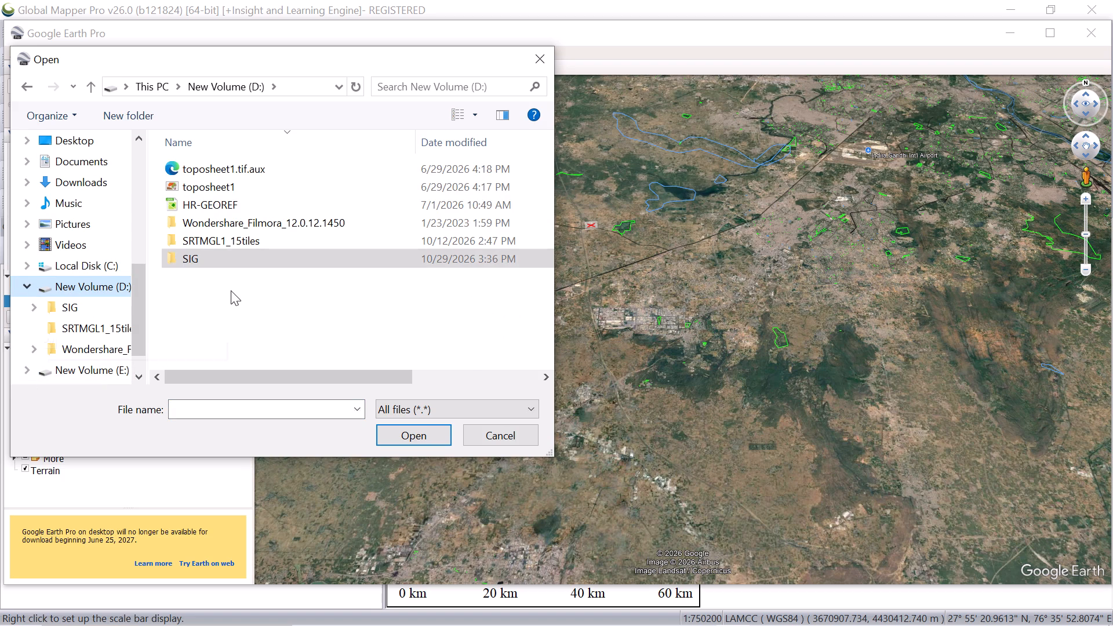
pyautogui.doubleClick(235, 256)
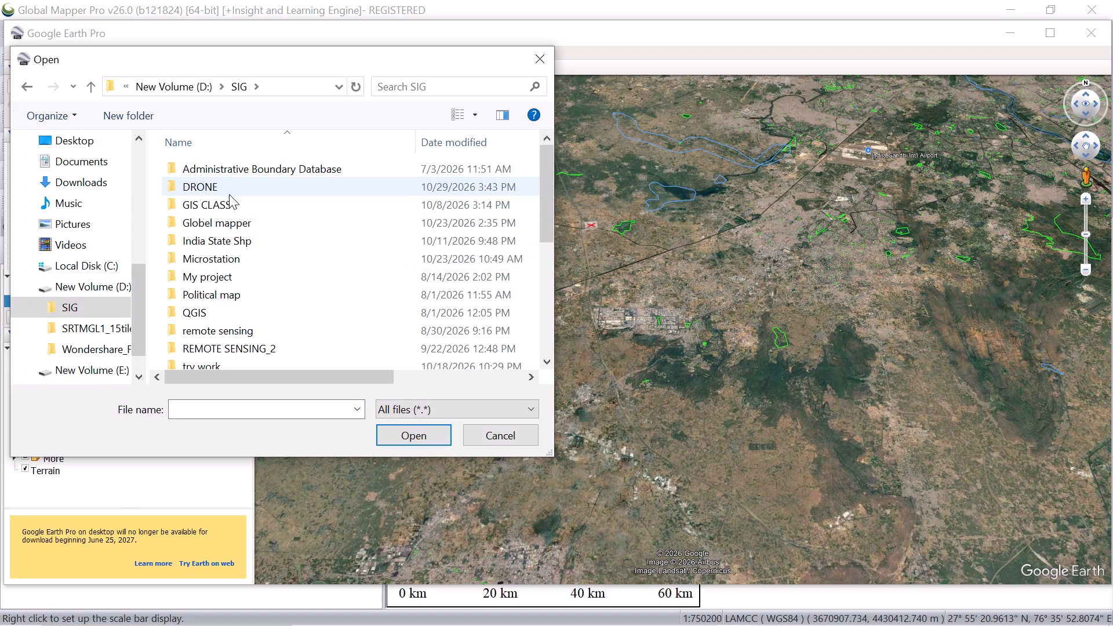
pyautogui.scroll(-1, 250, 279)
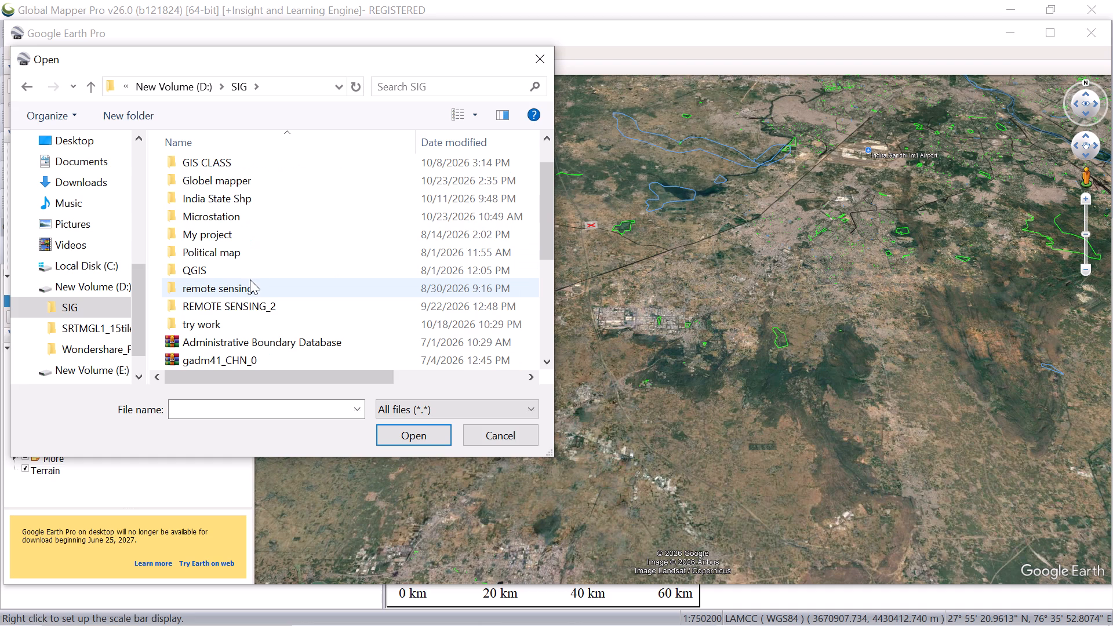
pyautogui.doubleClick(224, 322)
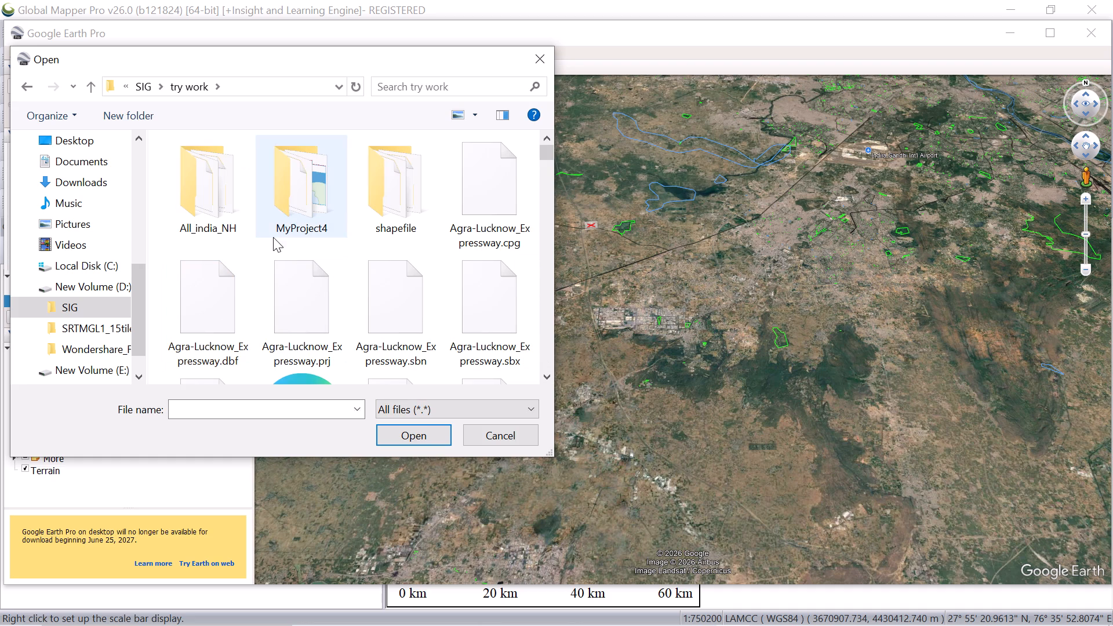
pyautogui.scroll(2, 111, 230)
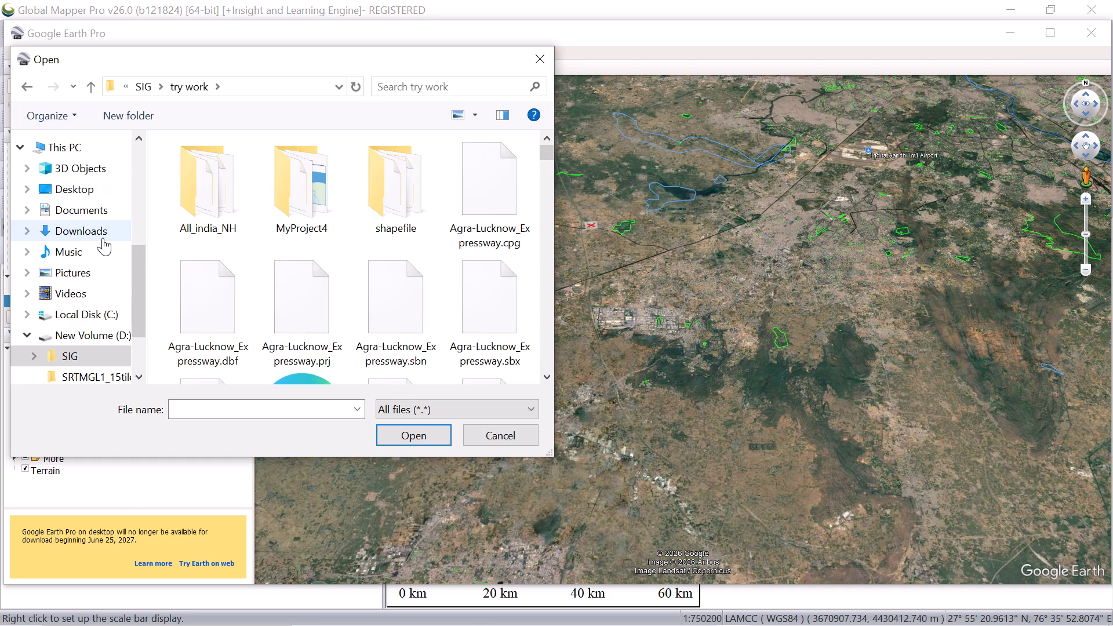
# Import Gurugram.shp from the India State Shp folder in Downloads.
pyautogui.click(103, 238)
pyautogui.scroll(-3, 269, 252)
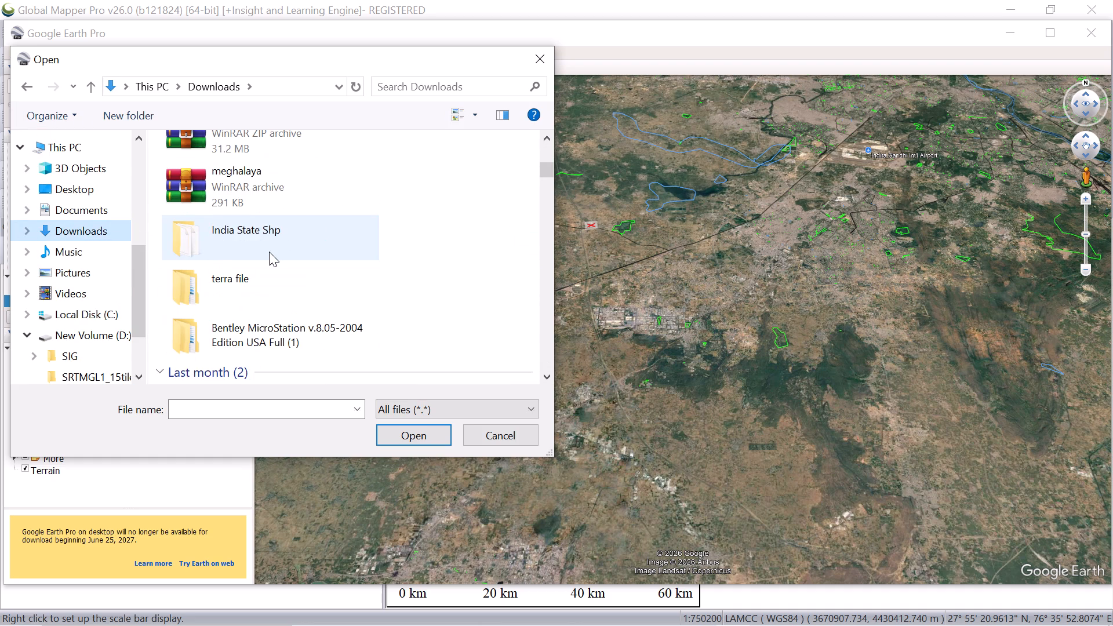
pyautogui.doubleClick(269, 252)
pyautogui.scroll(-3, 278, 229)
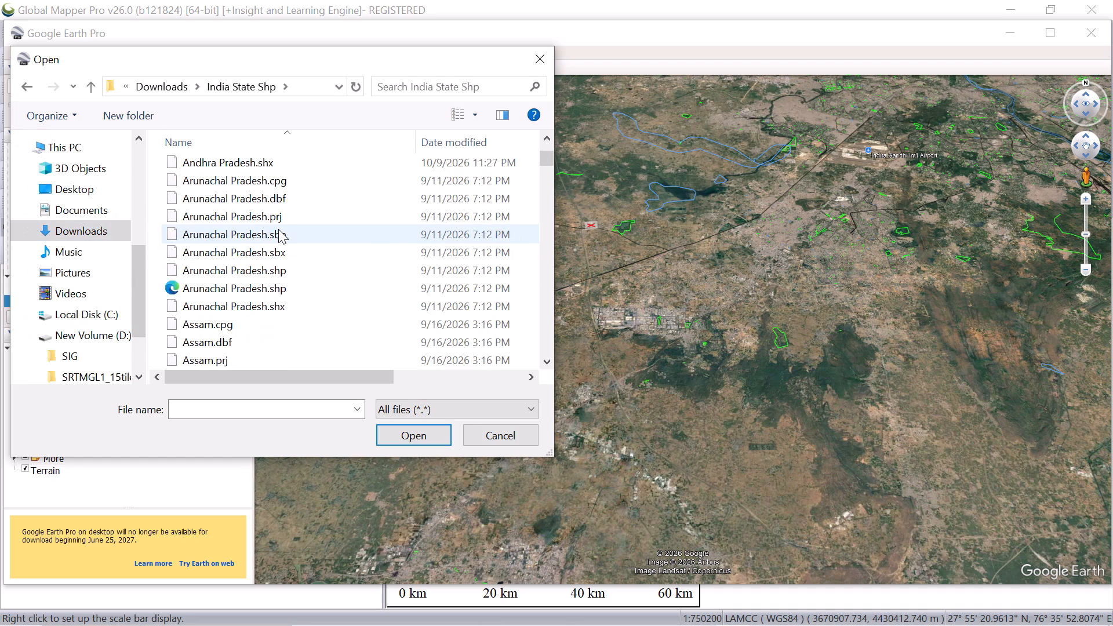
pyautogui.scroll(-18, 278, 229)
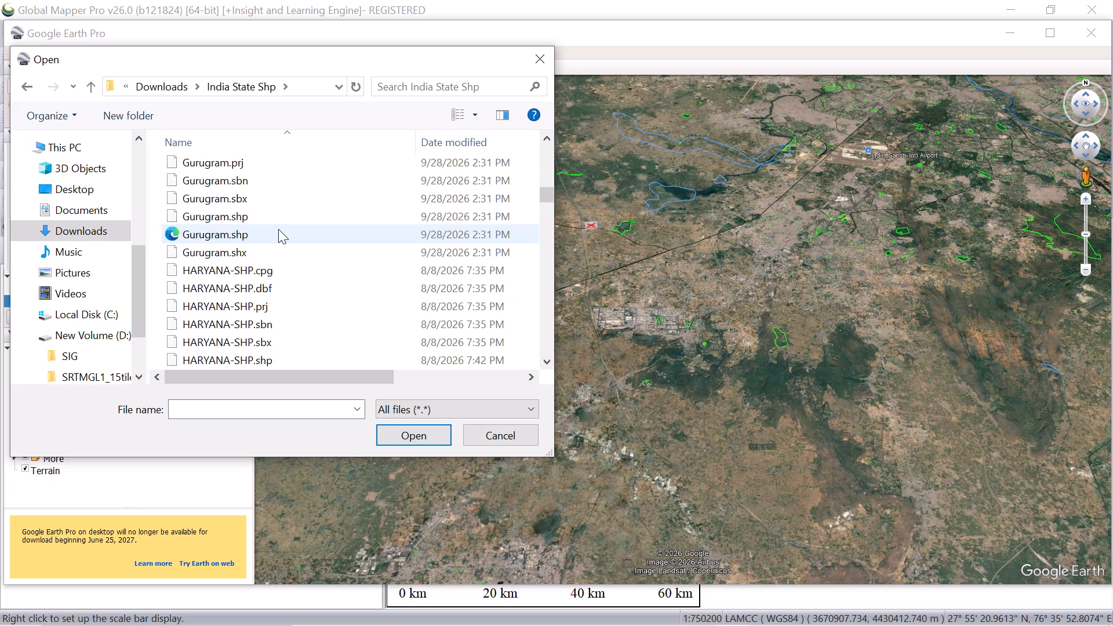
pyautogui.scroll(-1, 278, 229)
pyautogui.scroll(2, 278, 229)
pyautogui.click(257, 196)
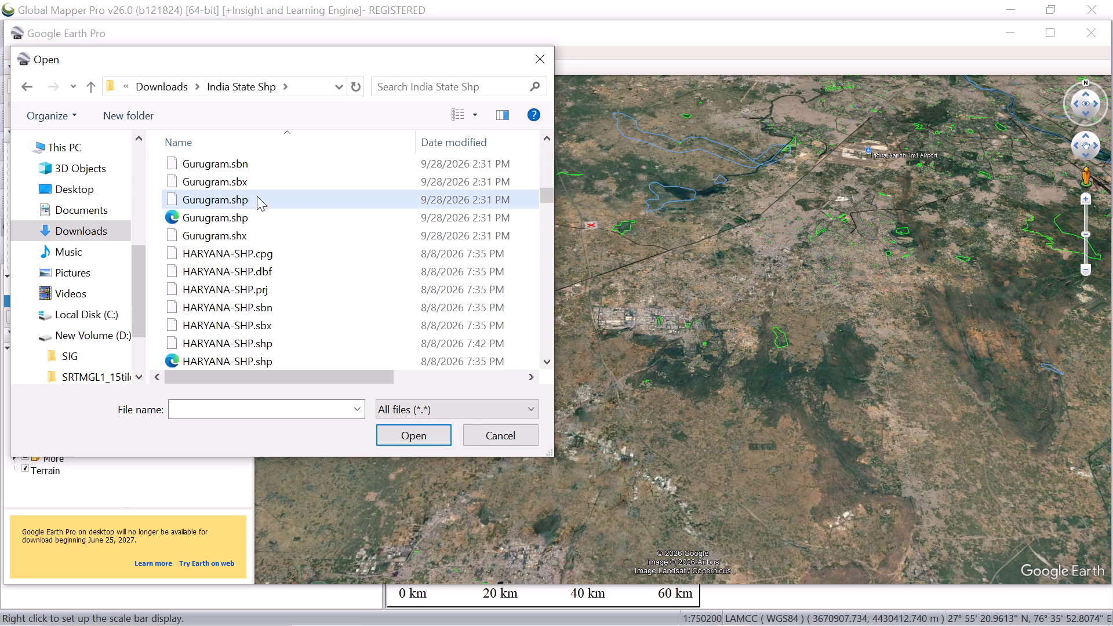
pyautogui.click(418, 434)
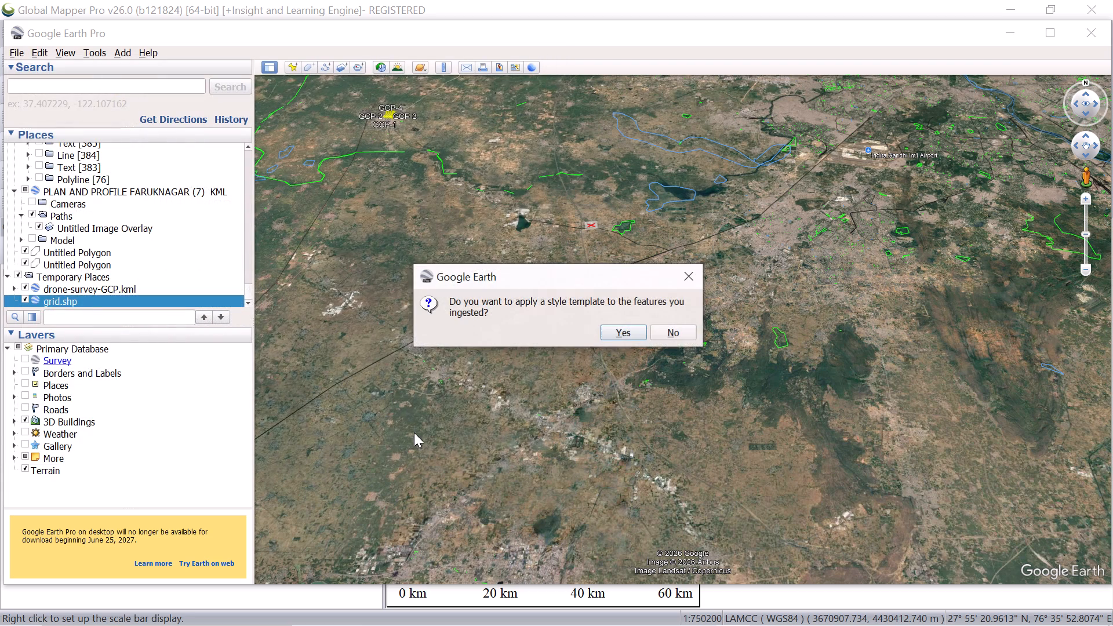
# Apply a new style template with default settings to the imported boundary and save the template as Gurugram.
pyautogui.click(622, 330)
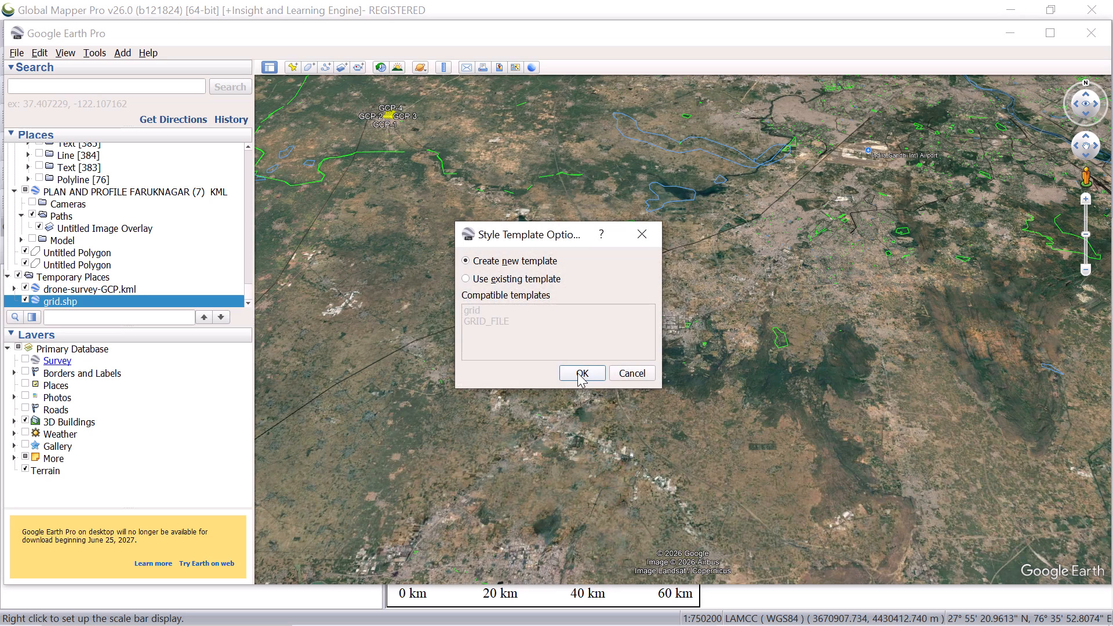
pyautogui.click(577, 373)
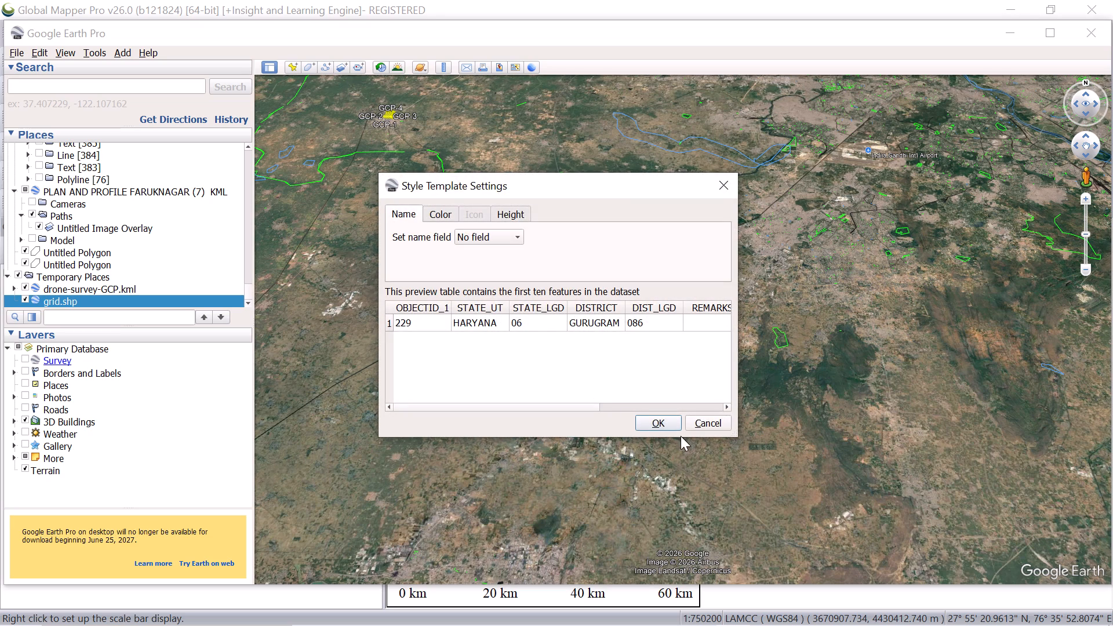
pyautogui.click(667, 424)
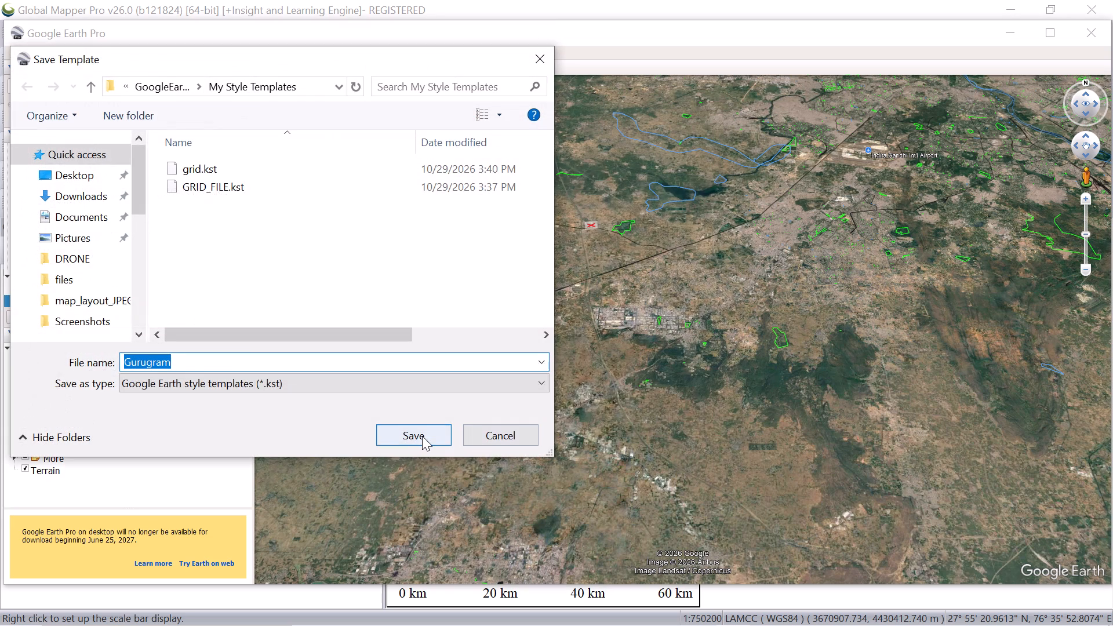
pyautogui.click(422, 436)
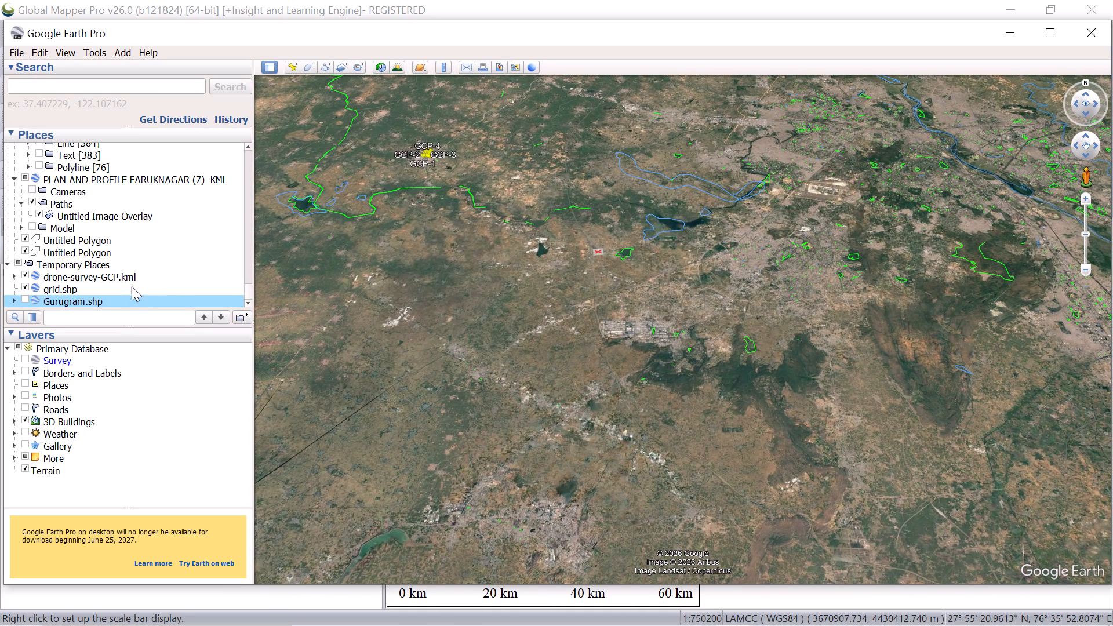
# Turn on the Gurugram.shp layer in Temporary Places and view the whole boundary on the imagery.
pyautogui.scroll(-1, 169, 281)
pyautogui.click(22, 298)
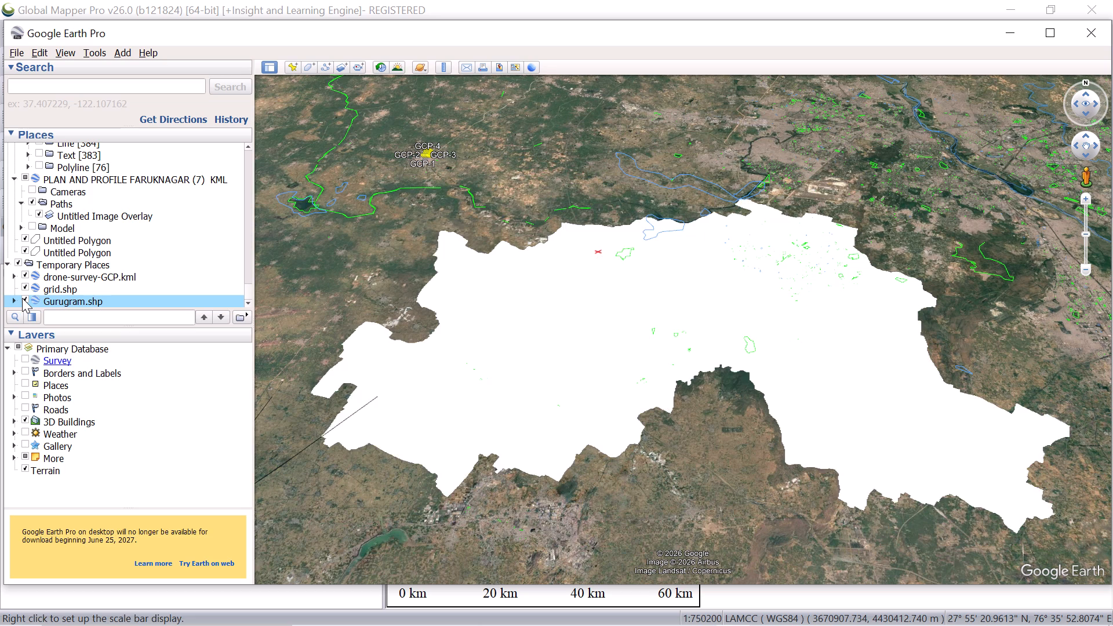
pyautogui.scroll(-2, 602, 277)
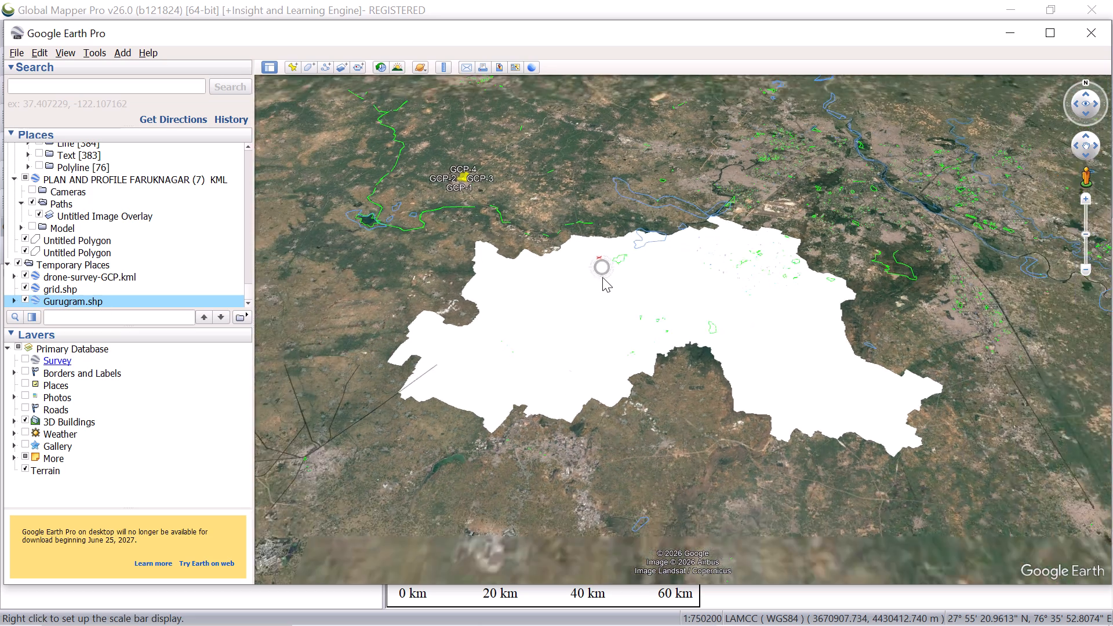
pyautogui.scroll(2, 602, 277)
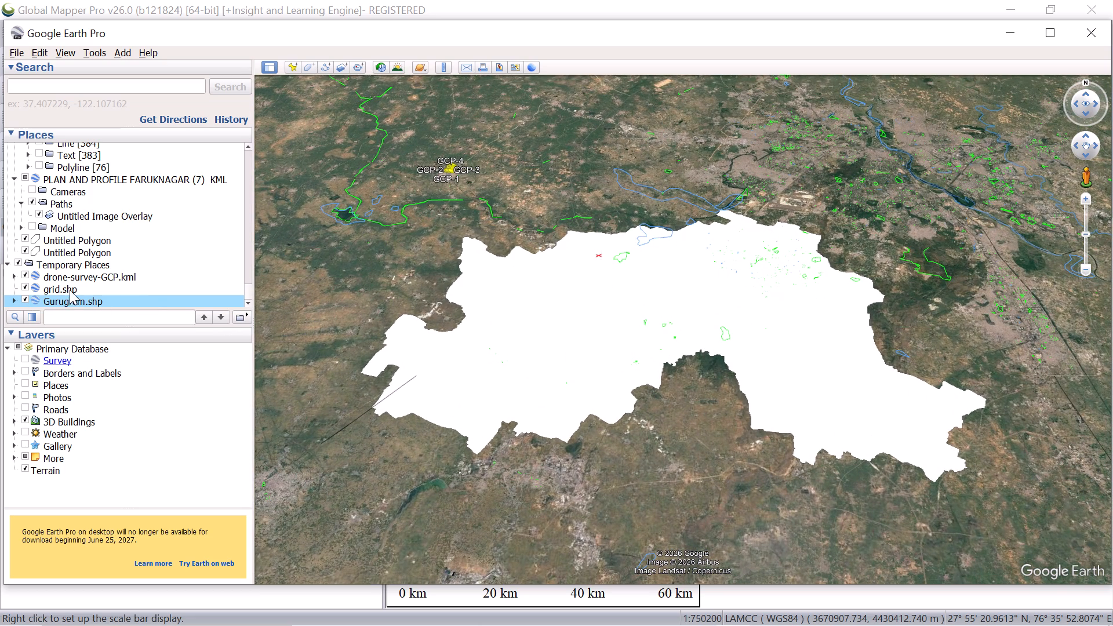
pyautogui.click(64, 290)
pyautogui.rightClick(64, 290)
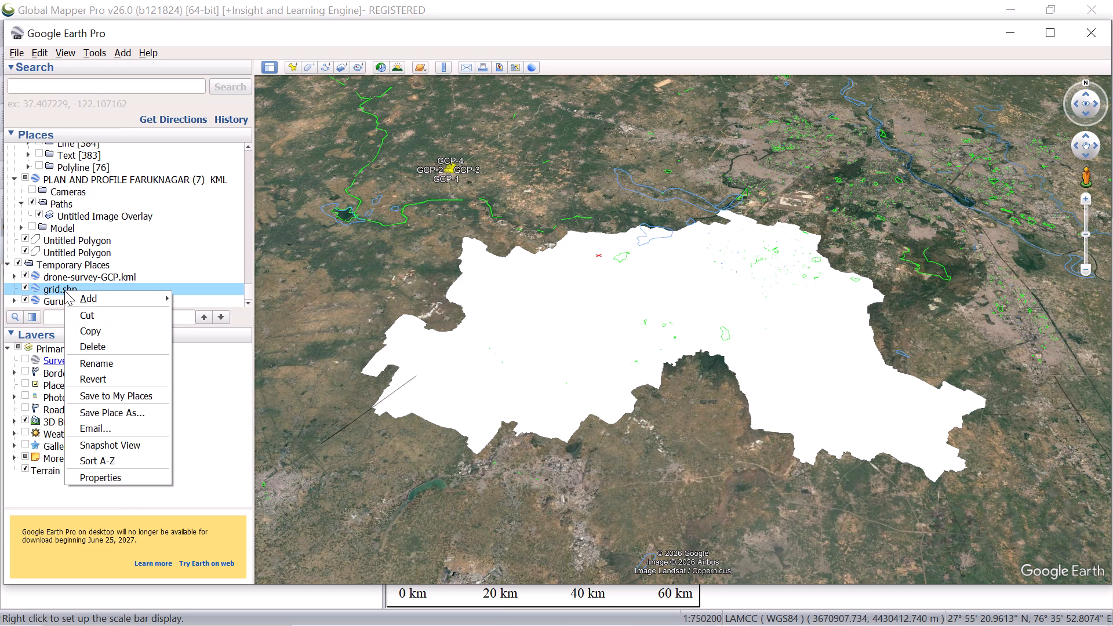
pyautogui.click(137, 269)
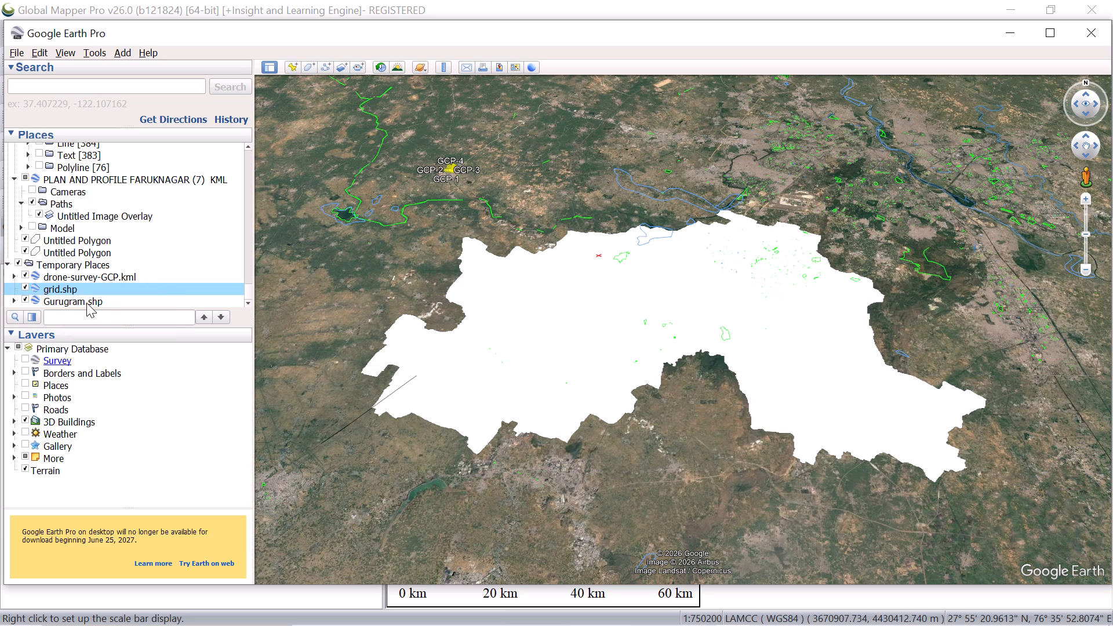
# Add a new folder named gurgram_gcp under Temporary Places.
pyautogui.scroll(-1, 106, 292)
pyautogui.rightClick(83, 267)
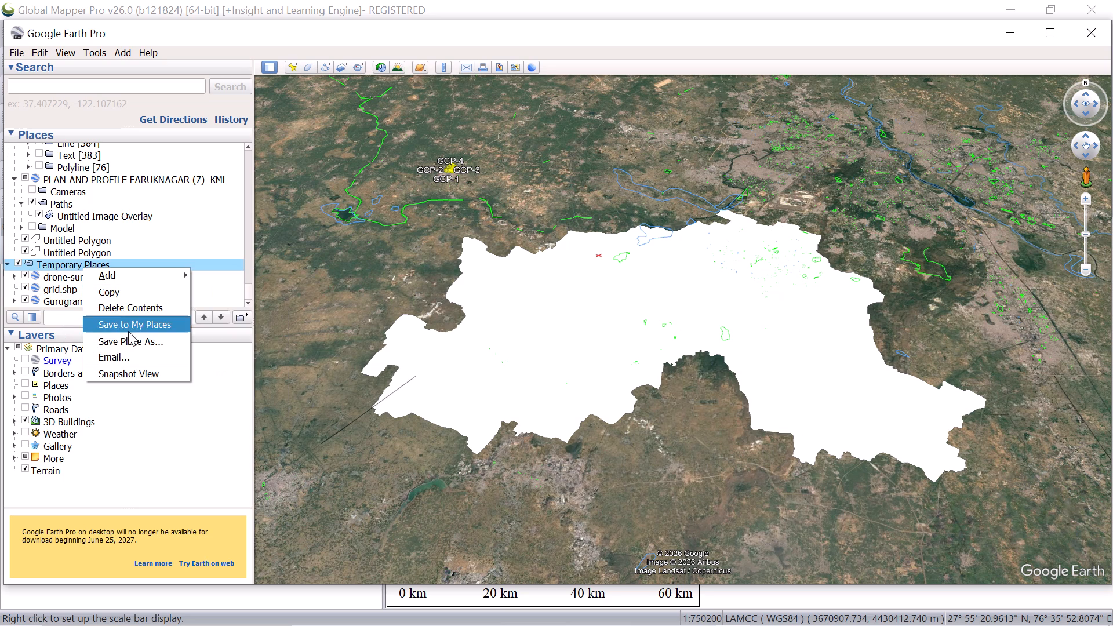
pyautogui.click(151, 279)
pyautogui.click(198, 271)
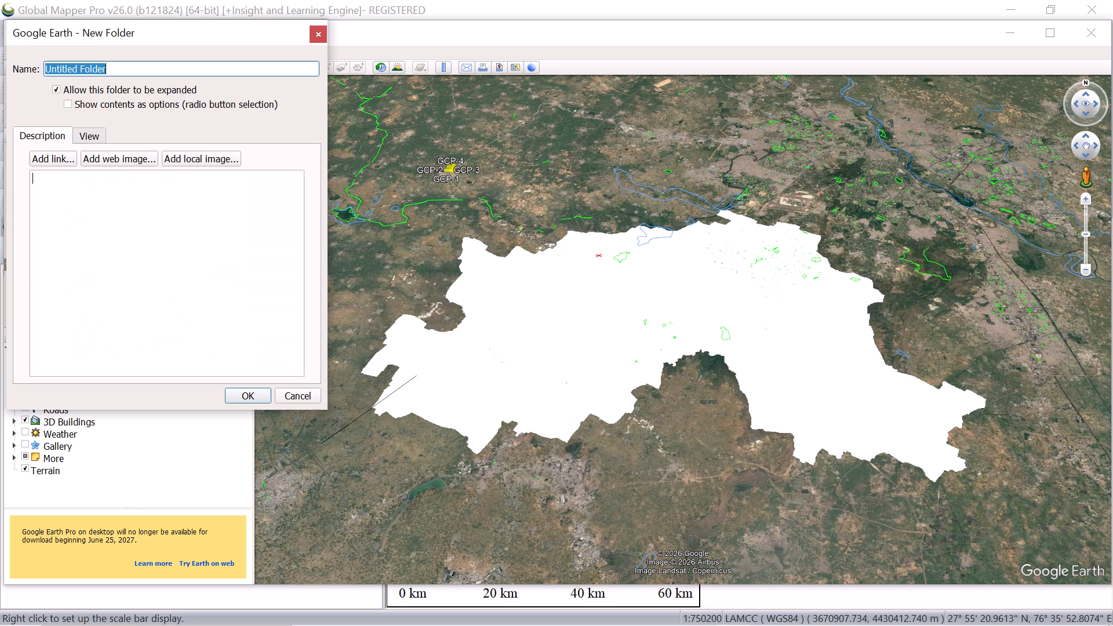
pyautogui.press('BackSpace')
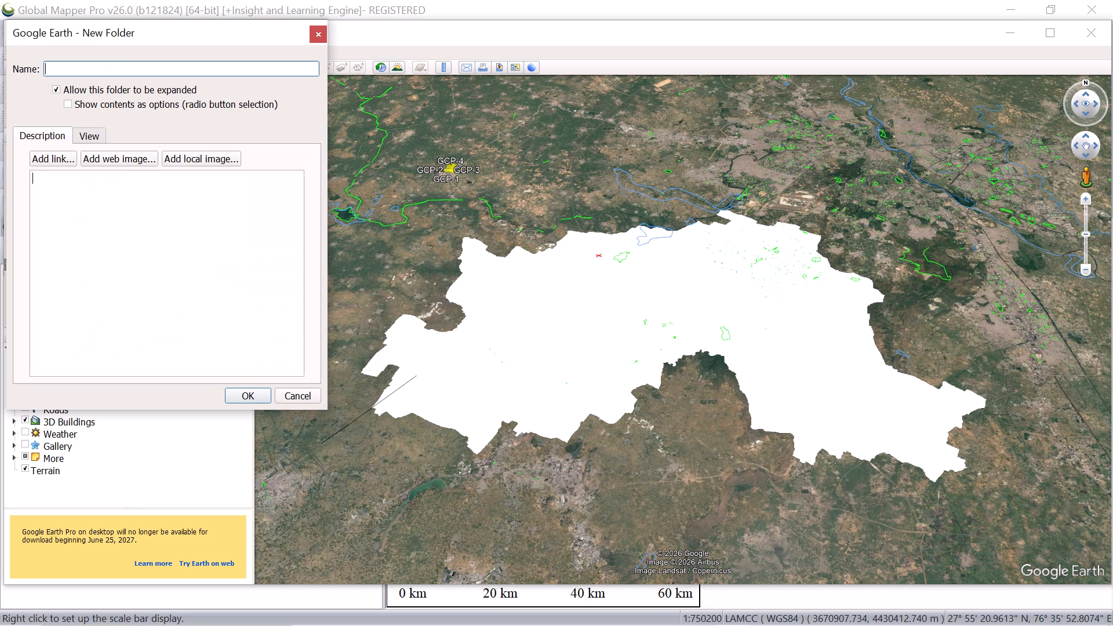
pyautogui.press('g')
pyautogui.write('urgram')
pyautogui.hotkey('shift', '_')
pyautogui.write('gc')
pyautogui.press('p')
pyautogui.click(245, 399)
pyautogui.scroll(-1, 129, 261)
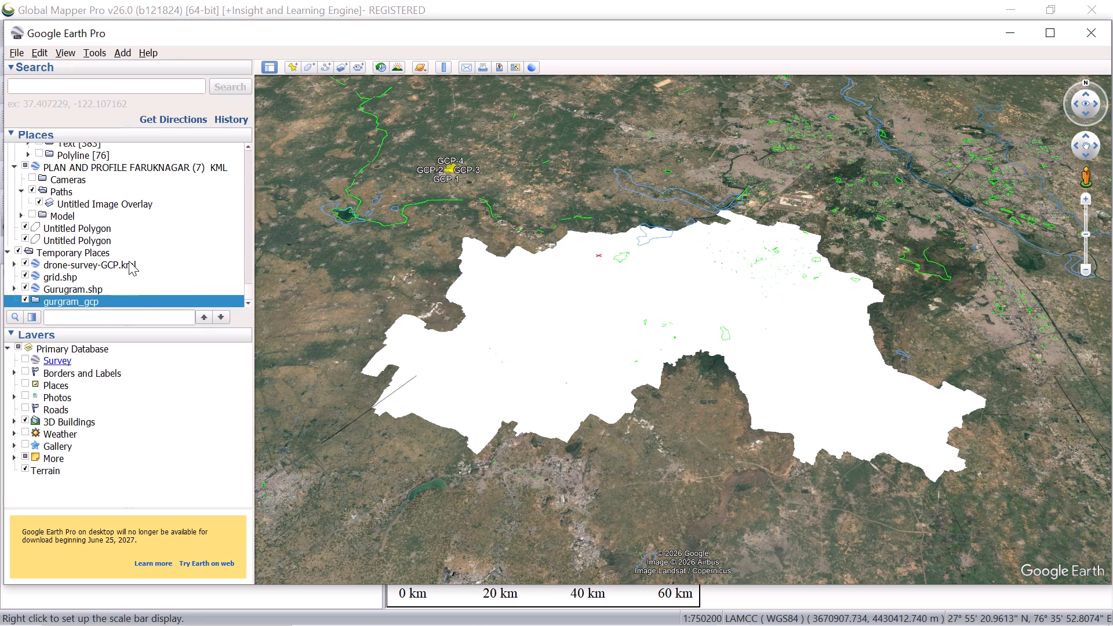
# Move the Gurugram.shp layer into the gurgram_gcp folder under Temporary Places.
pyautogui.scroll(-5, 129, 261)
pyautogui.moveTo(87, 289); pyautogui.dragTo(85, 303)
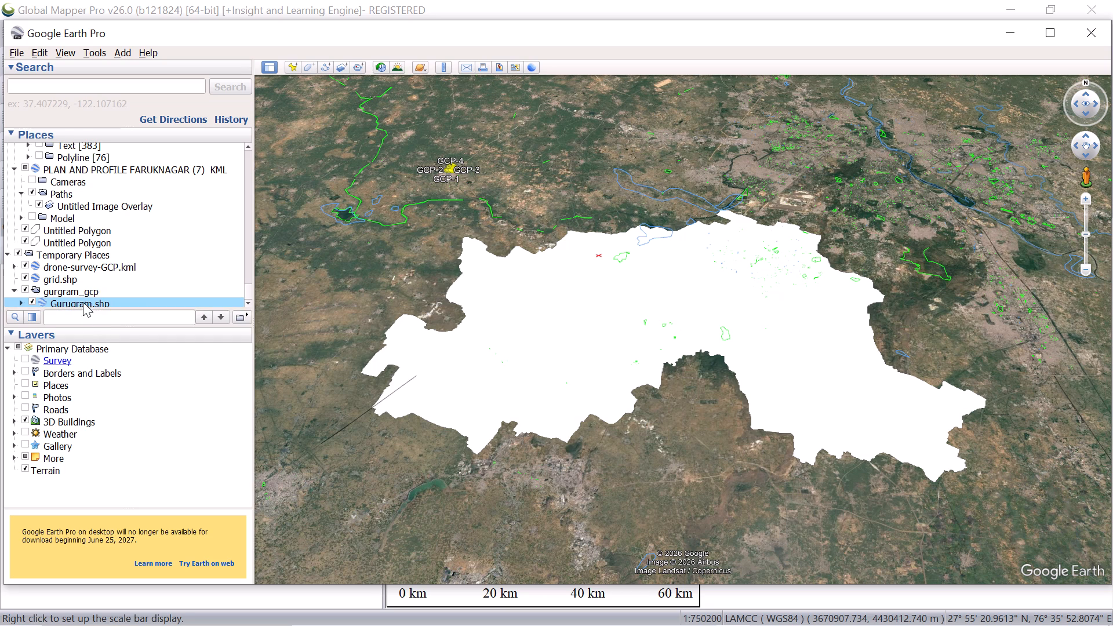
pyautogui.scroll(-2, 141, 289)
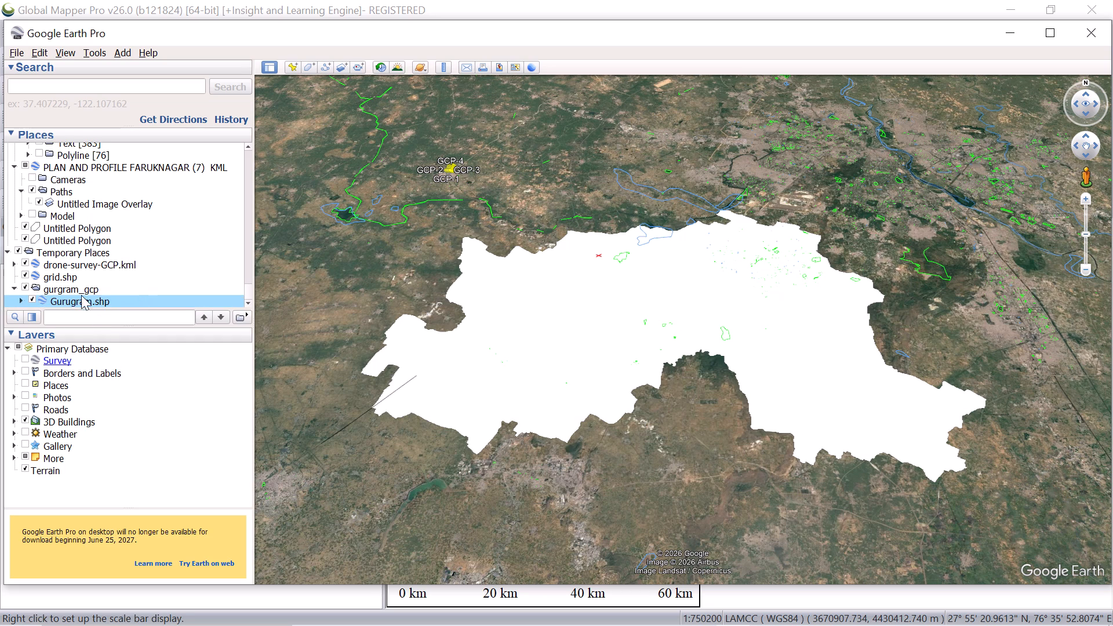
pyautogui.moveTo(81, 301); pyautogui.dragTo(81, 290)
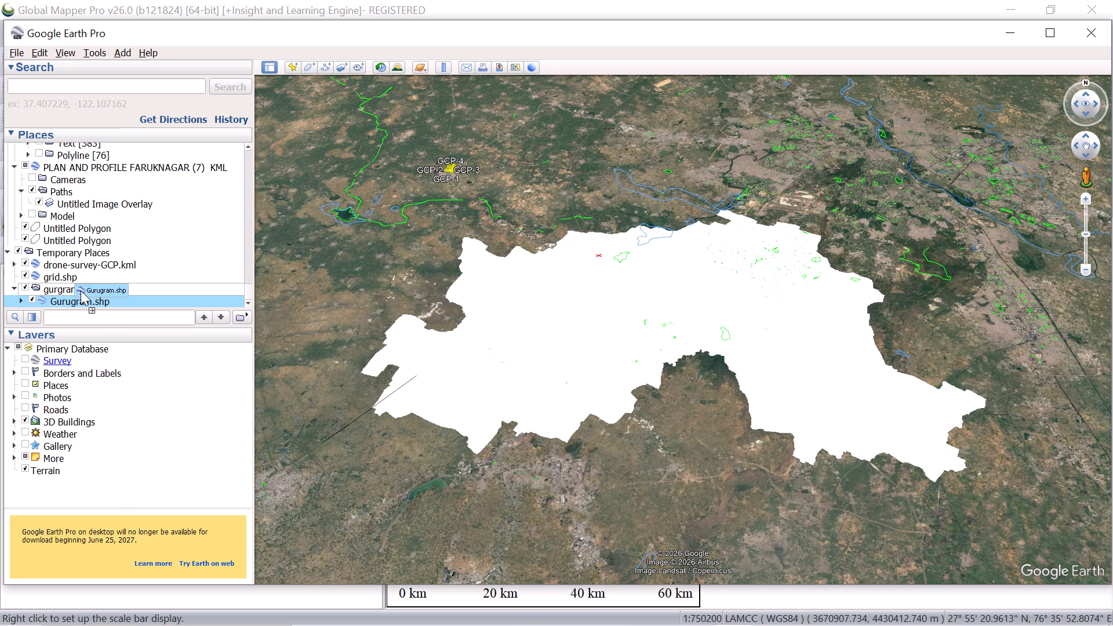
pyautogui.moveTo(81, 290); pyautogui.dragTo(71, 294)
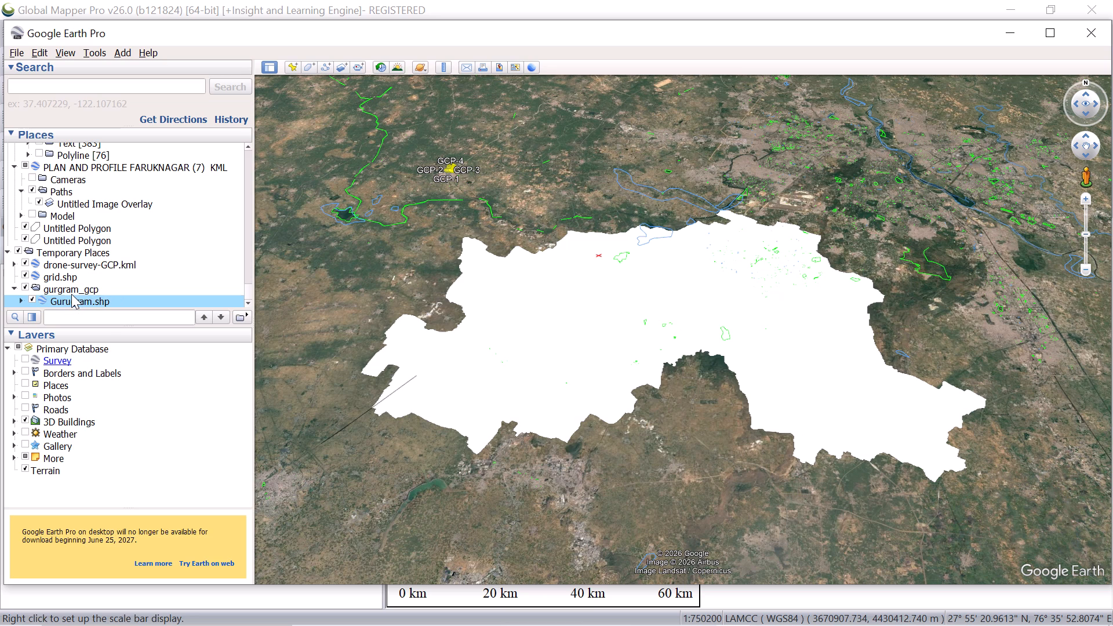
# Examine the folder properties of the grid.shp layer, including its description and view settings, without saving any changes.
pyautogui.click(59, 274)
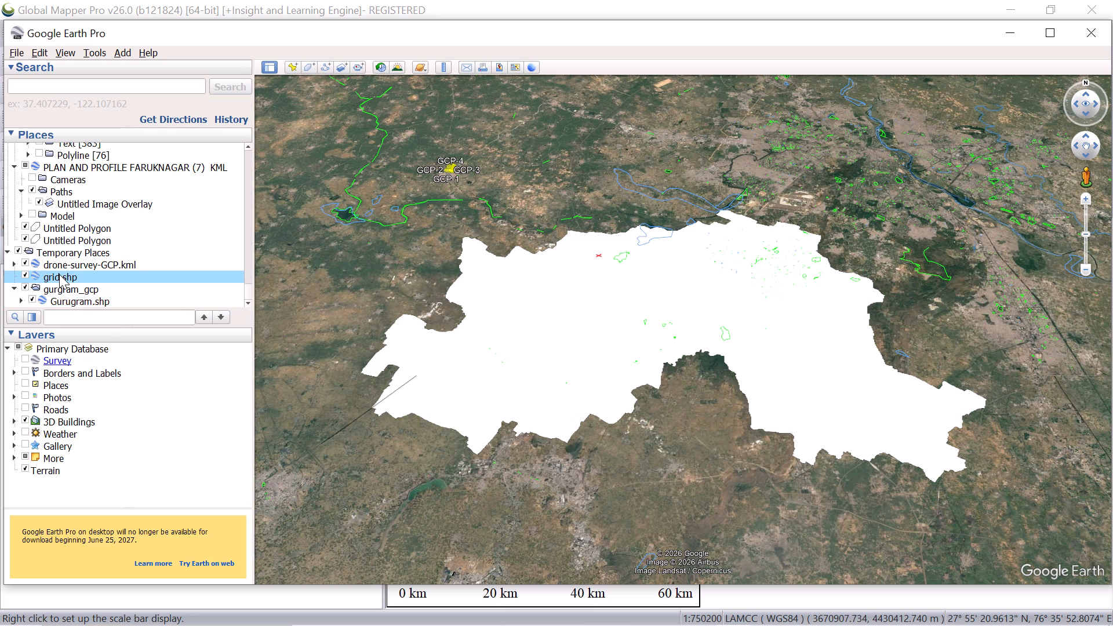
pyautogui.rightClick(60, 275)
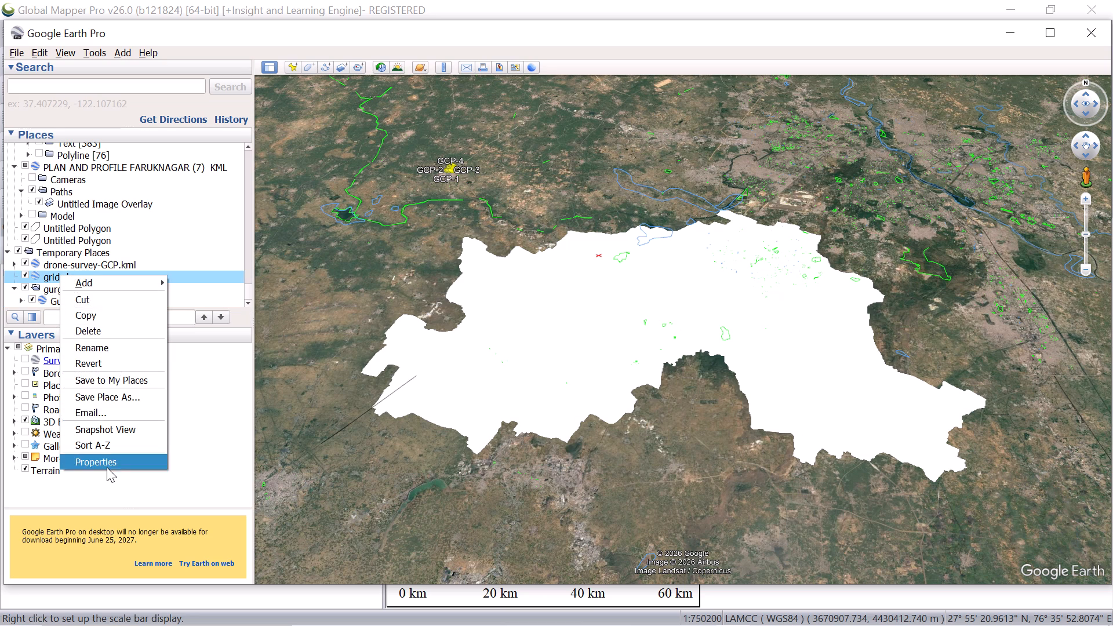
pyautogui.click(107, 467)
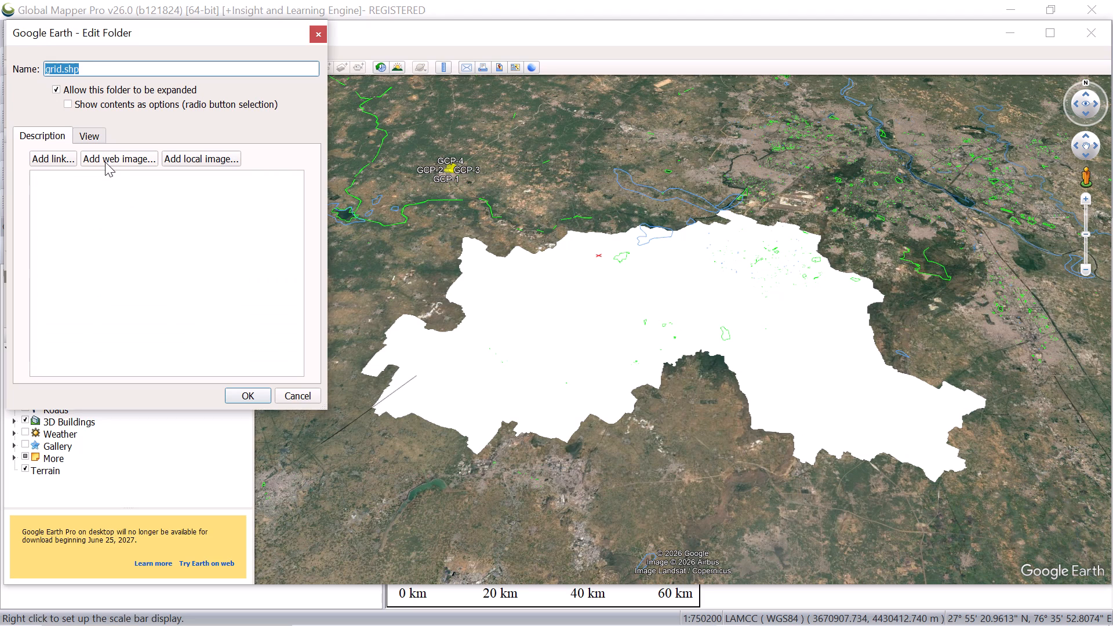
pyautogui.click(99, 159)
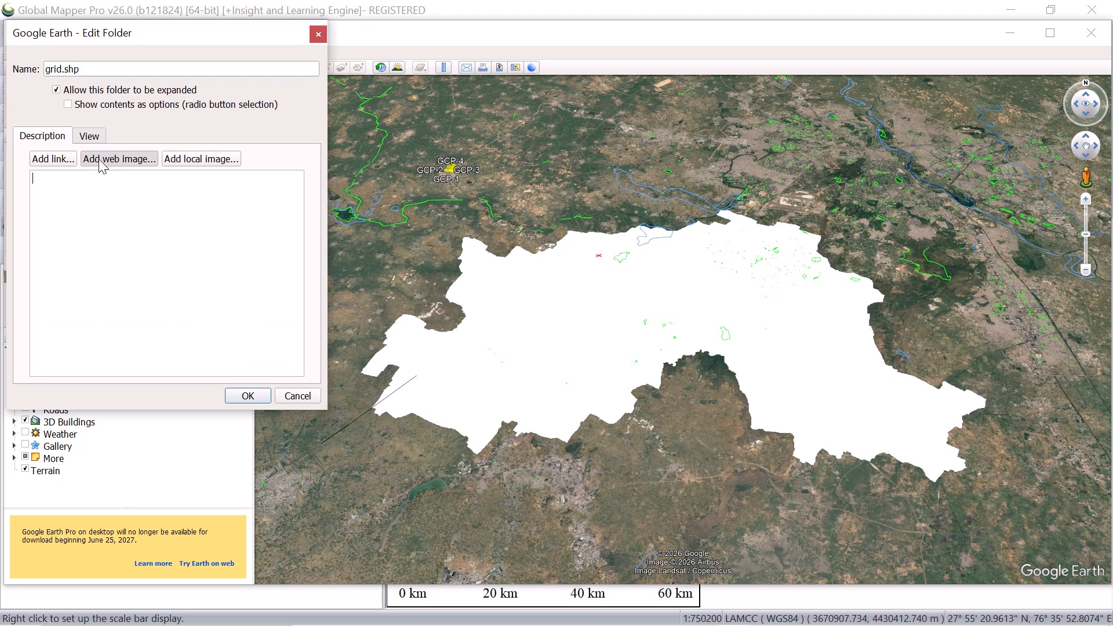
pyautogui.click(90, 136)
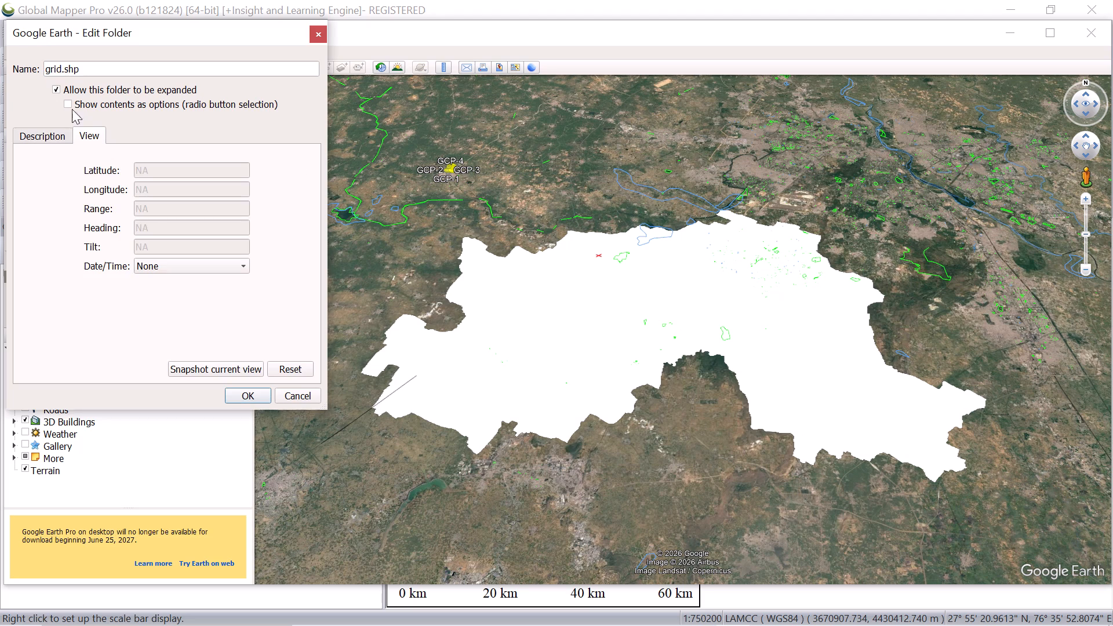
pyautogui.click(54, 88)
pyautogui.click(44, 136)
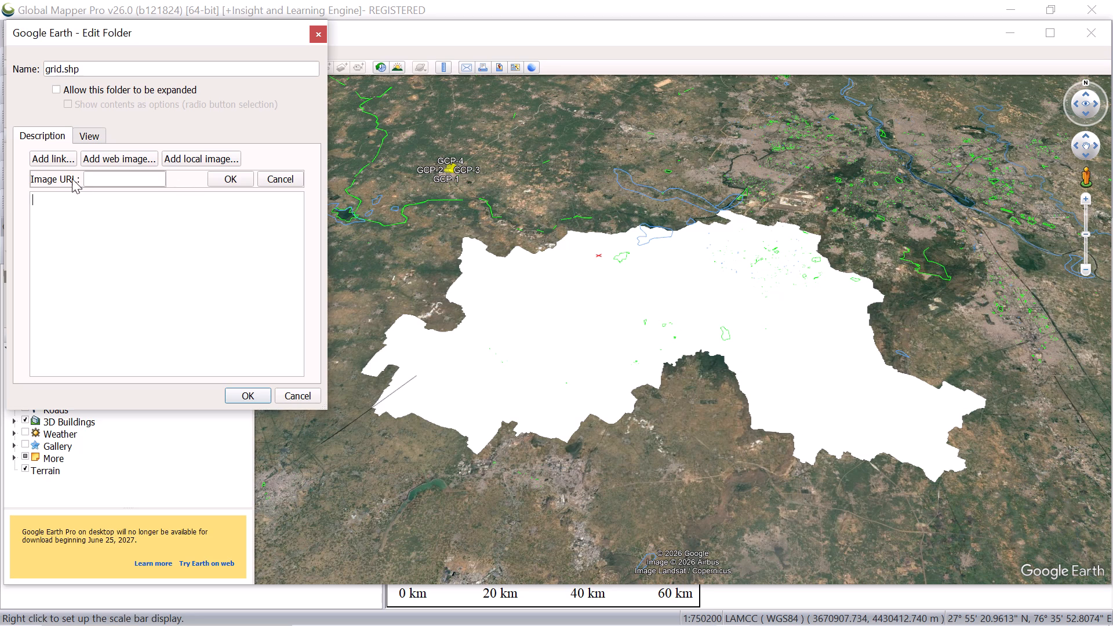
pyautogui.click(88, 138)
pyautogui.click(48, 135)
pyautogui.click(316, 32)
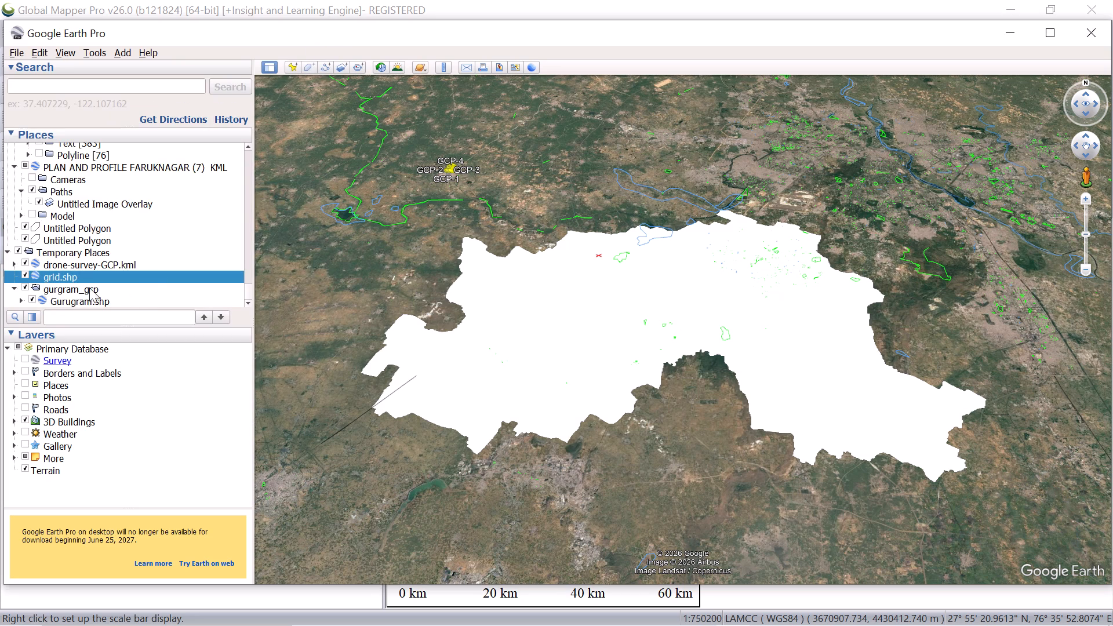
# Import GRID_FILE.shp from the SIG > DRONE folder on drive D with the gurgram_gcp folder selected.
pyautogui.click(67, 288)
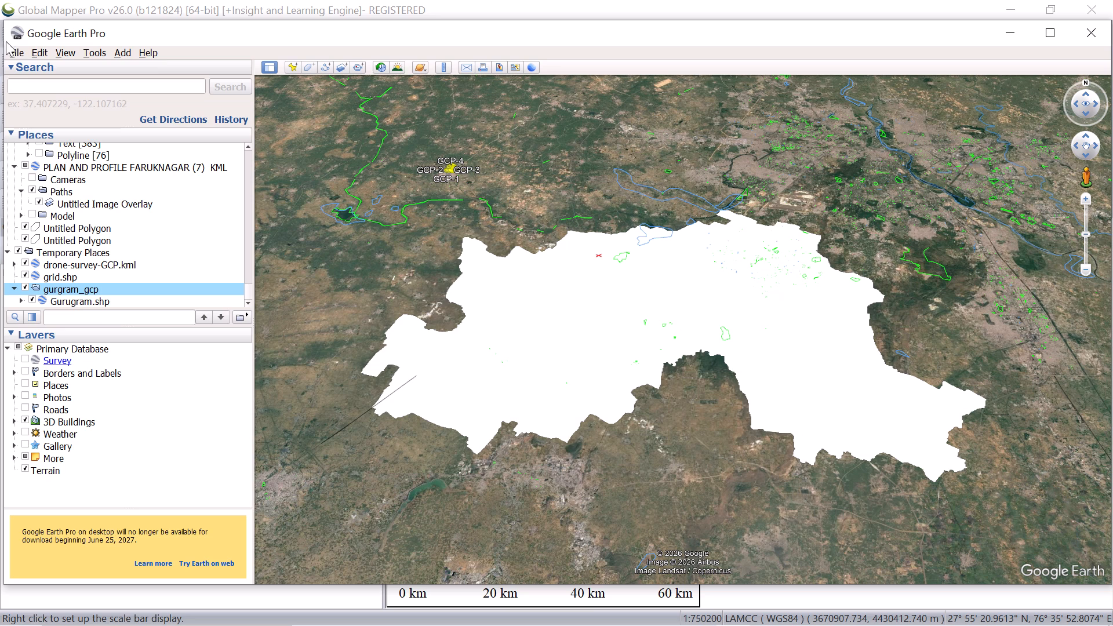
pyautogui.click(12, 47)
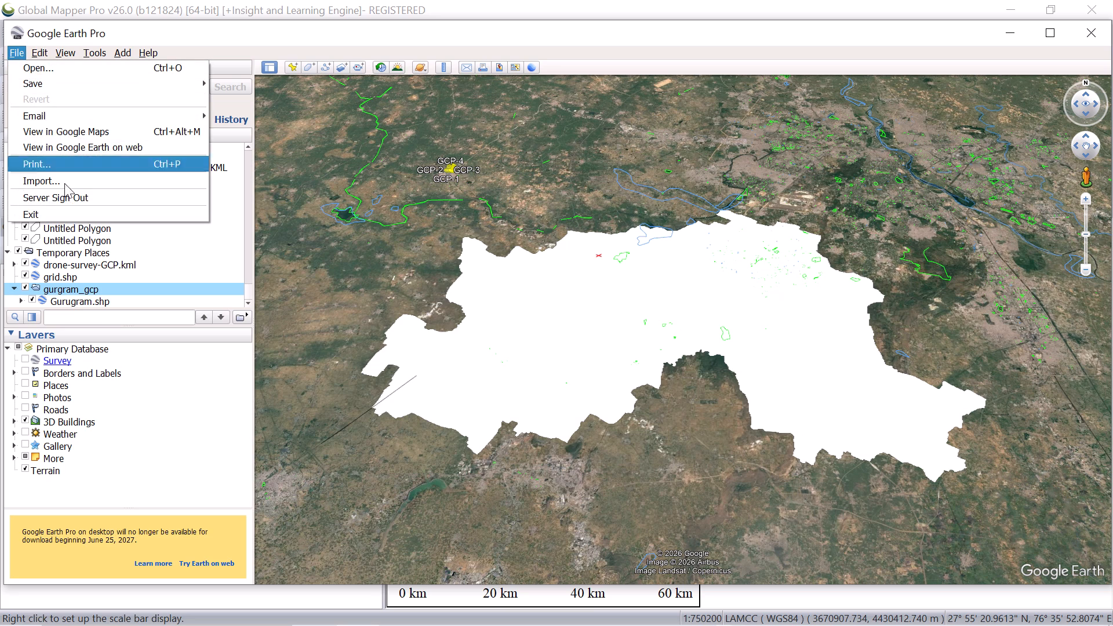
pyautogui.click(69, 181)
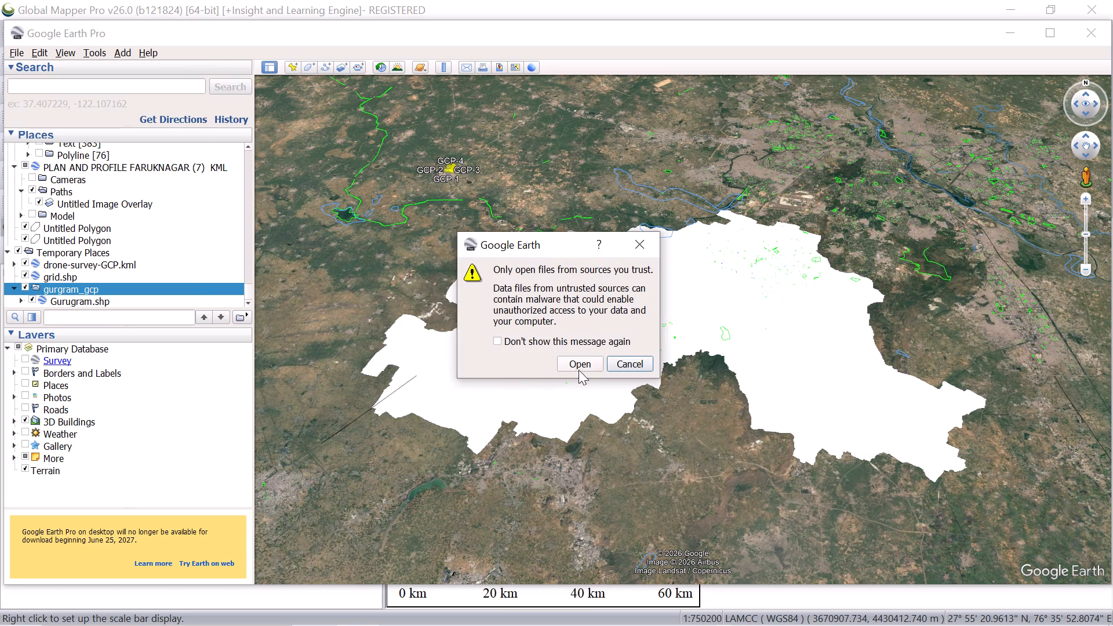
pyautogui.click(577, 364)
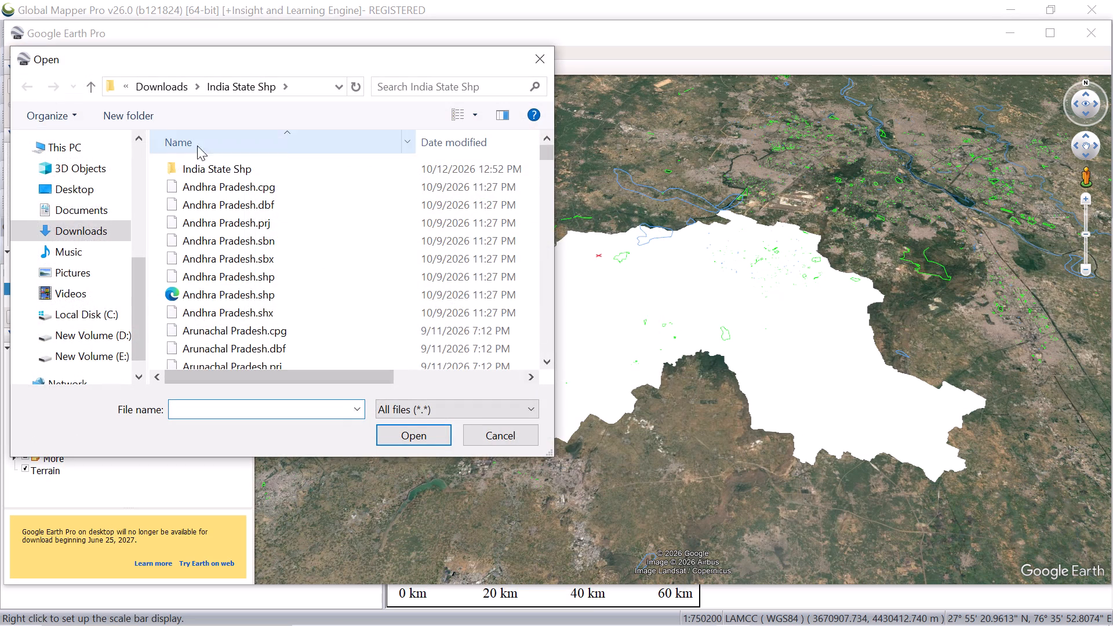
pyautogui.click(104, 330)
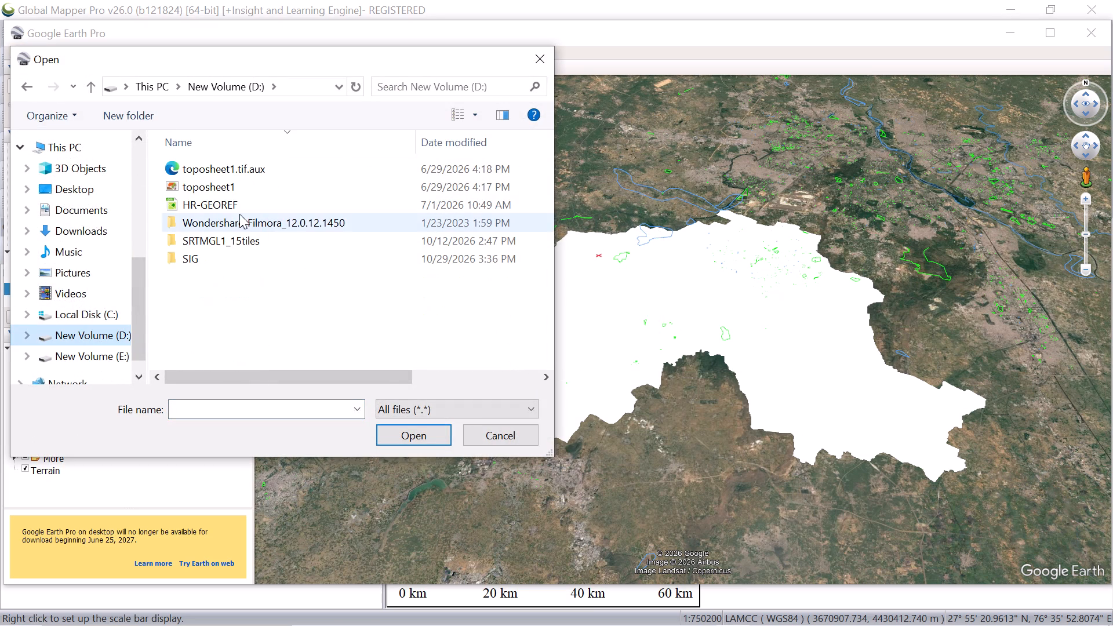
pyautogui.doubleClick(196, 260)
pyautogui.doubleClick(217, 187)
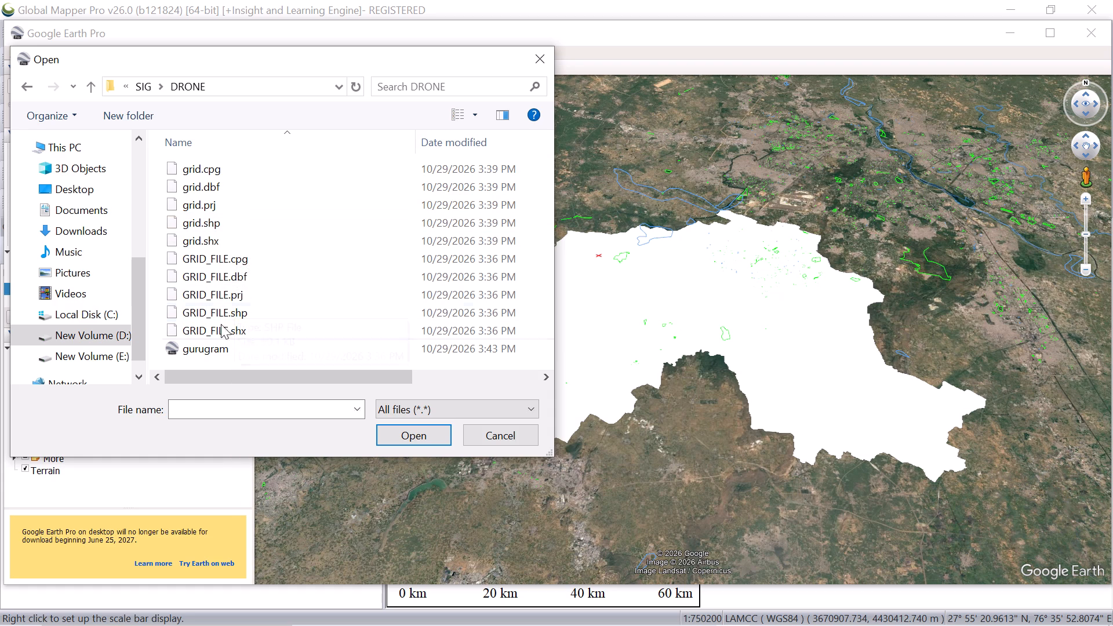
pyautogui.scroll(-3, 233, 271)
pyautogui.scroll(2, 233, 271)
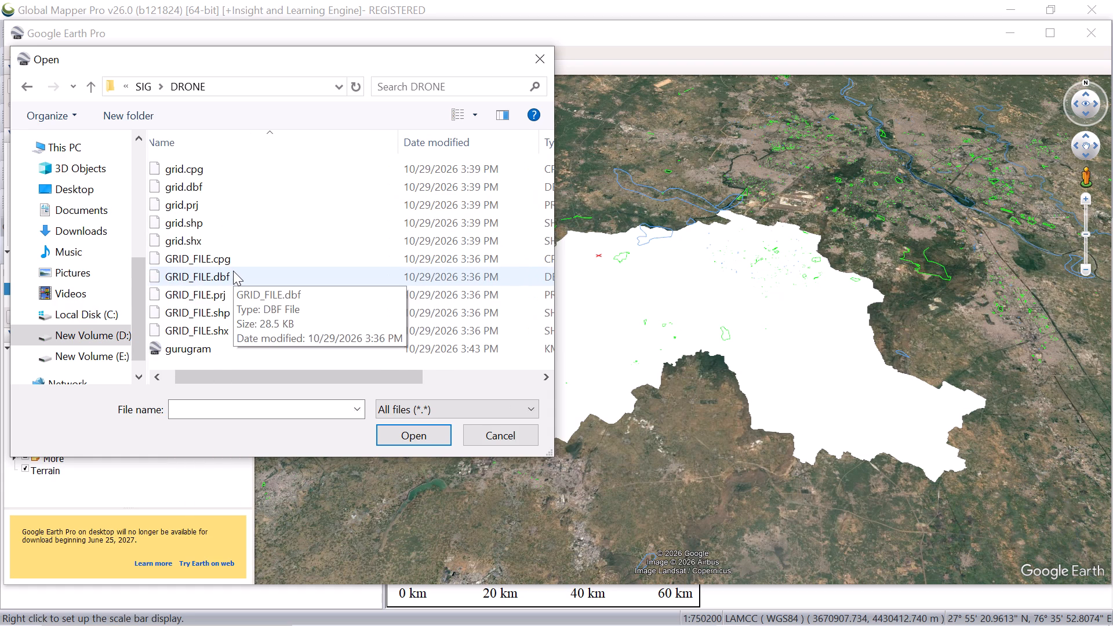
pyautogui.click(192, 316)
pyautogui.click(425, 434)
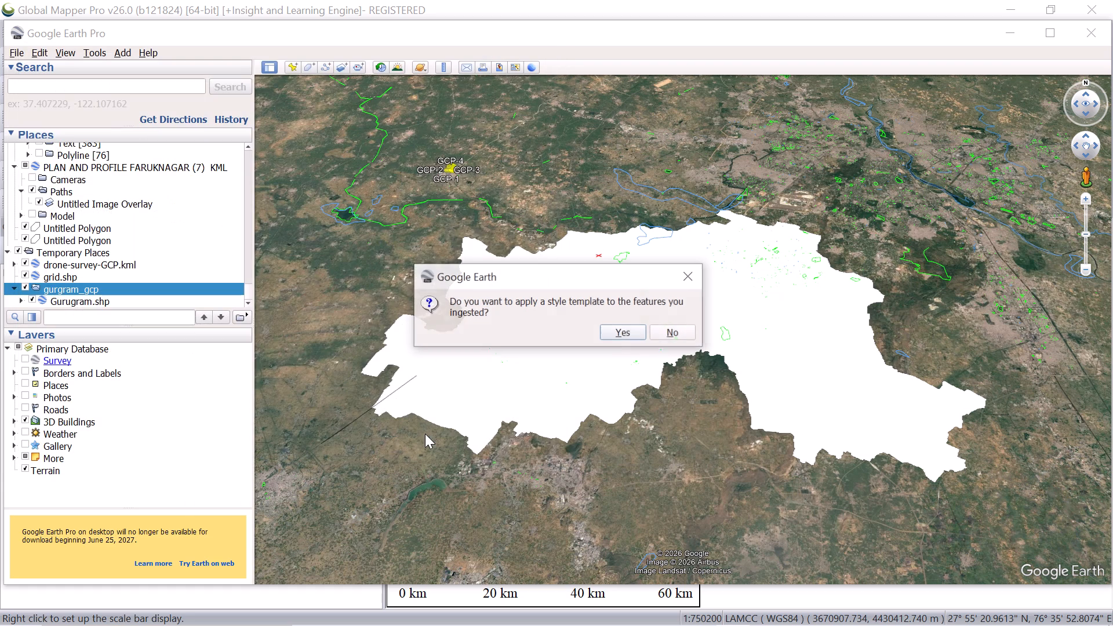
# Apply a new style template with default settings and no name field to the imported grid.
pyautogui.click(628, 331)
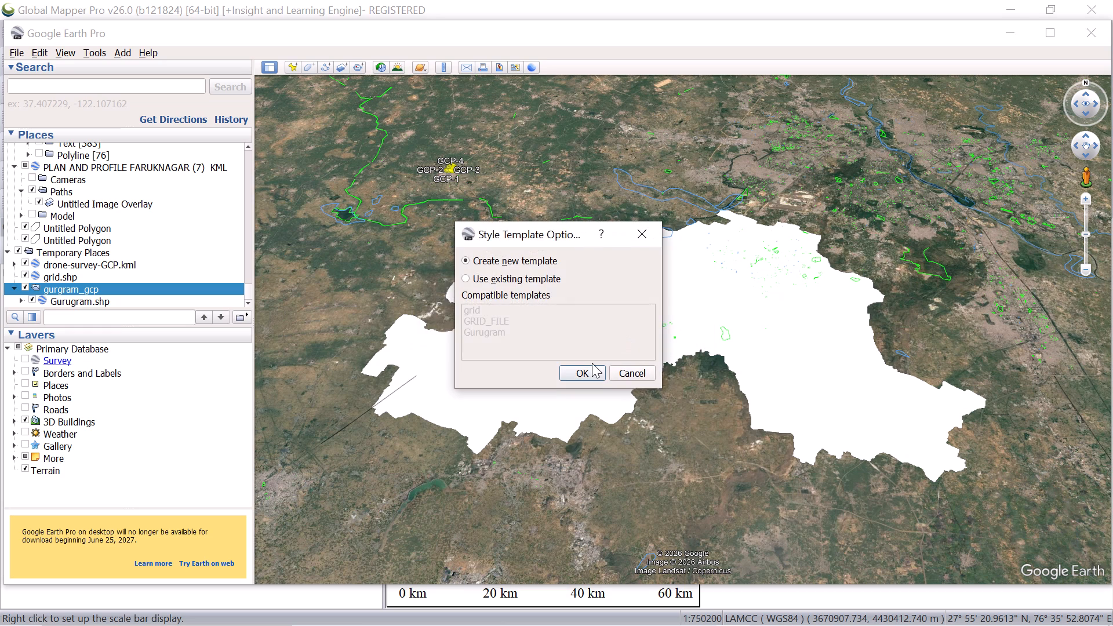
pyautogui.click(586, 370)
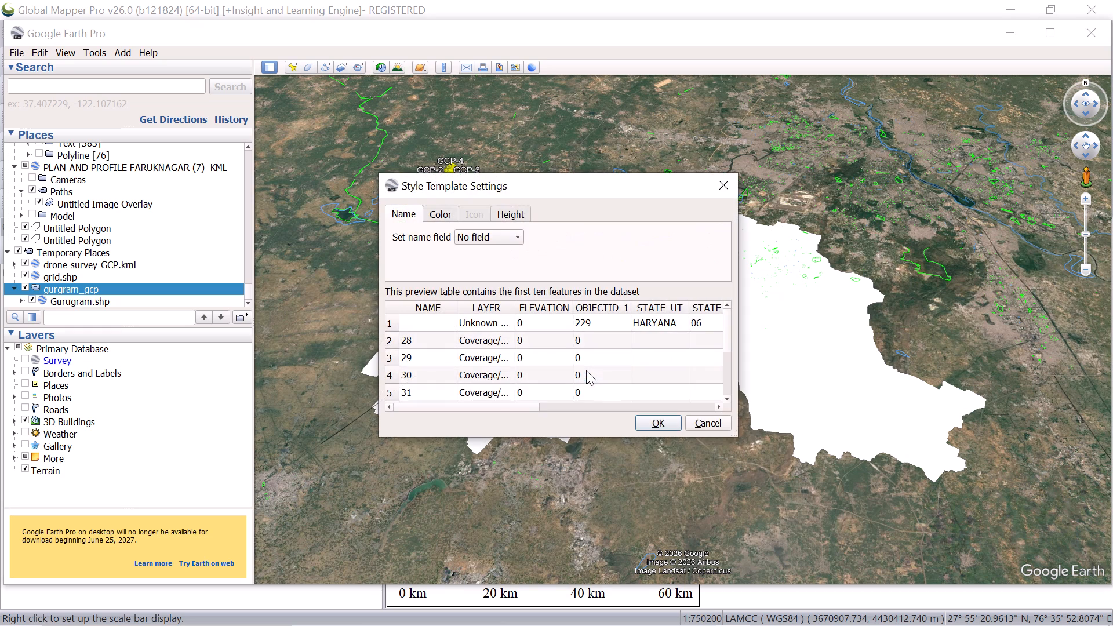
pyautogui.click(653, 421)
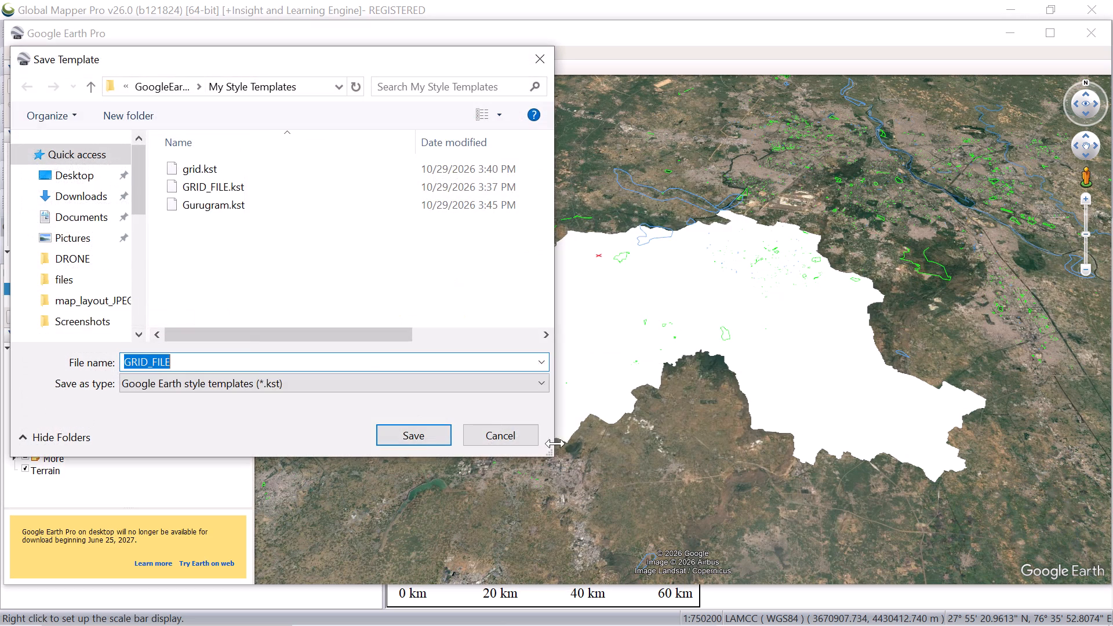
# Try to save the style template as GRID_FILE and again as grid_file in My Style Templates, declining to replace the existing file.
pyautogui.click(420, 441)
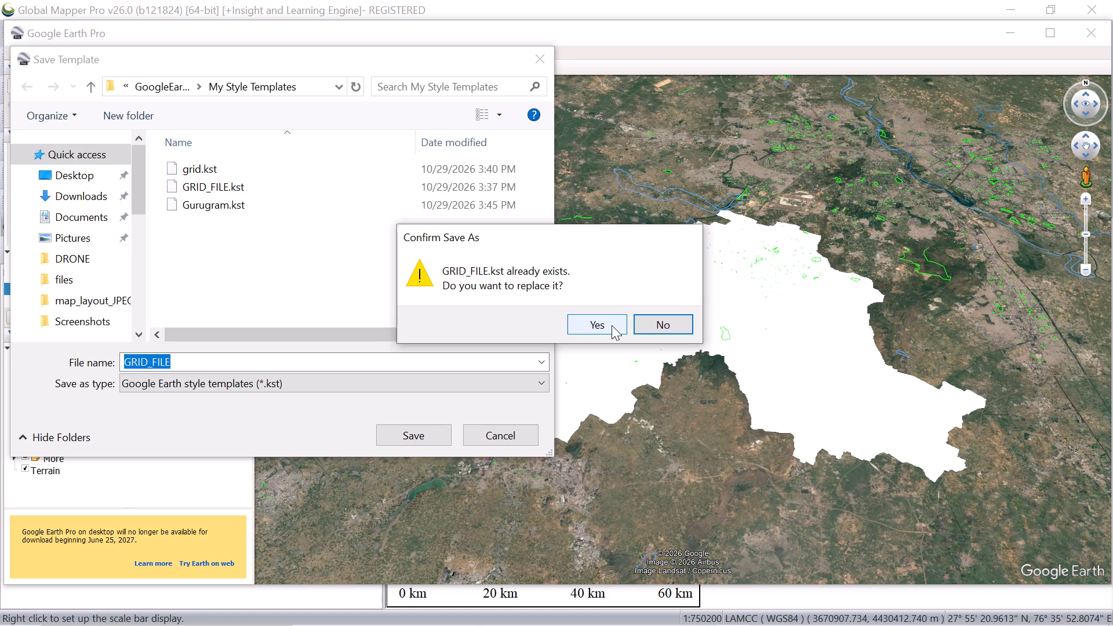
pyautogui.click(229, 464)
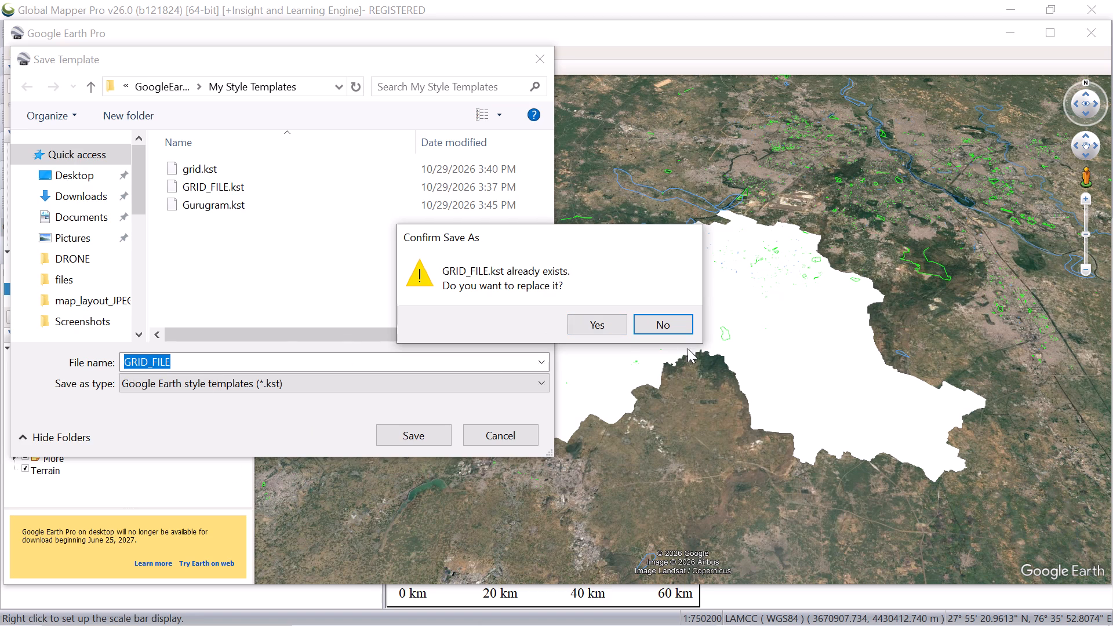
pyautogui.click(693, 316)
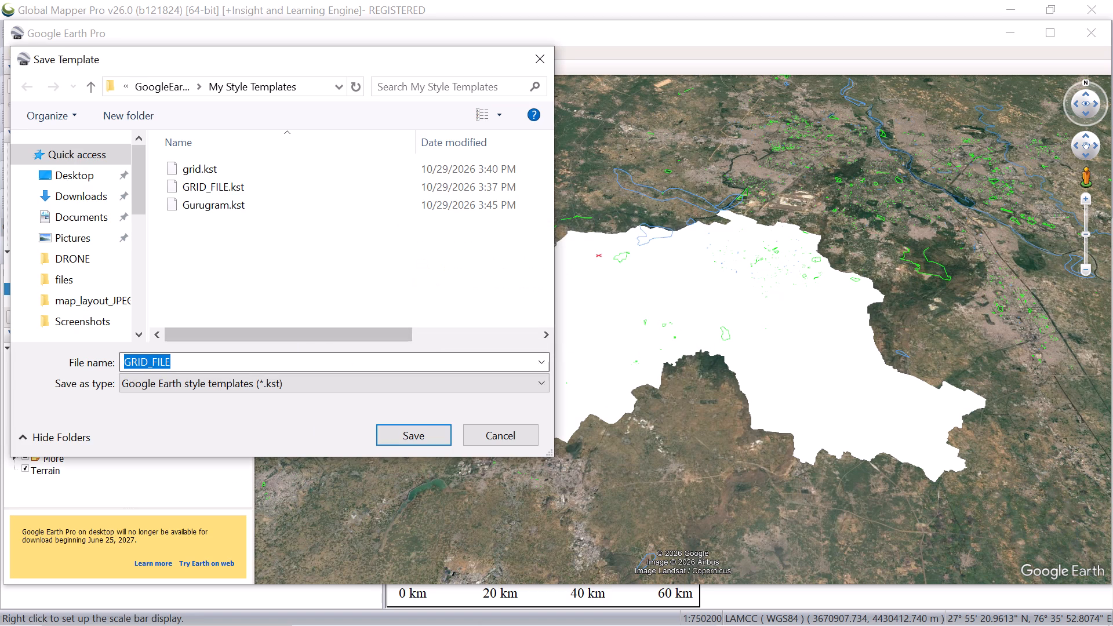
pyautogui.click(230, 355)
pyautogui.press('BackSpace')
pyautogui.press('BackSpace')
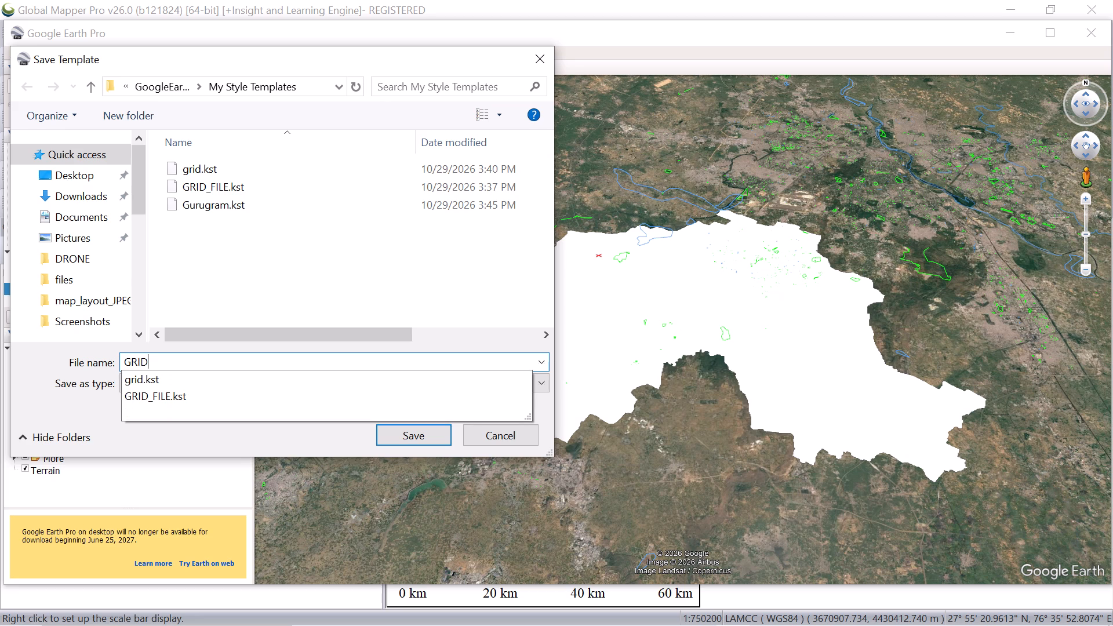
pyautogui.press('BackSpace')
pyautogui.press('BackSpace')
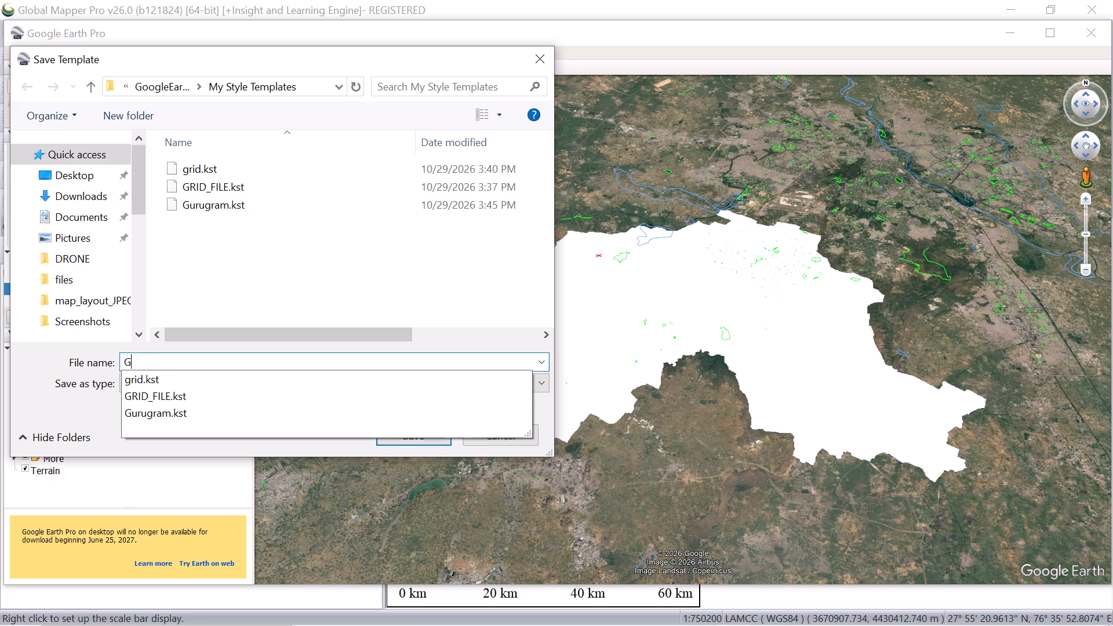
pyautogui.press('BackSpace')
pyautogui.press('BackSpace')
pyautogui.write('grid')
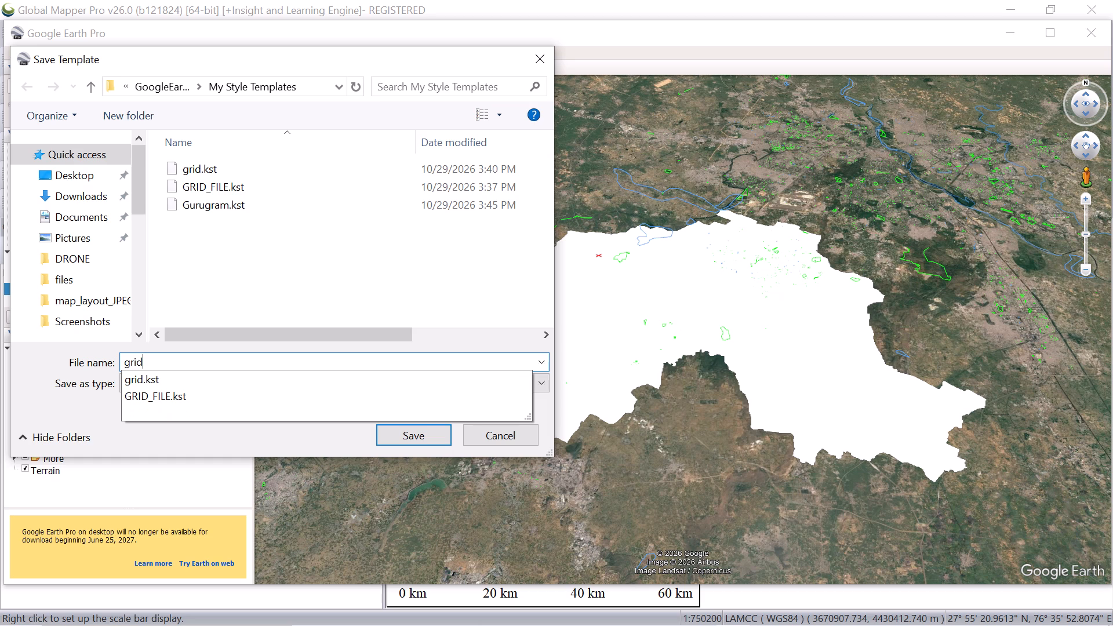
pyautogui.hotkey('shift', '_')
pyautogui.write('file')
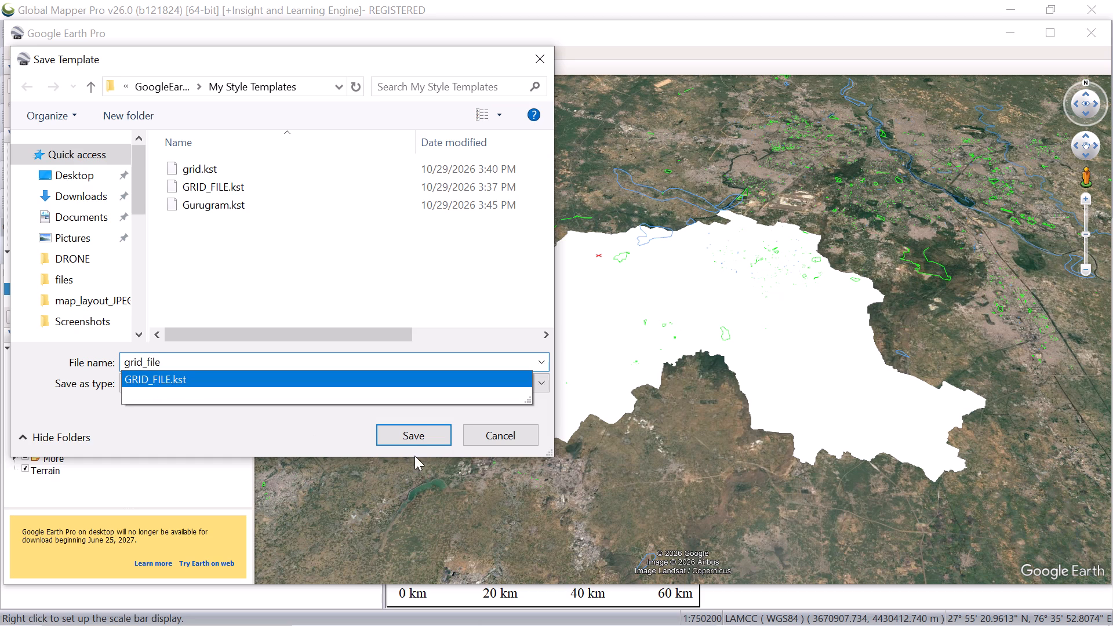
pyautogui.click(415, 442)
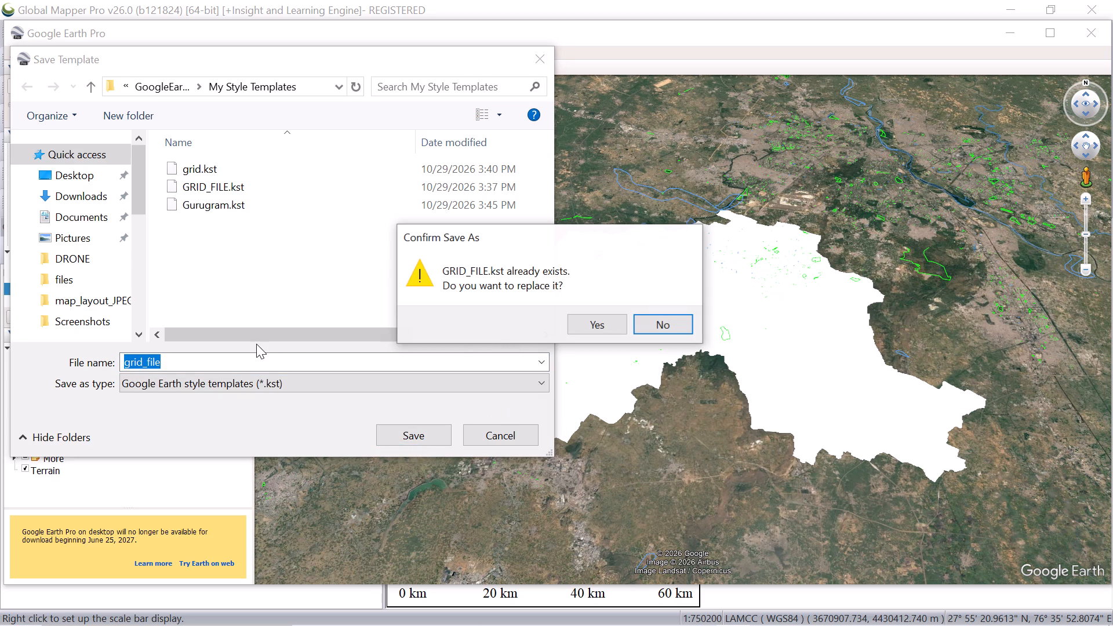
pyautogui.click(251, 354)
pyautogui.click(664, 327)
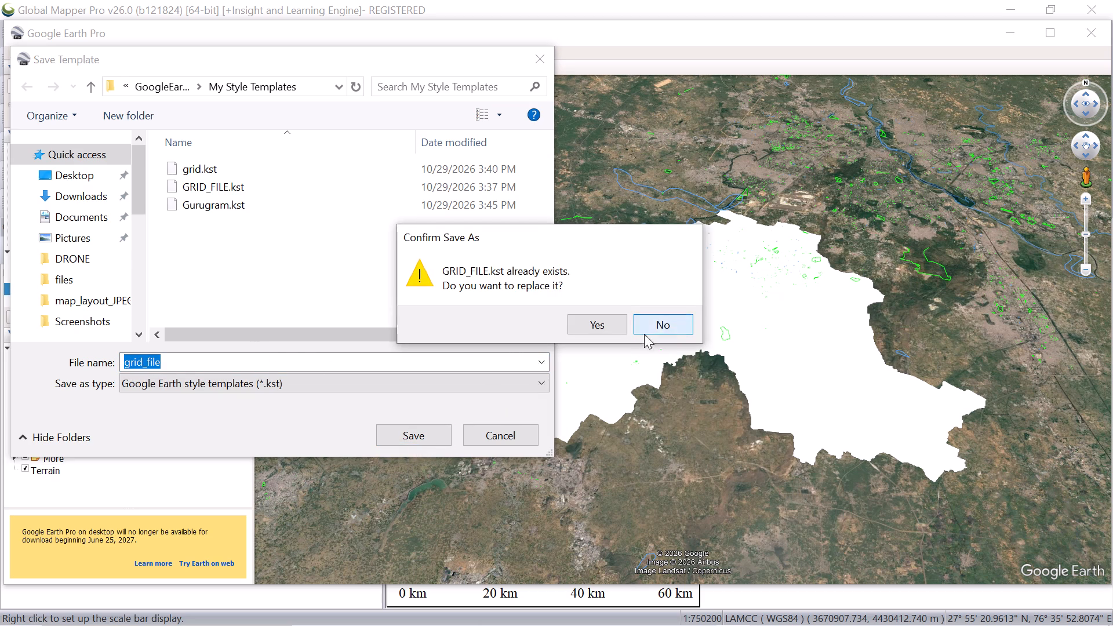
# Save the style template as grid_grurgram in the My Style Templates folder.
pyautogui.click(163, 367)
pyautogui.press('BackSpace')
pyautogui.press('BackSpace')
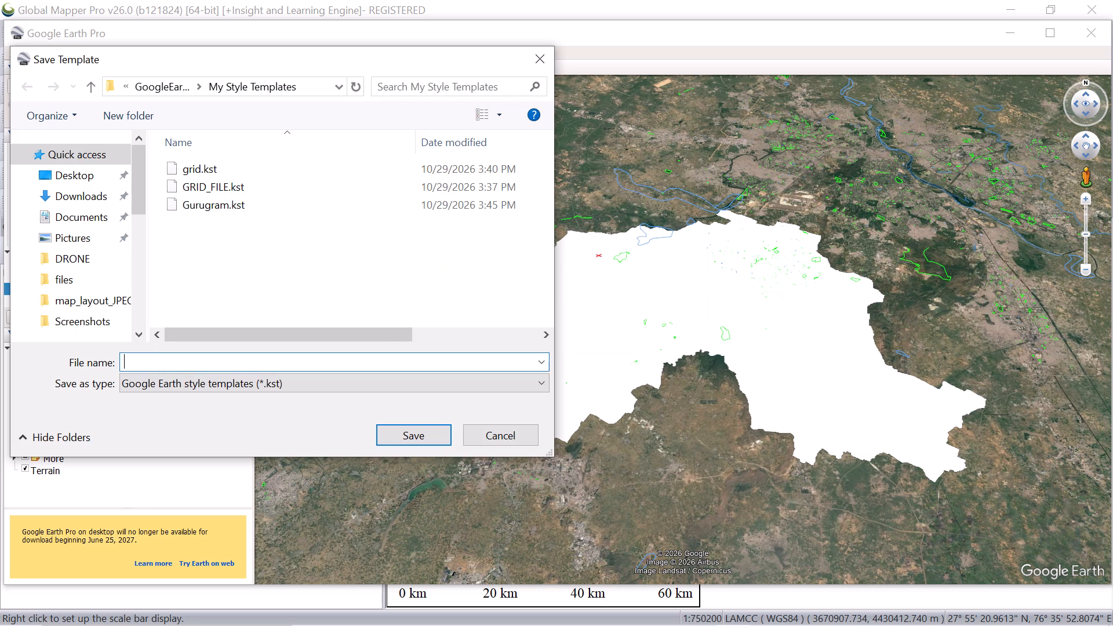
pyautogui.write('grid')
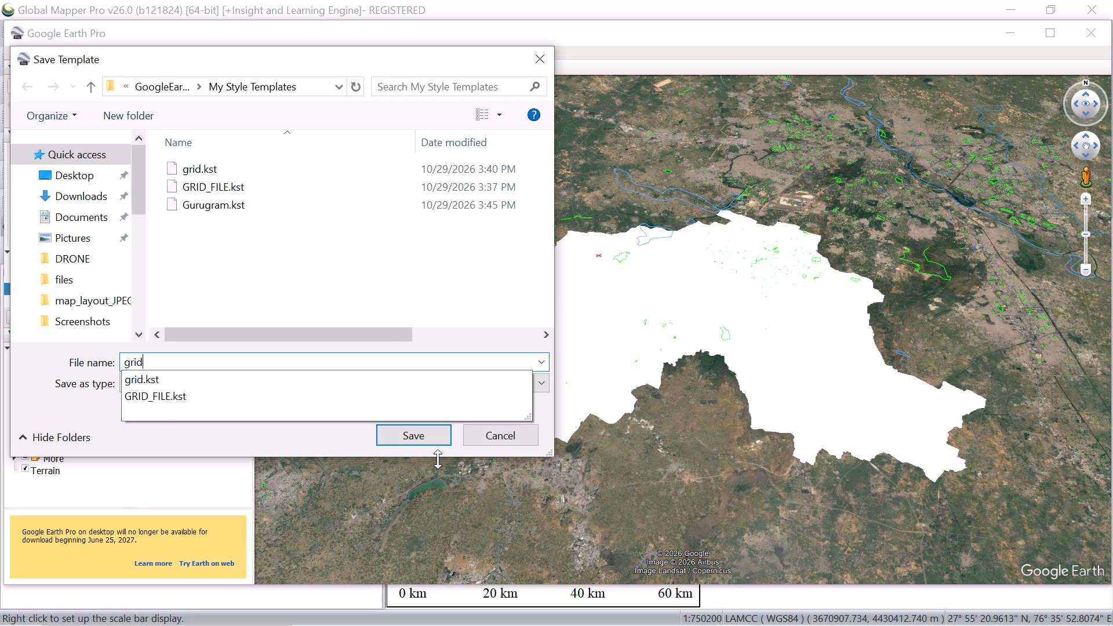
pyautogui.click(224, 362)
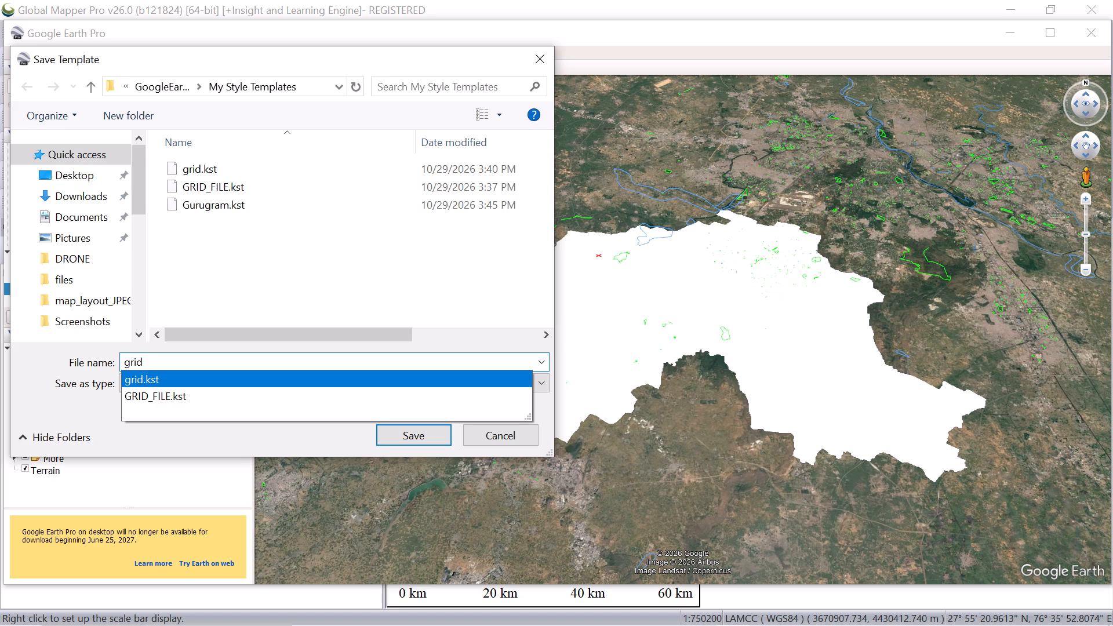
pyautogui.write('_grurgran')
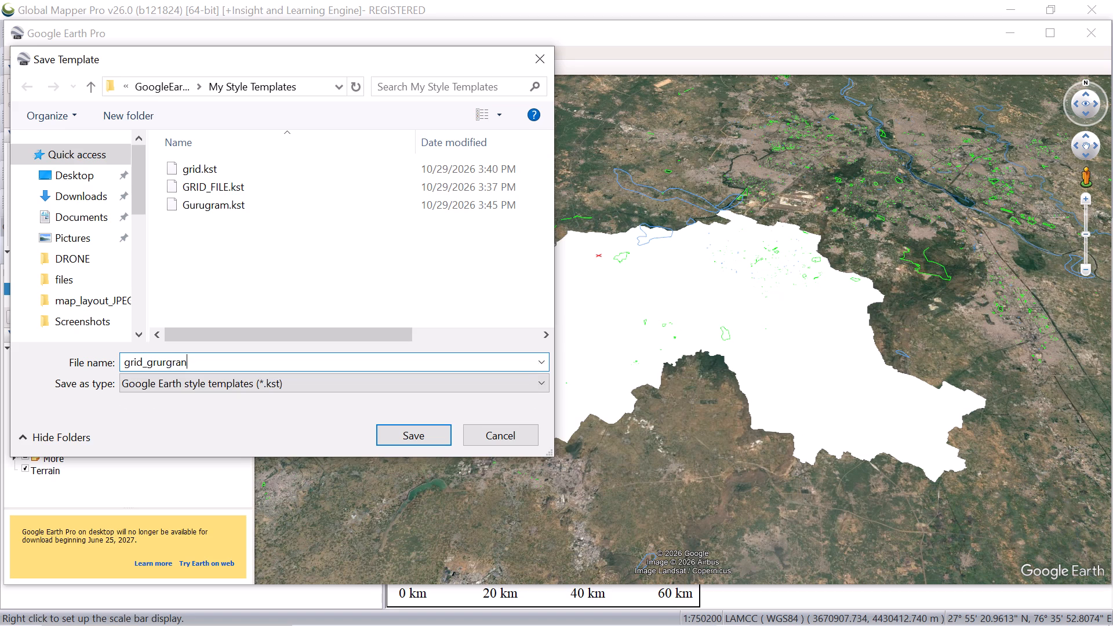
pyautogui.press('BackSpace')
pyautogui.press('m')
pyautogui.click(430, 435)
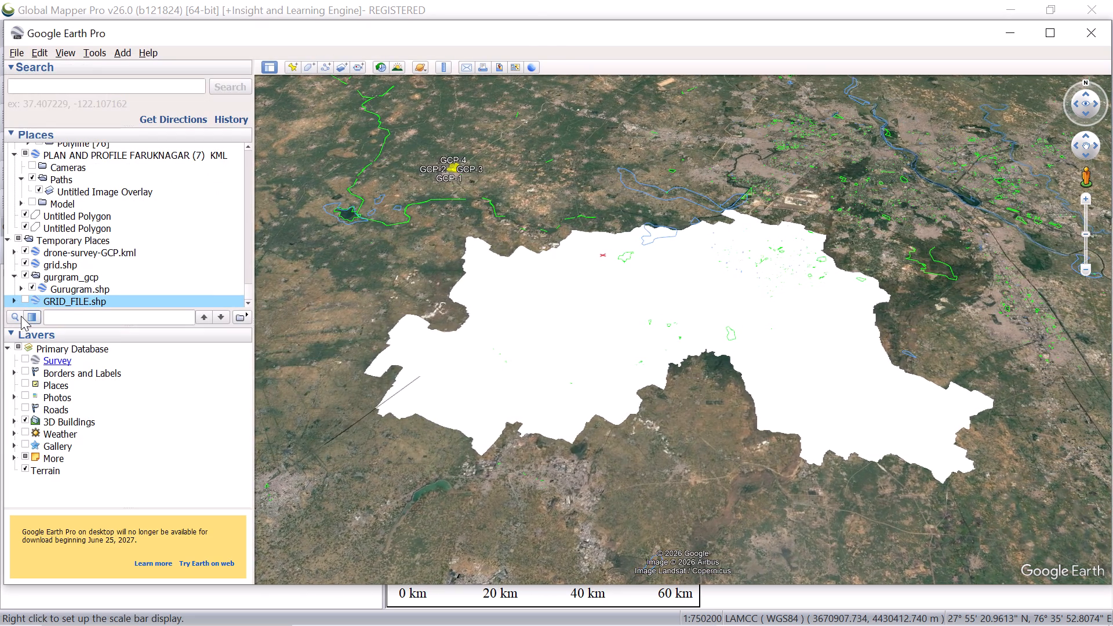
# Turn on the display of the imported GRID_FILE.shp layer.
pyautogui.click(23, 296)
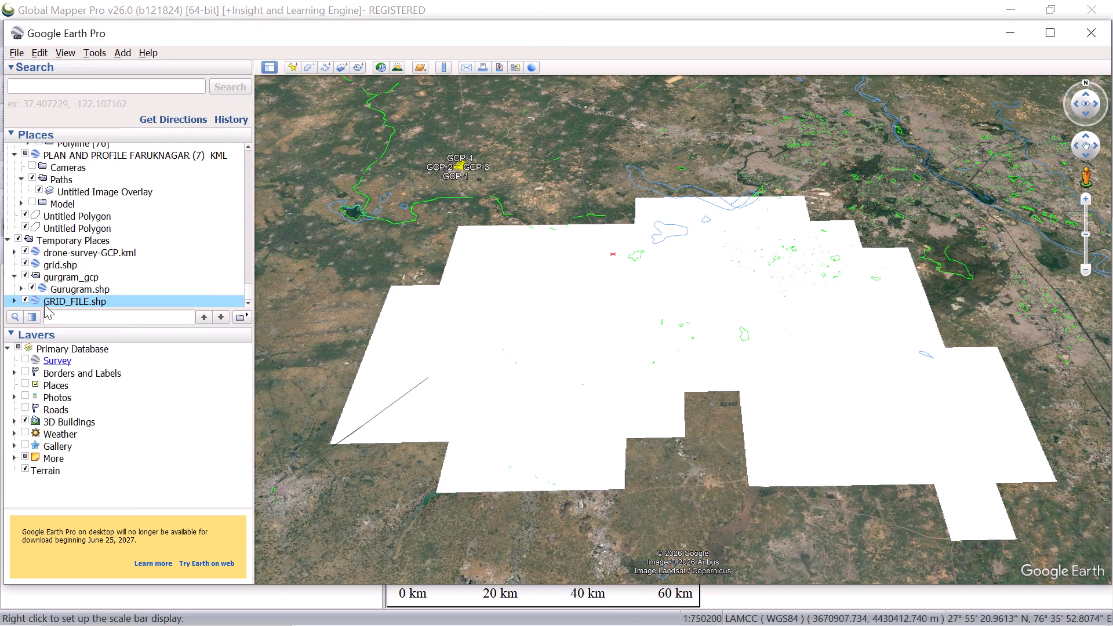
# Open the style and color properties of GRID_FILE.shp and make all its features share one style.
pyautogui.rightClick(49, 303)
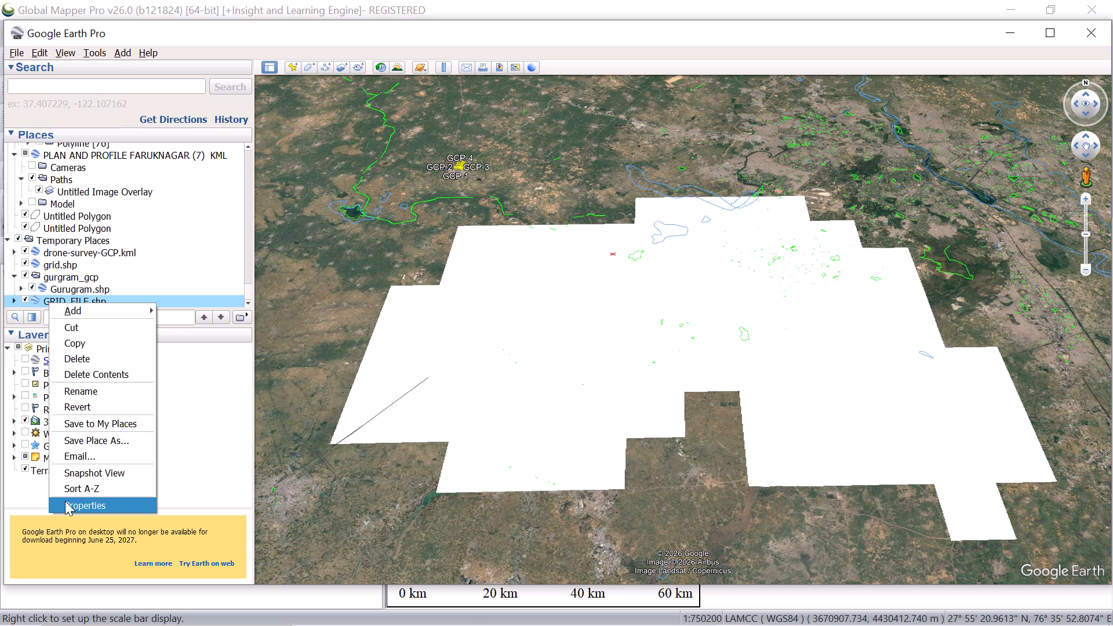
pyautogui.click(65, 501)
pyautogui.click(85, 139)
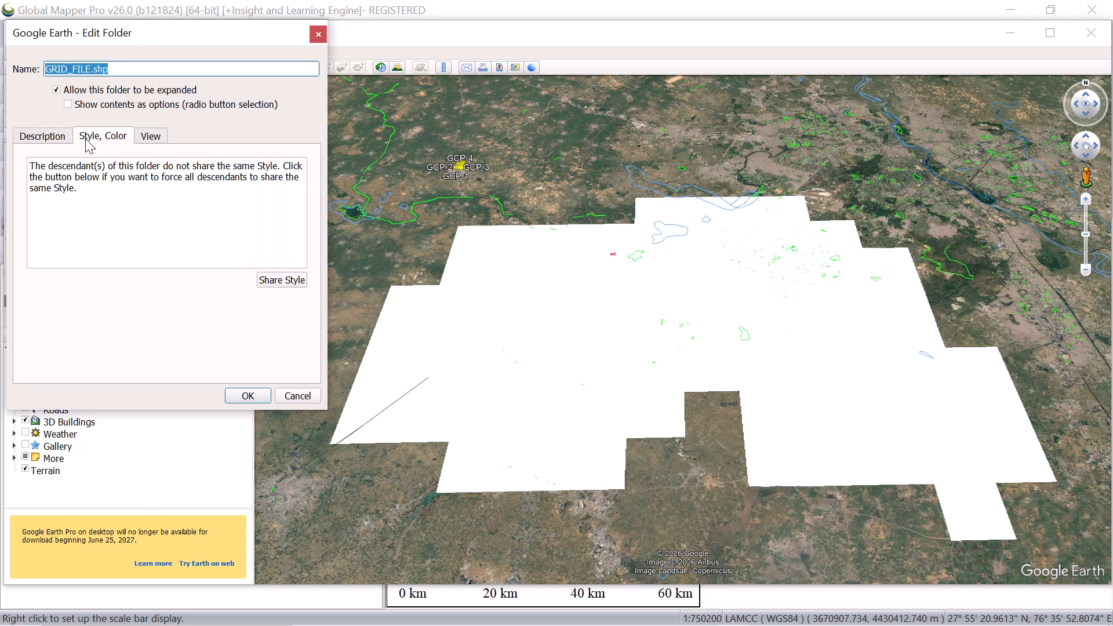
pyautogui.click(266, 281)
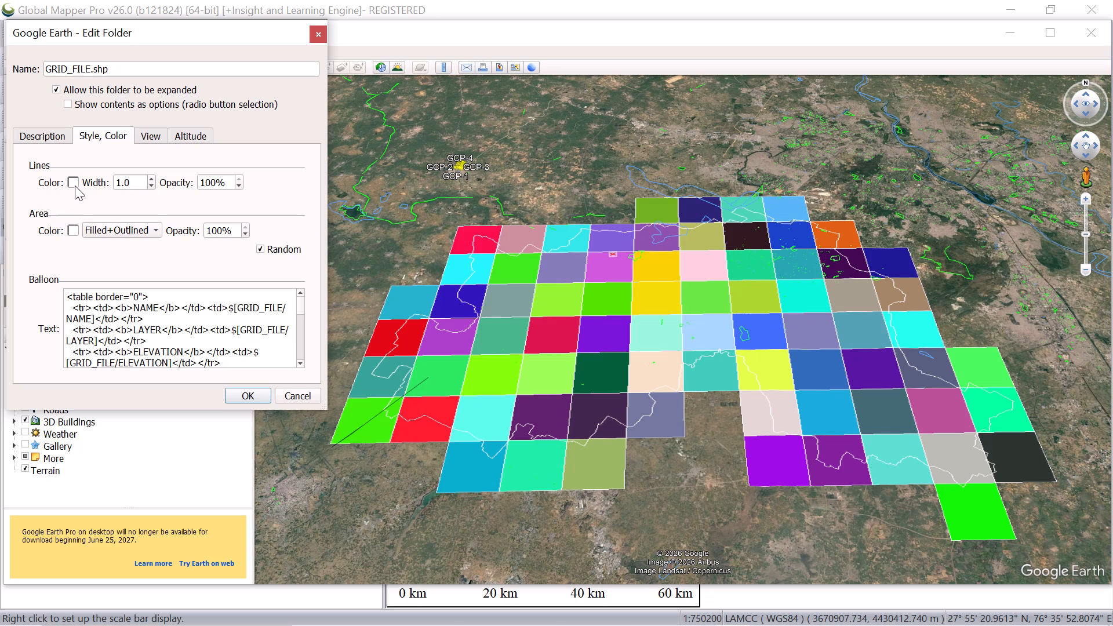
# Set the line width of the GRID_FILE.shp grid to 2.1.
pyautogui.click(150, 186)
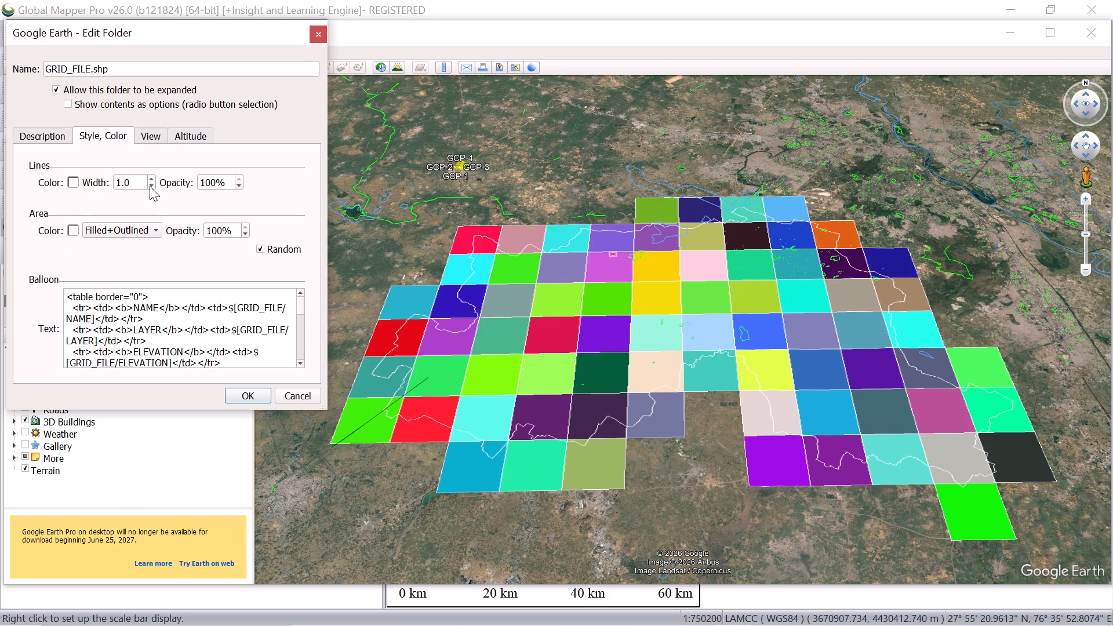
pyautogui.click(151, 185)
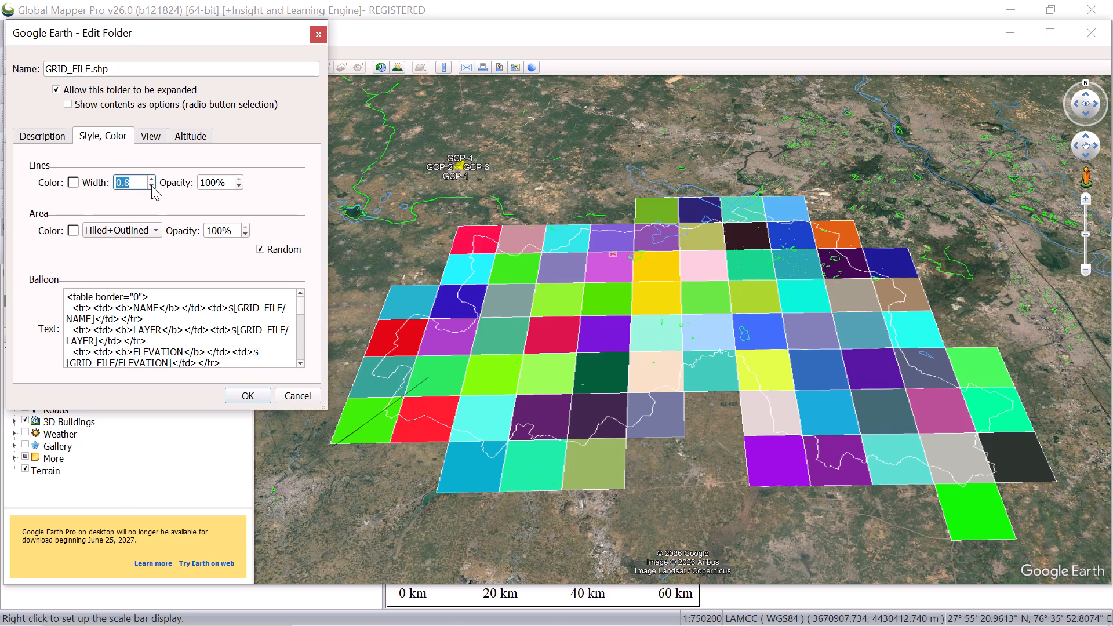
pyautogui.click(152, 184)
pyautogui.doubleClick(152, 184)
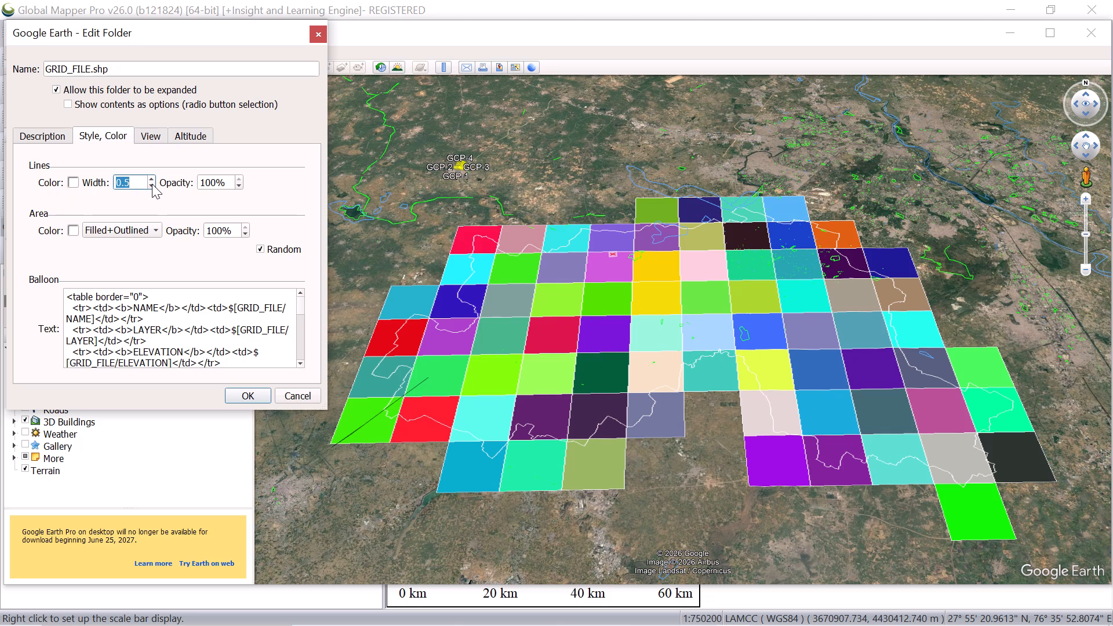
pyautogui.tripleClick(152, 184)
pyautogui.tripleClick(152, 184)
pyautogui.tripleClick(152, 184)
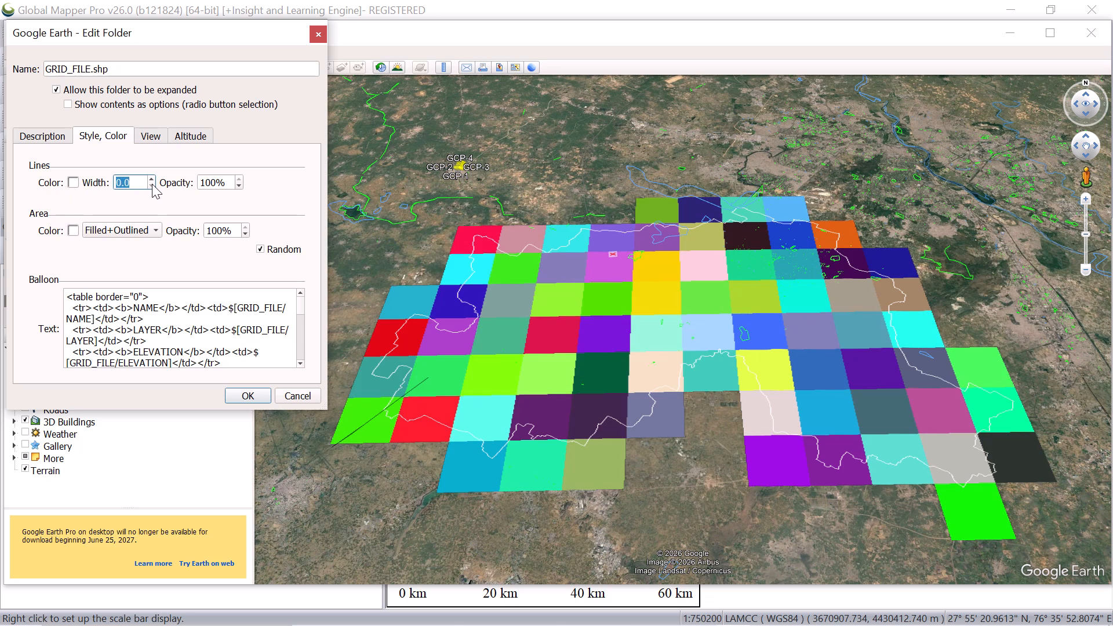
pyautogui.click(152, 184)
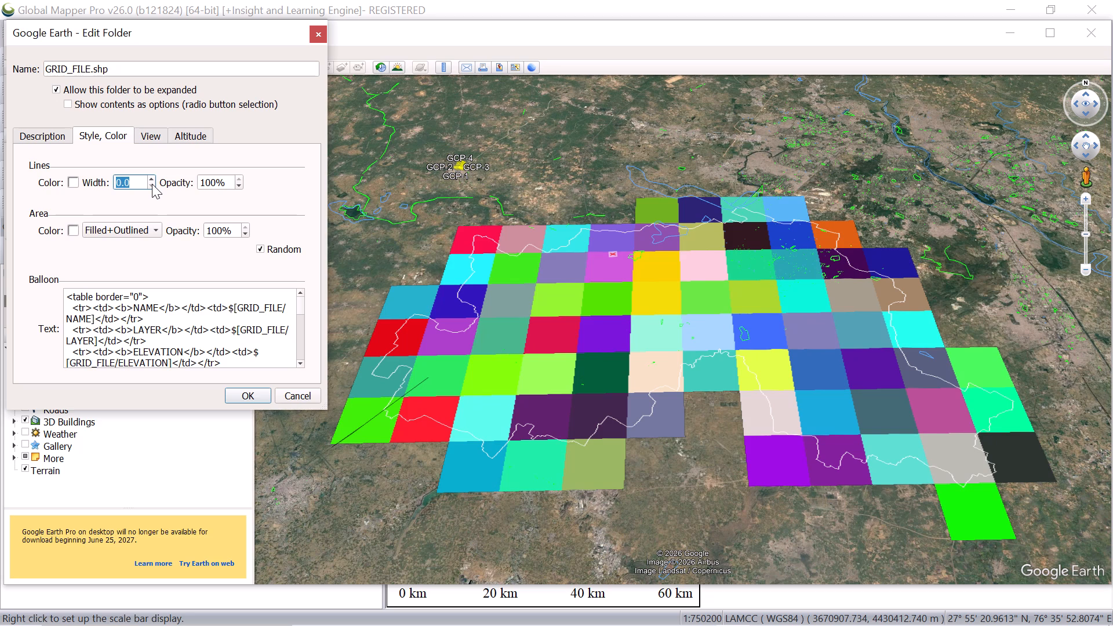
pyautogui.tripleClick(147, 180)
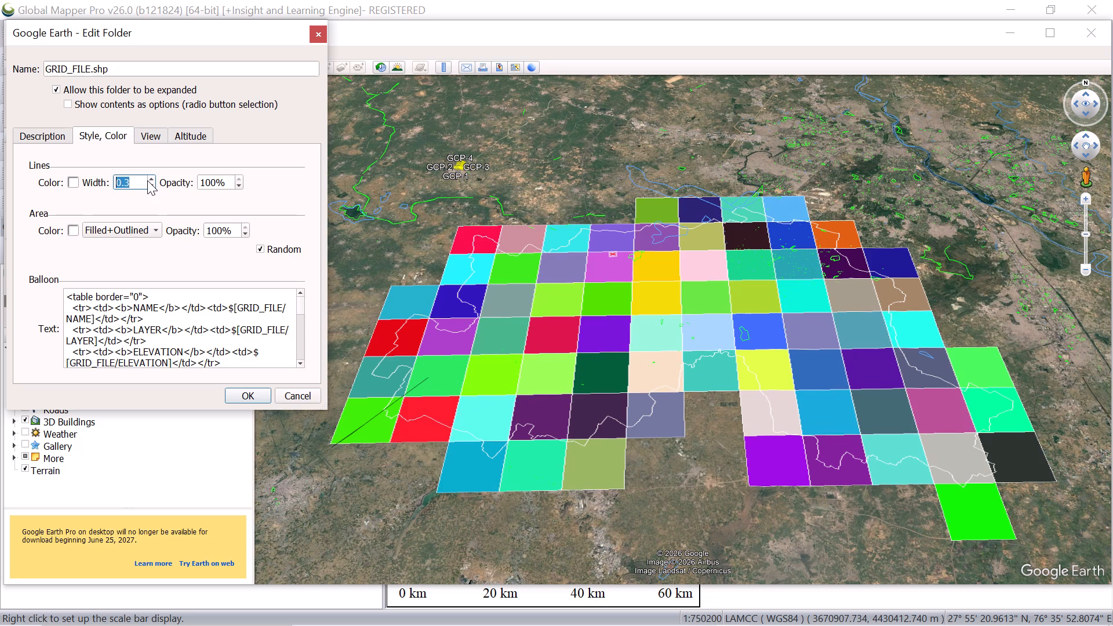
pyautogui.tripleClick(147, 180)
pyautogui.tripleClick(147, 180)
pyautogui.tripleClick(147, 180)
pyautogui.tripleClick(147, 180)
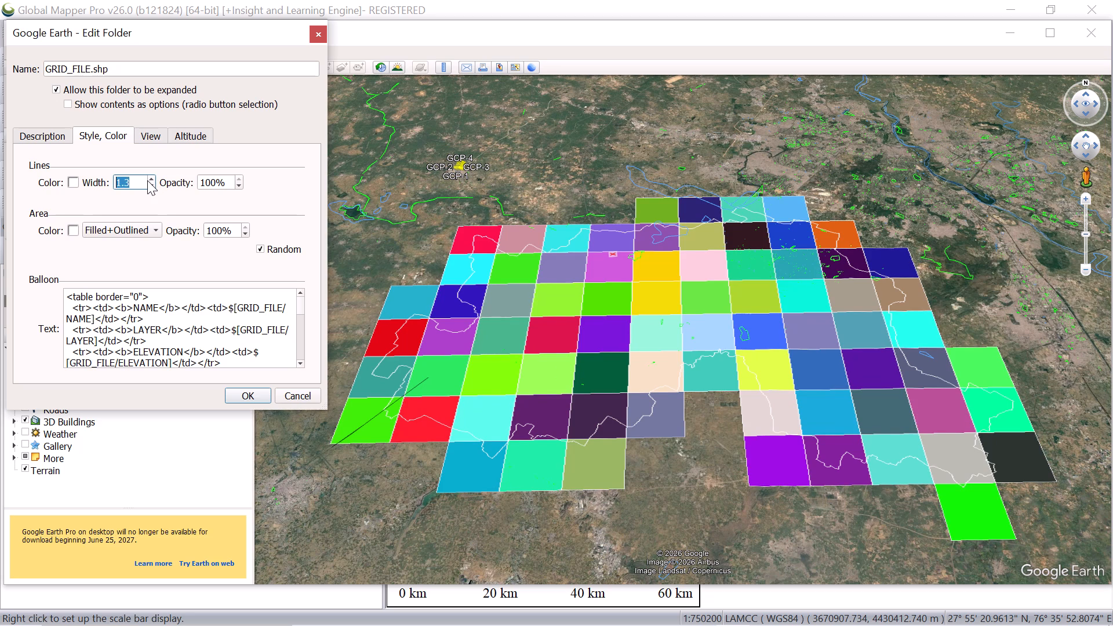
pyautogui.doubleClick(147, 180)
pyautogui.click(147, 180)
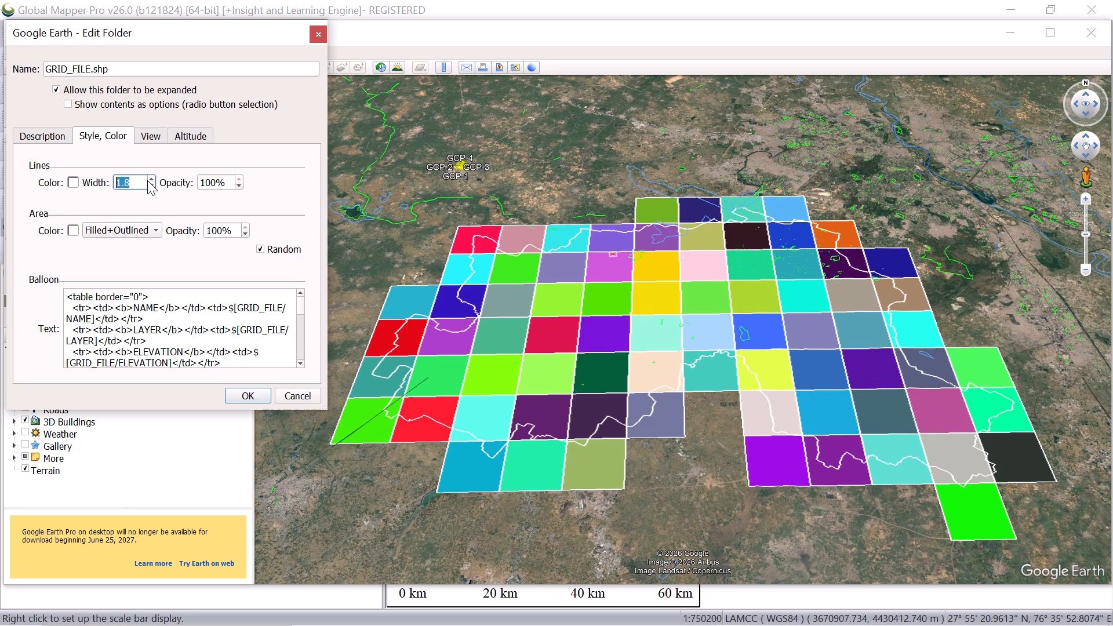
pyautogui.tripleClick(147, 180)
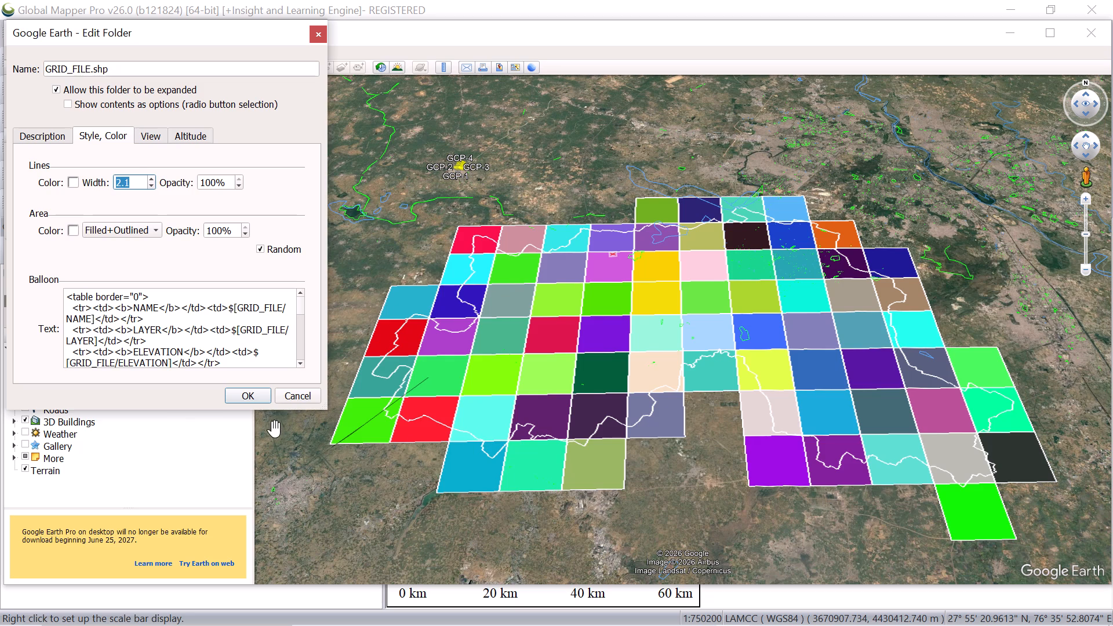
# Change the grid's area style to Outlined and apply the GRID_FILE.shp properties.
pyautogui.click(152, 231)
pyautogui.click(134, 214)
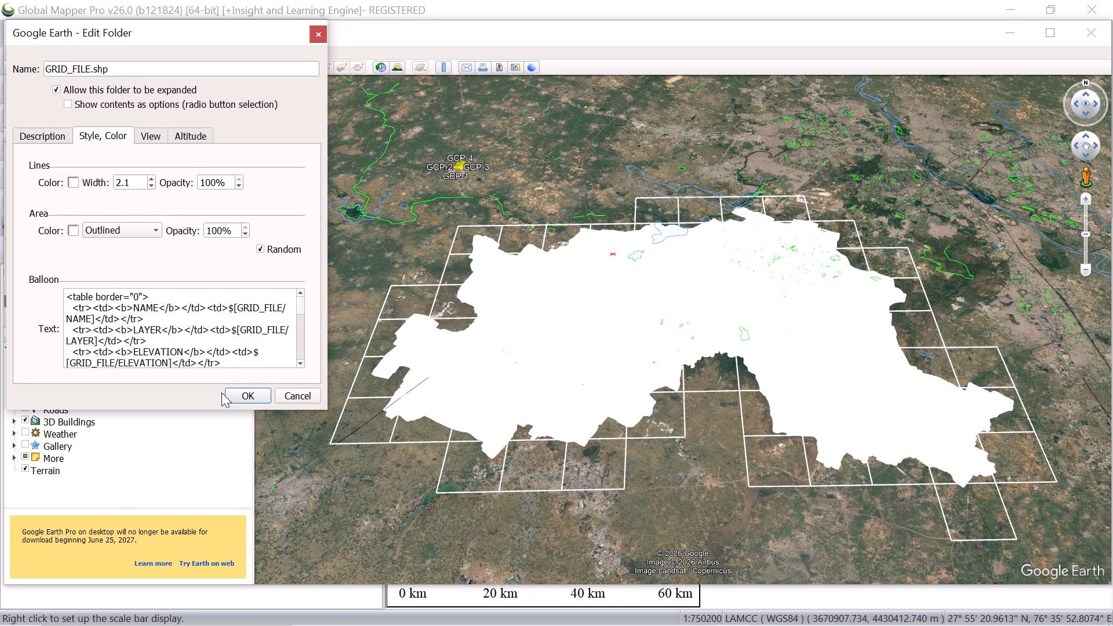
pyautogui.click(238, 394)
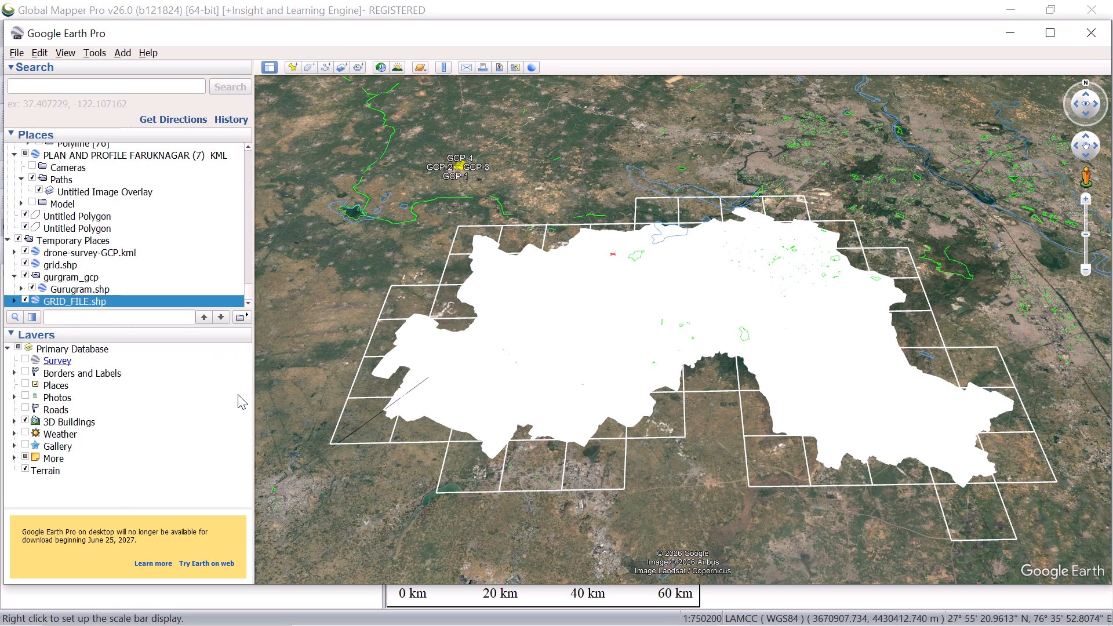
# Open the style and color properties of Gurugram.shp and set its area style to Outlined.
pyautogui.click(78, 287)
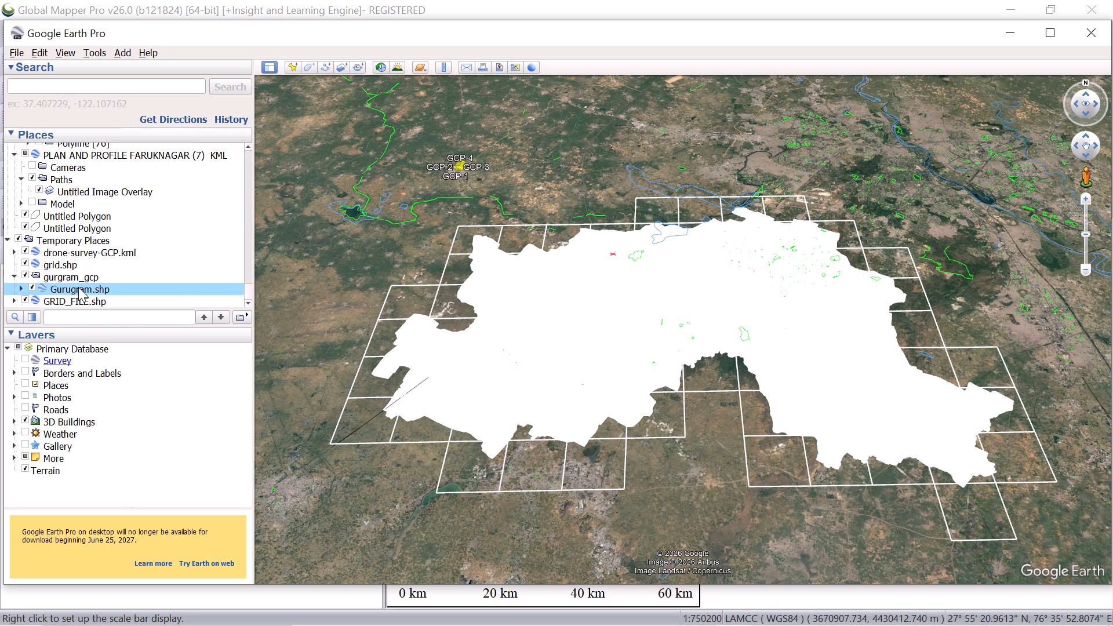
pyautogui.rightClick(78, 287)
pyautogui.click(99, 491)
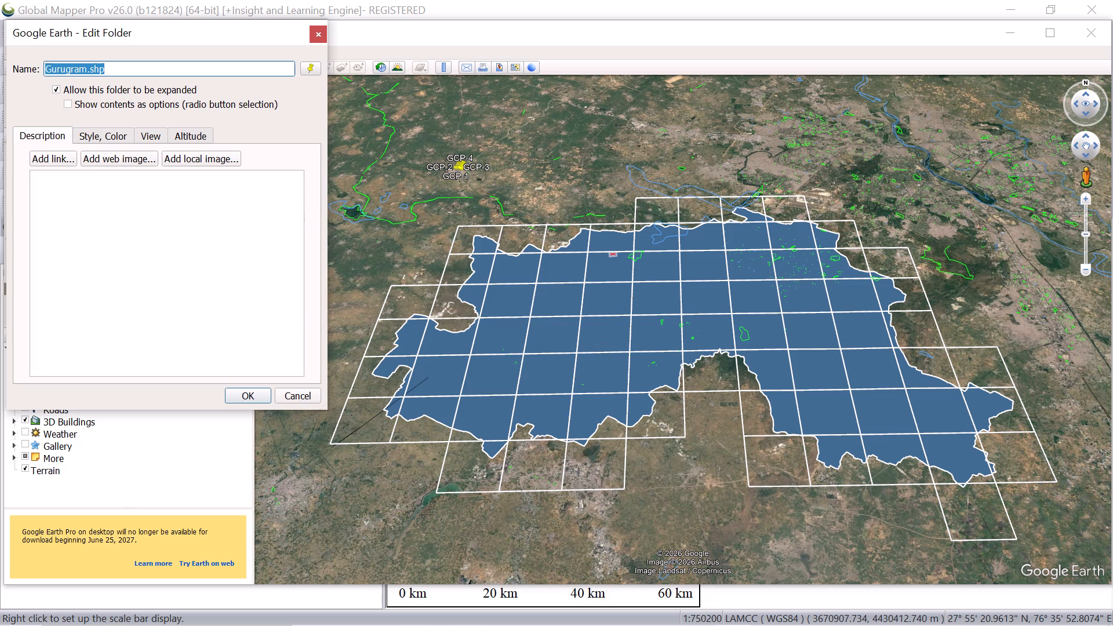
pyautogui.click(101, 131)
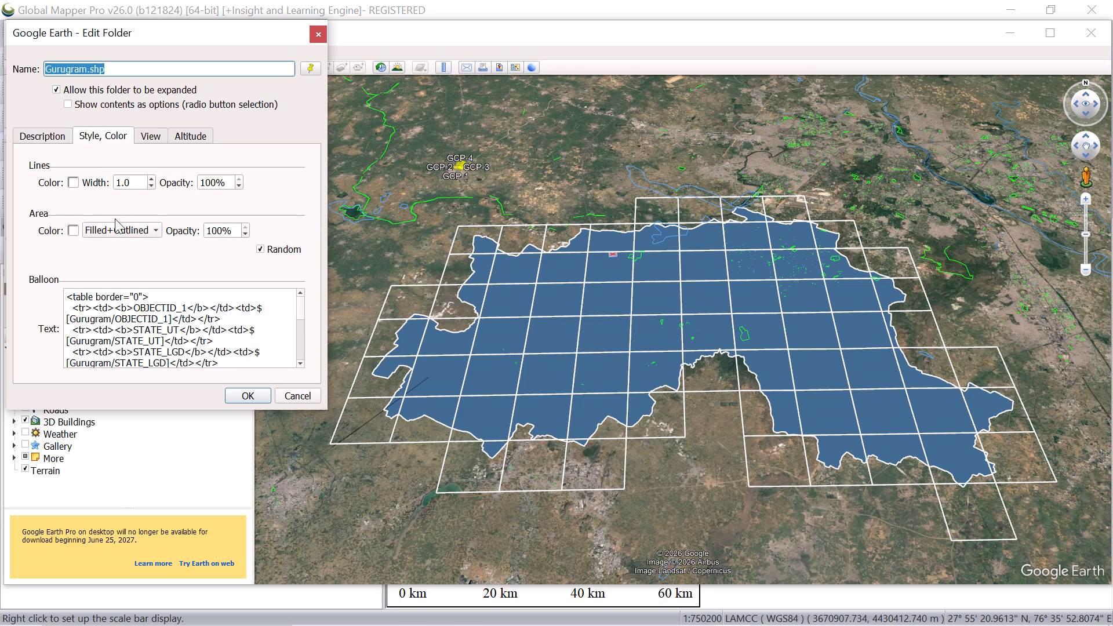
pyautogui.click(158, 231)
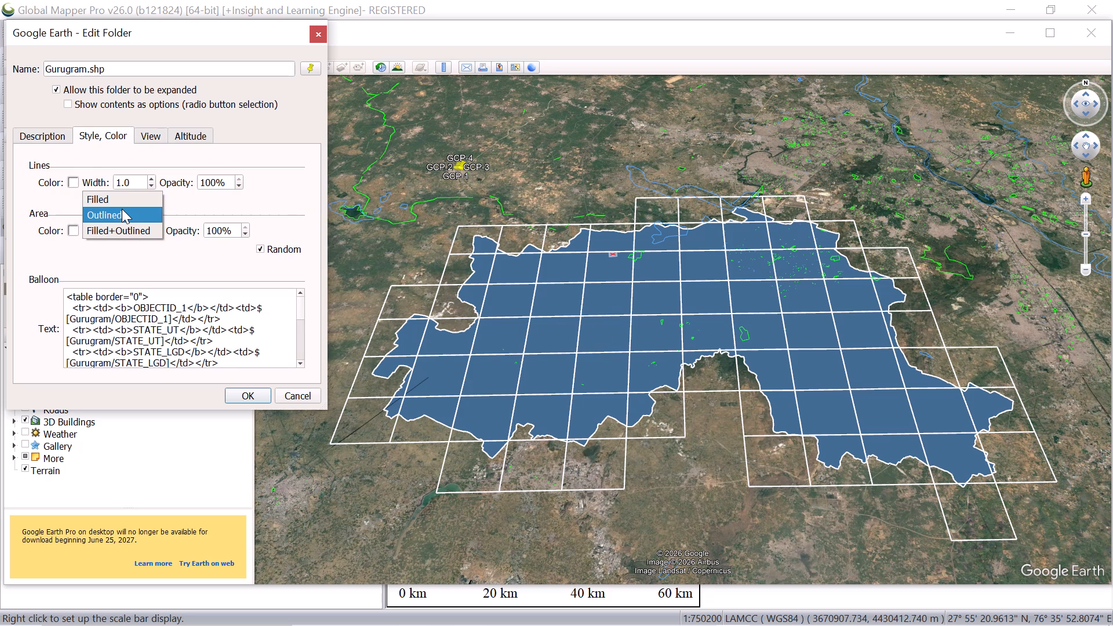
pyautogui.click(122, 209)
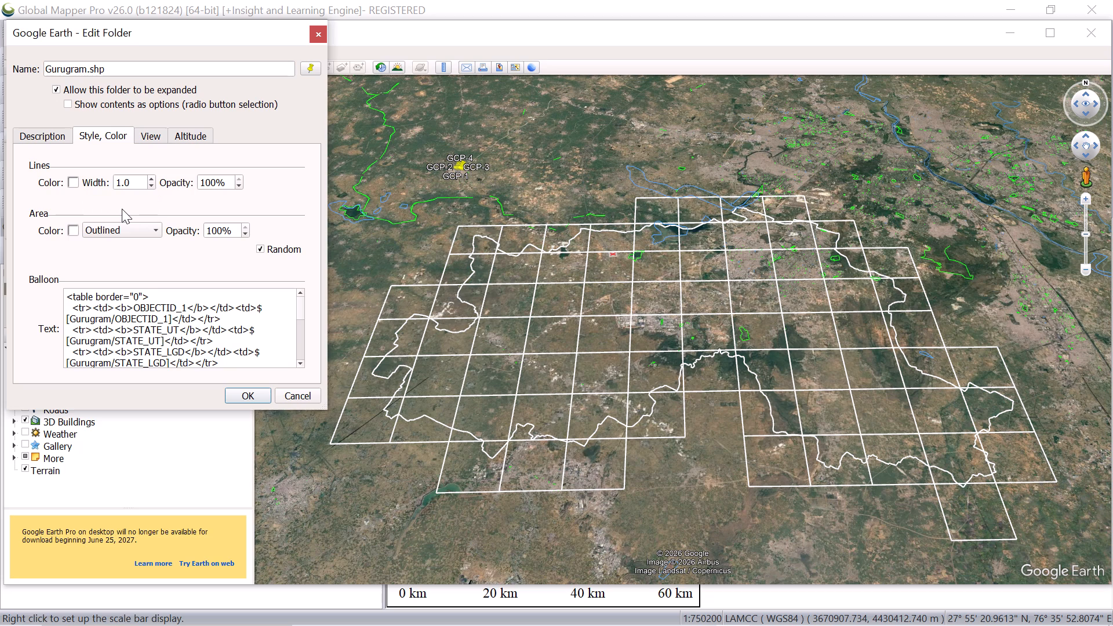